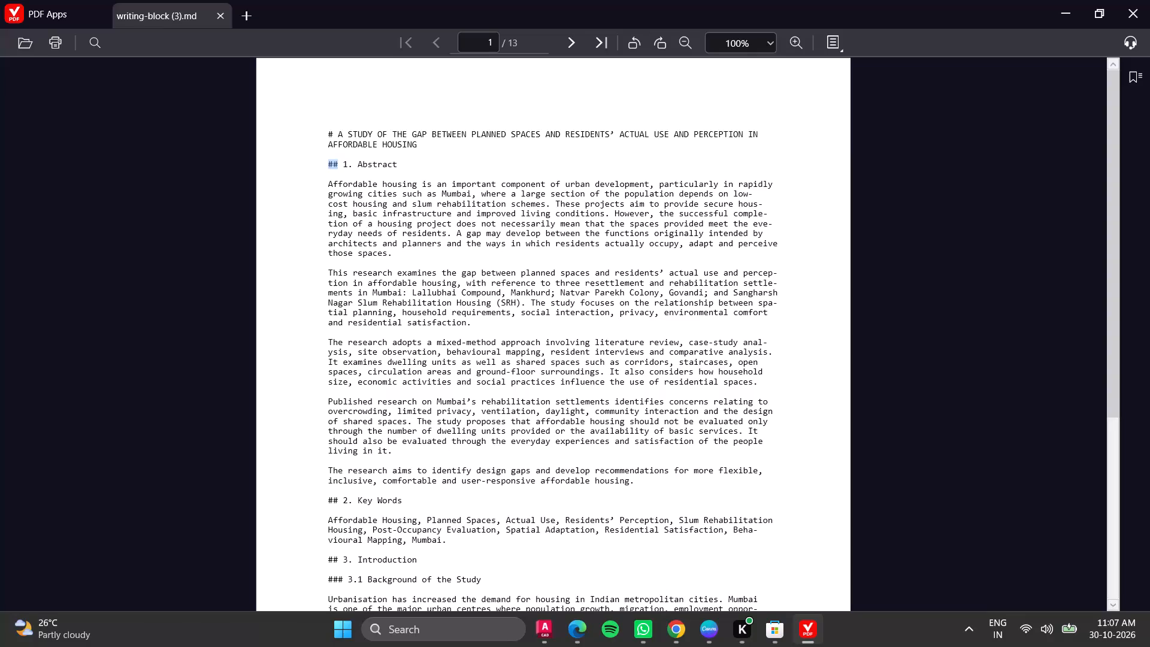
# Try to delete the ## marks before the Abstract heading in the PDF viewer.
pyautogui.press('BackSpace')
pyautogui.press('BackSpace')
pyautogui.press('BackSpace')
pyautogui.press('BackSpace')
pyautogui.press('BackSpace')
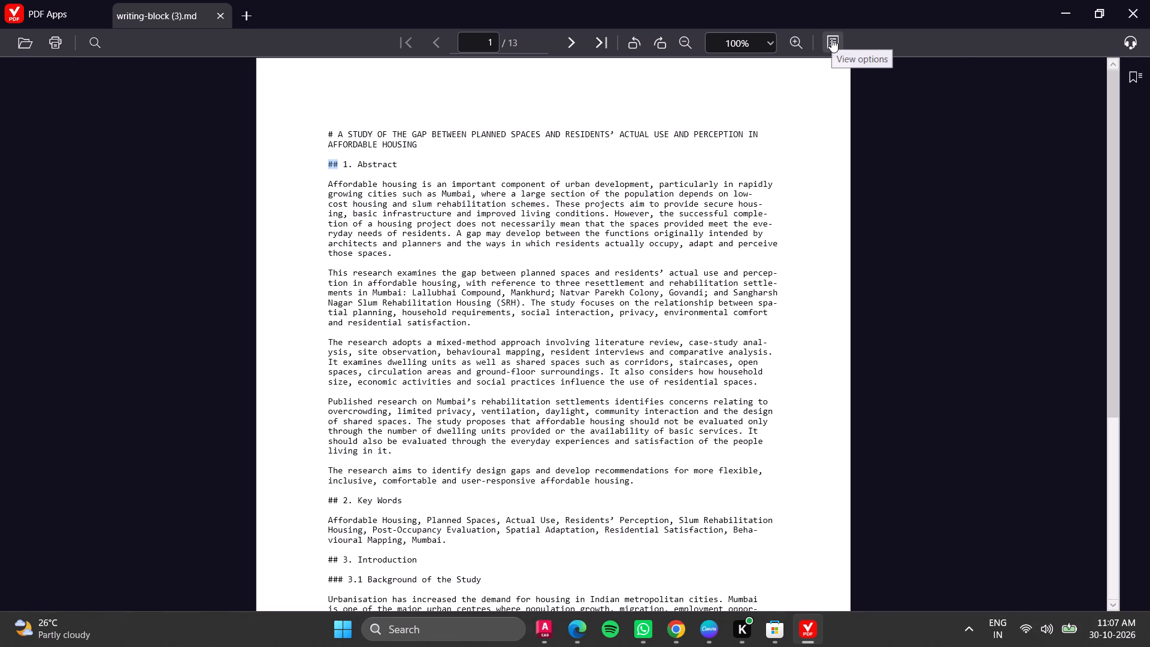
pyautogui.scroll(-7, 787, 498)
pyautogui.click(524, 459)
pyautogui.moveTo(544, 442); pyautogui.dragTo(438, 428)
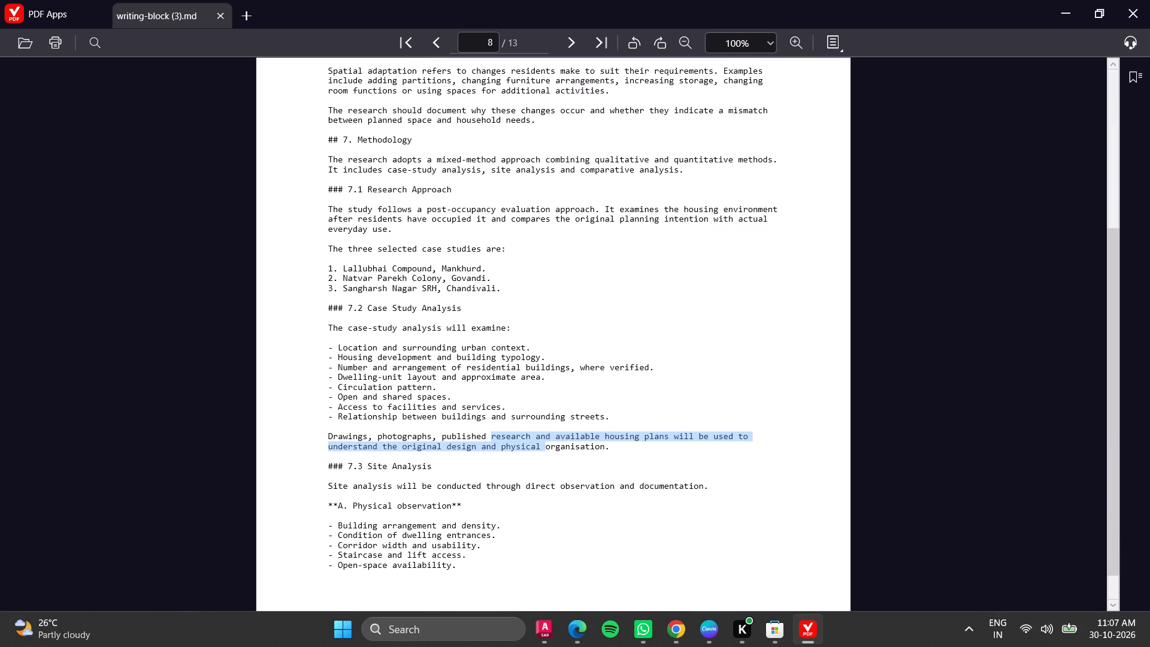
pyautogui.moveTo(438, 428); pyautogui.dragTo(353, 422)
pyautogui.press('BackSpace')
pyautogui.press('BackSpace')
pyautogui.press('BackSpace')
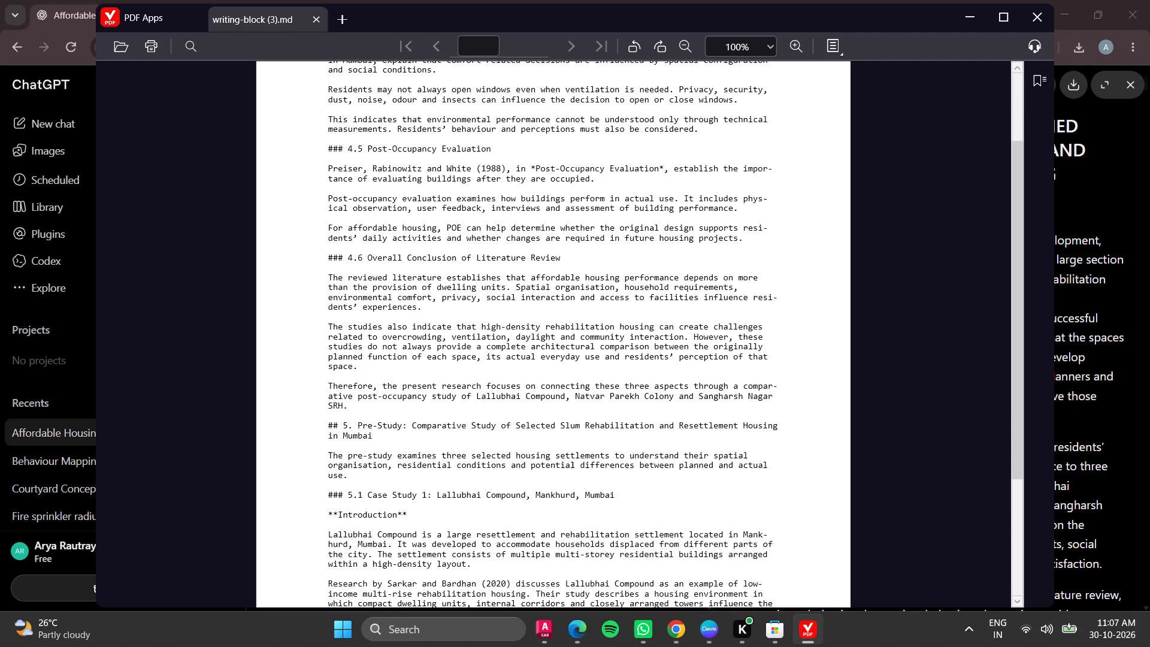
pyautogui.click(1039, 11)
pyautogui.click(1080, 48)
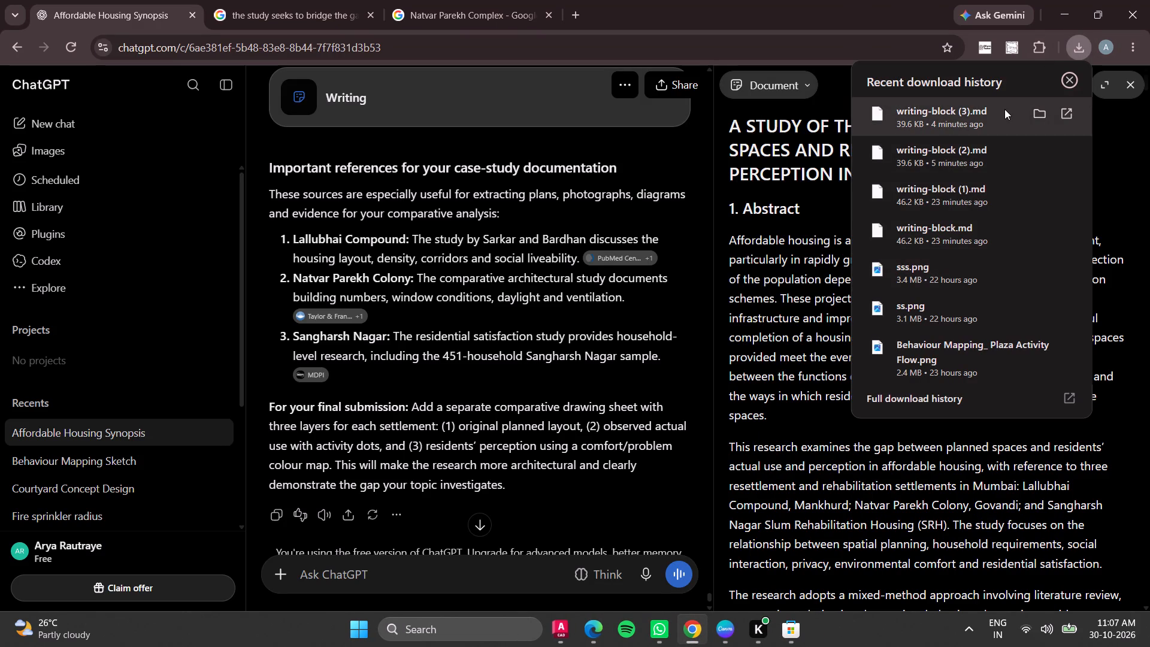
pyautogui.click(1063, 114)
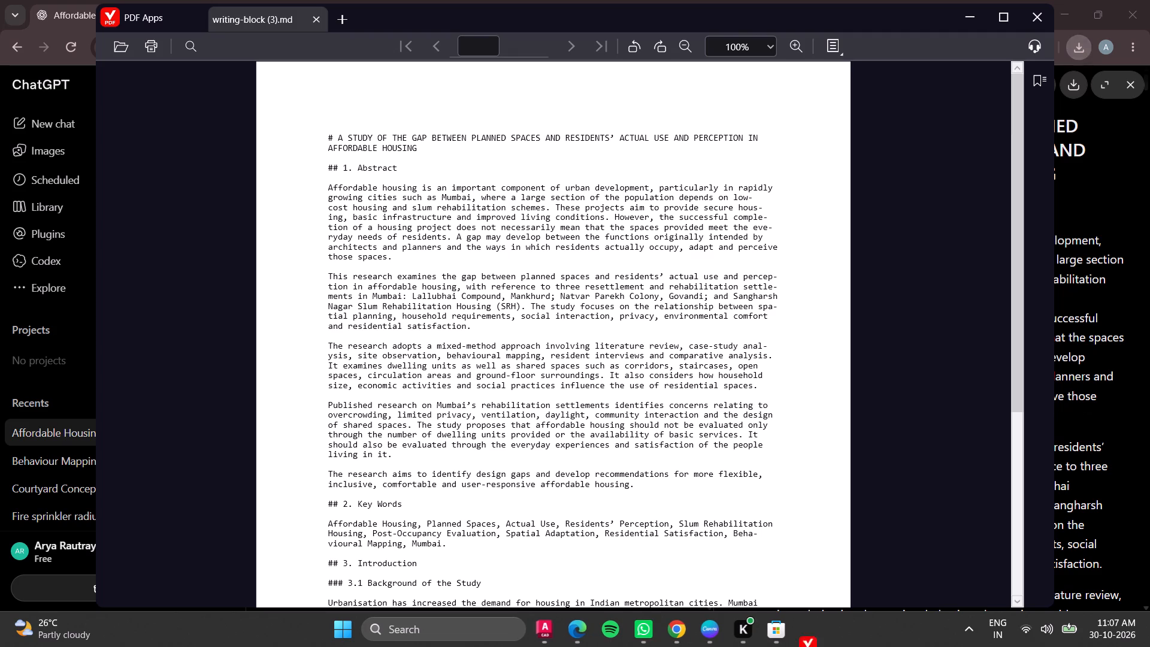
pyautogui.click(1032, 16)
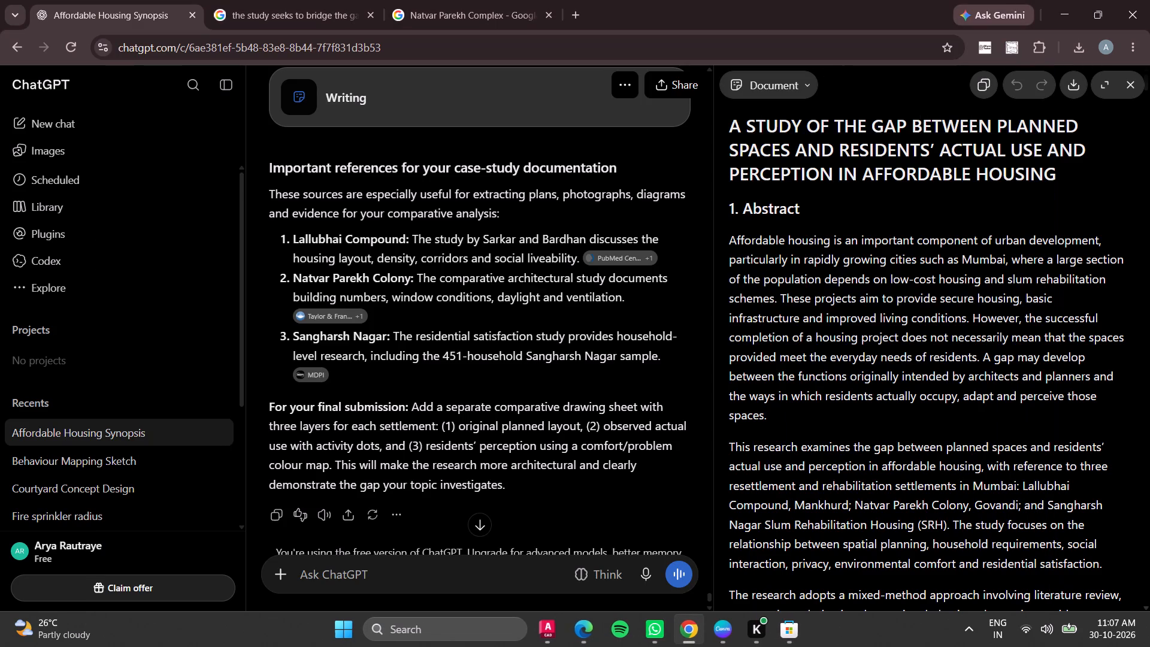
# Show the downloaded writing-block (3).md in its Downloads folder.
pyautogui.click(1073, 50)
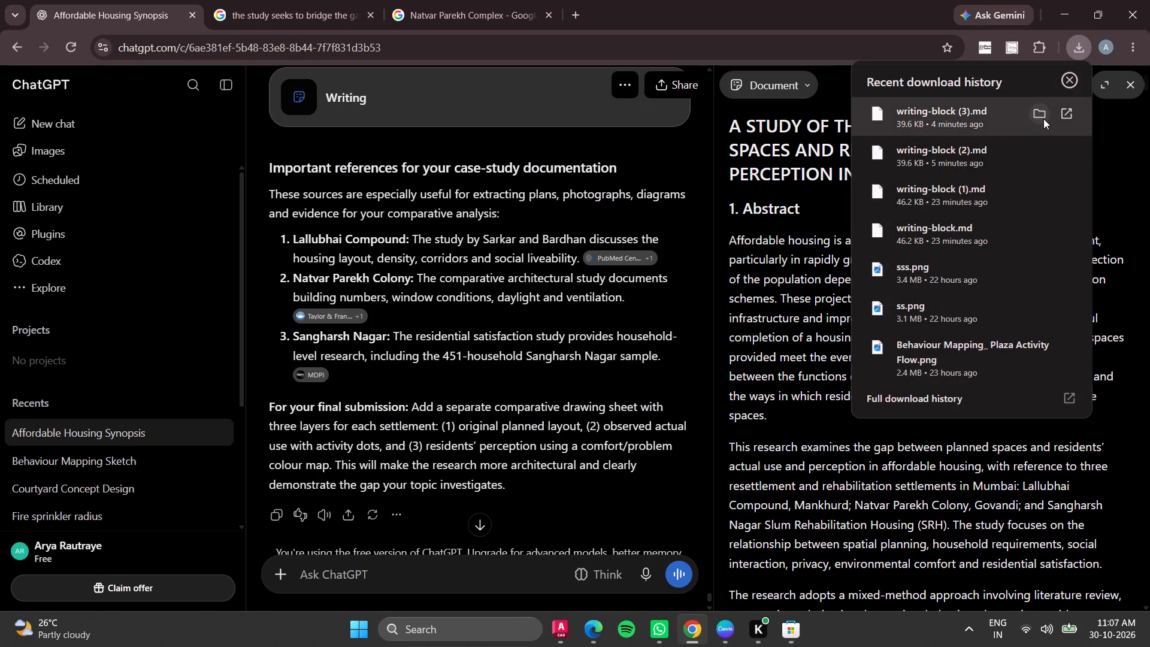
pyautogui.click(1043, 119)
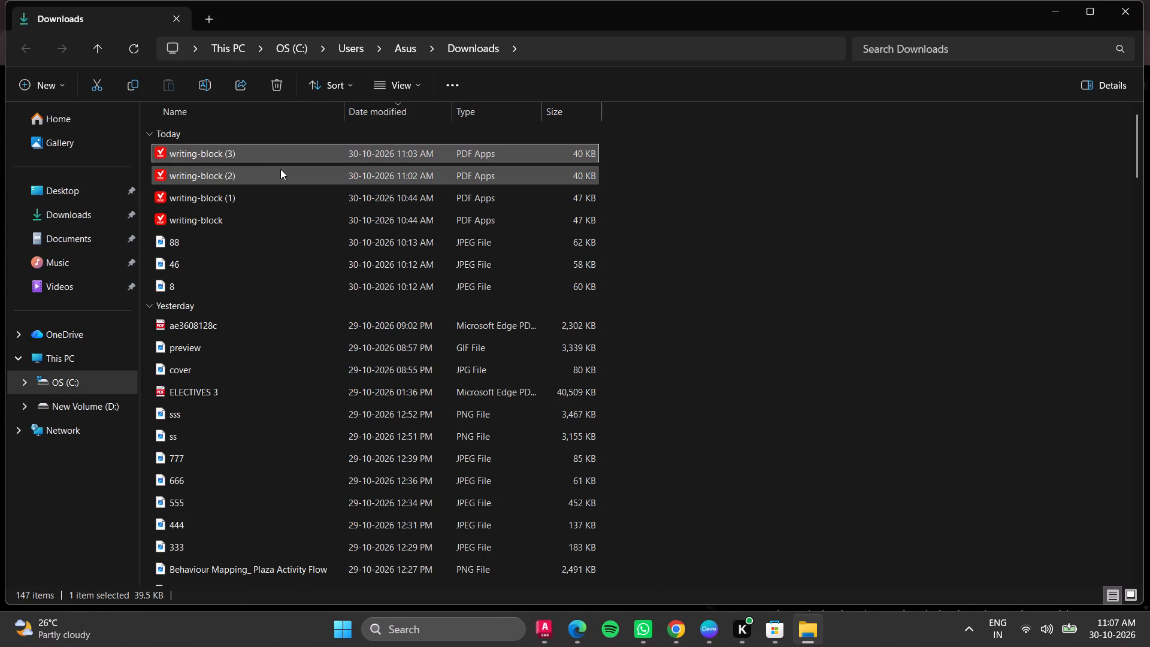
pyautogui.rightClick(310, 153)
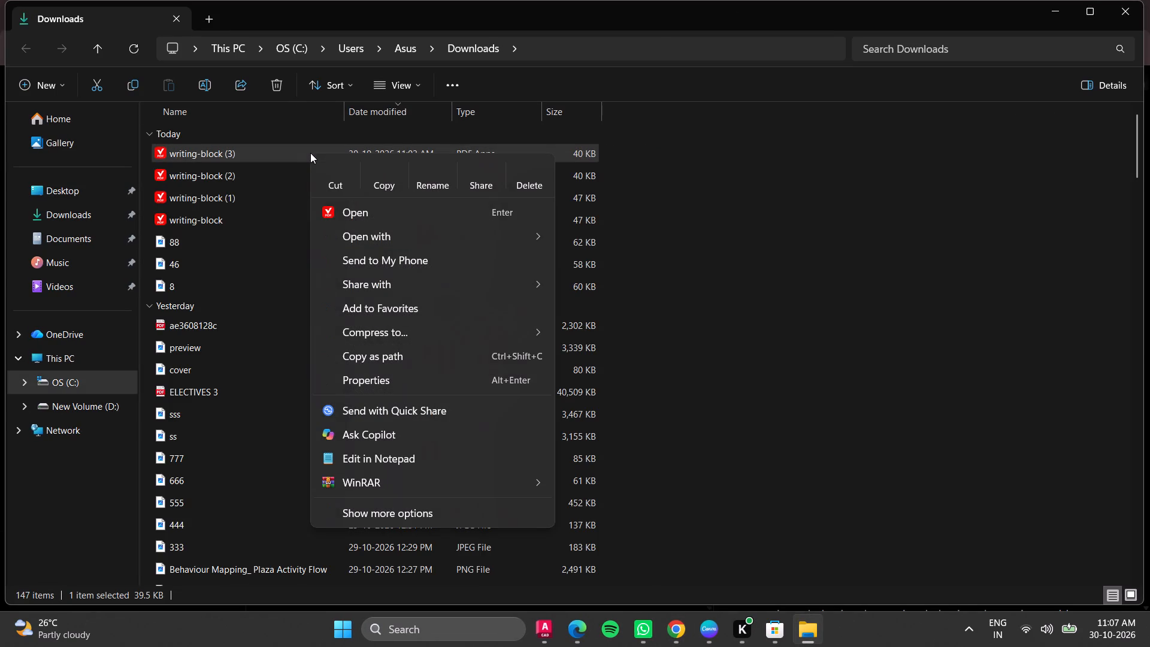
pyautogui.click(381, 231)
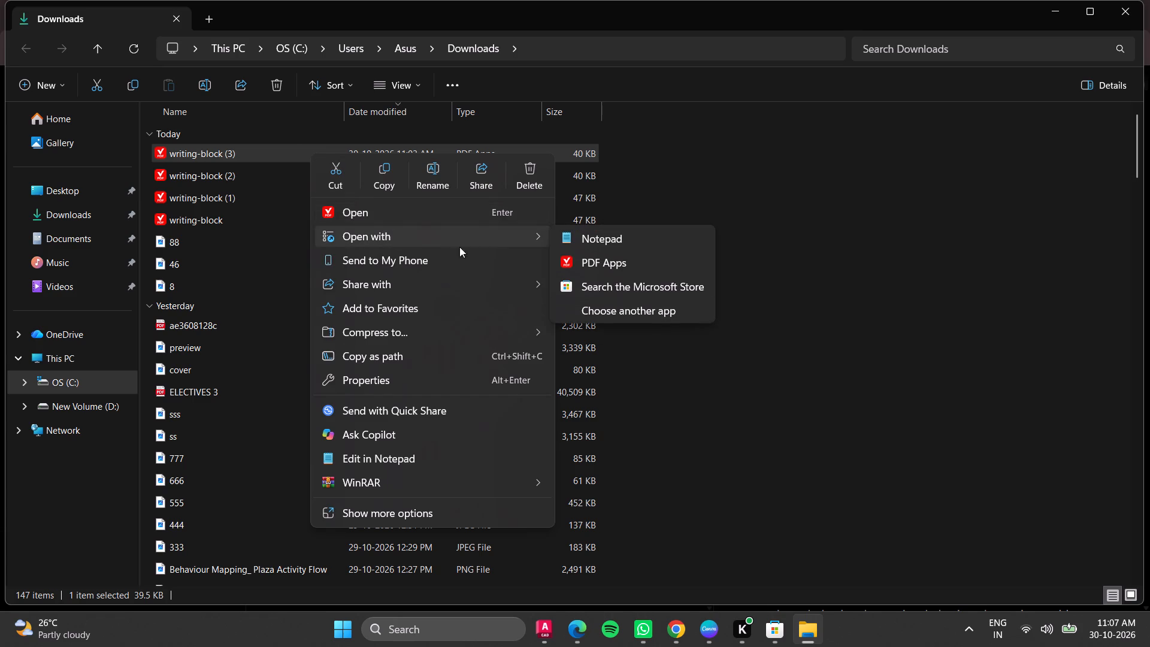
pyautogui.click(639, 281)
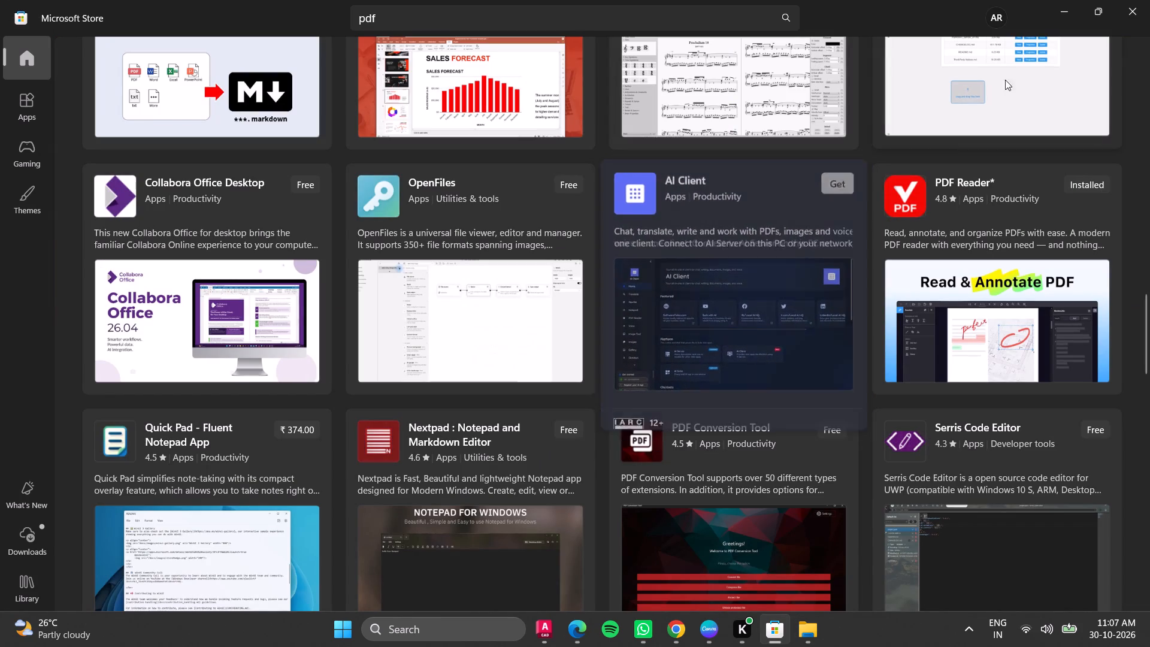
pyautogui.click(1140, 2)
# Open writing-block (3) in Word just once, using Unicode (UTF-8) text encoding, and dismiss the activation wizard.
pyautogui.rightClick(241, 146)
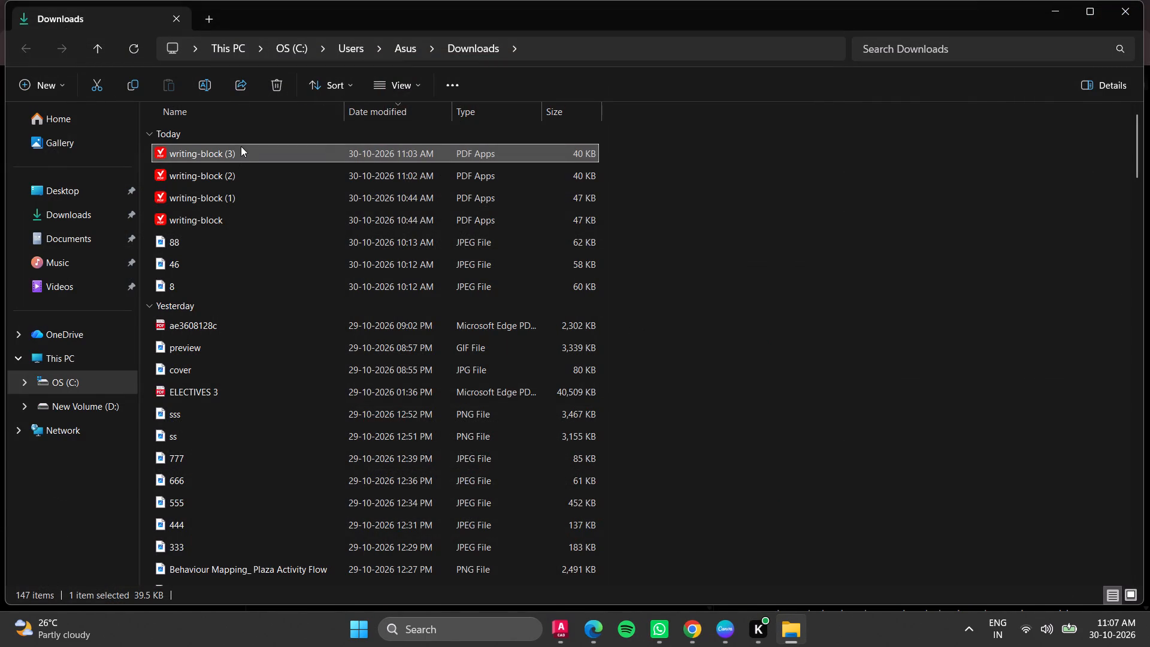
pyautogui.click(344, 226)
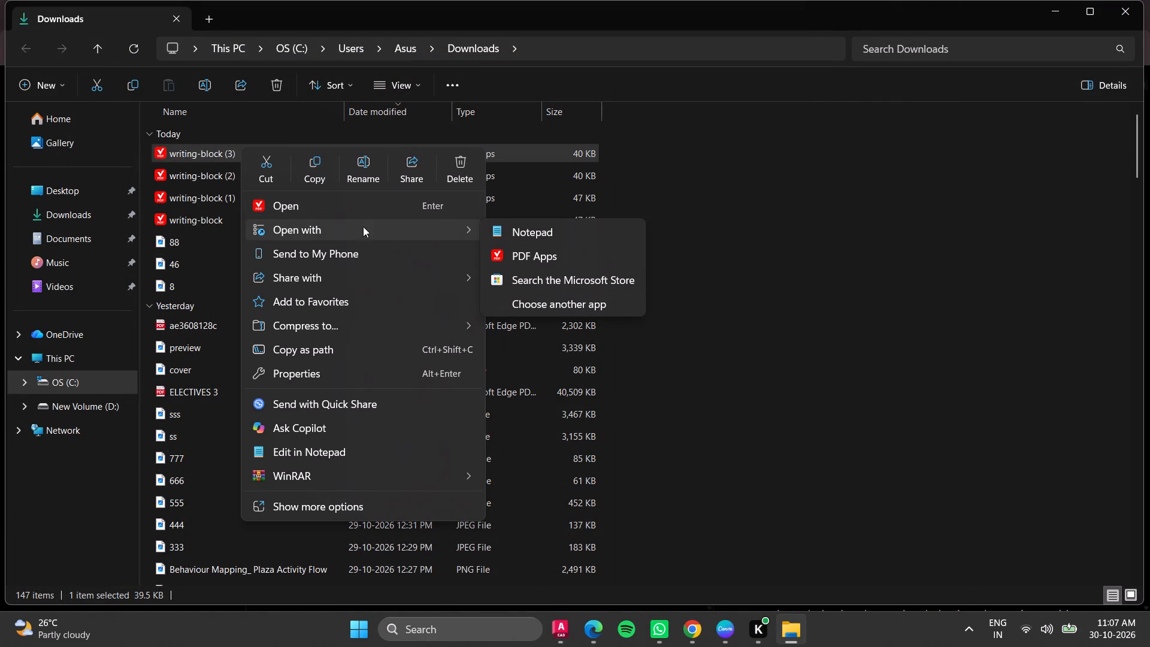
pyautogui.click(555, 306)
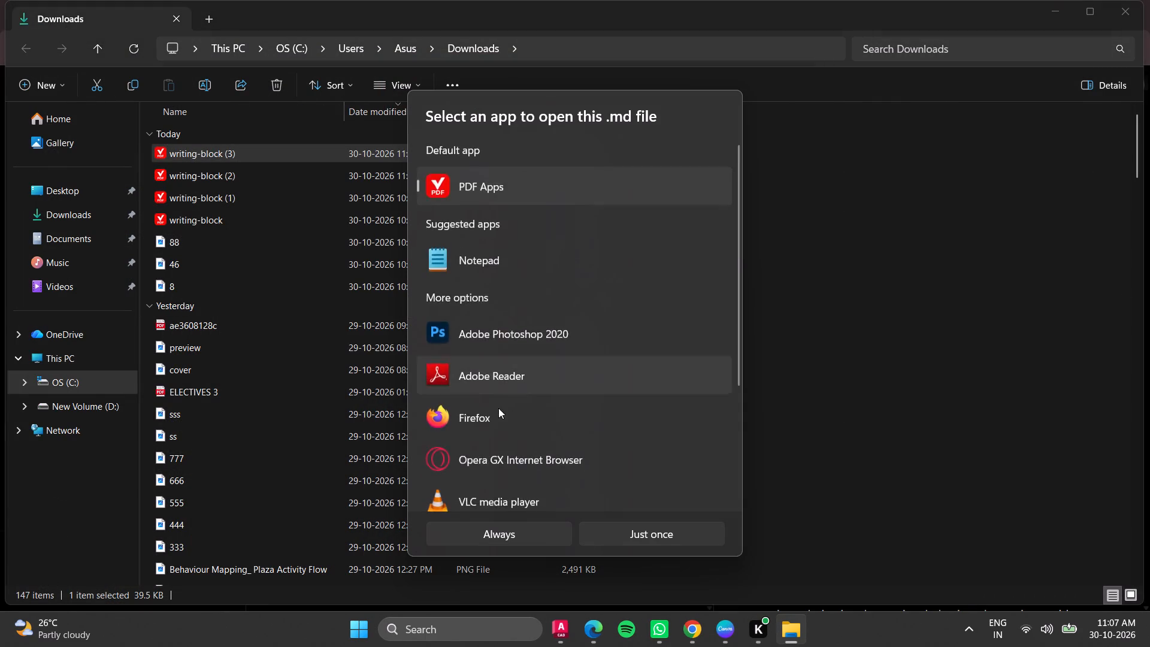
pyautogui.scroll(-6, 498, 424)
pyautogui.click(506, 400)
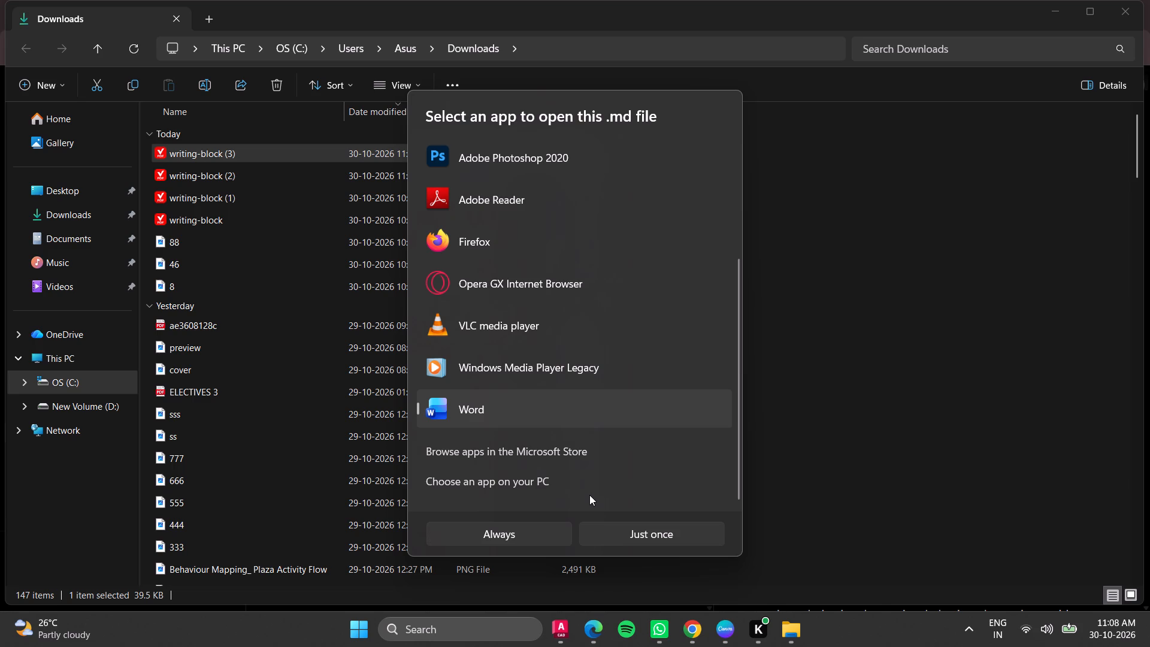
pyautogui.click(606, 524)
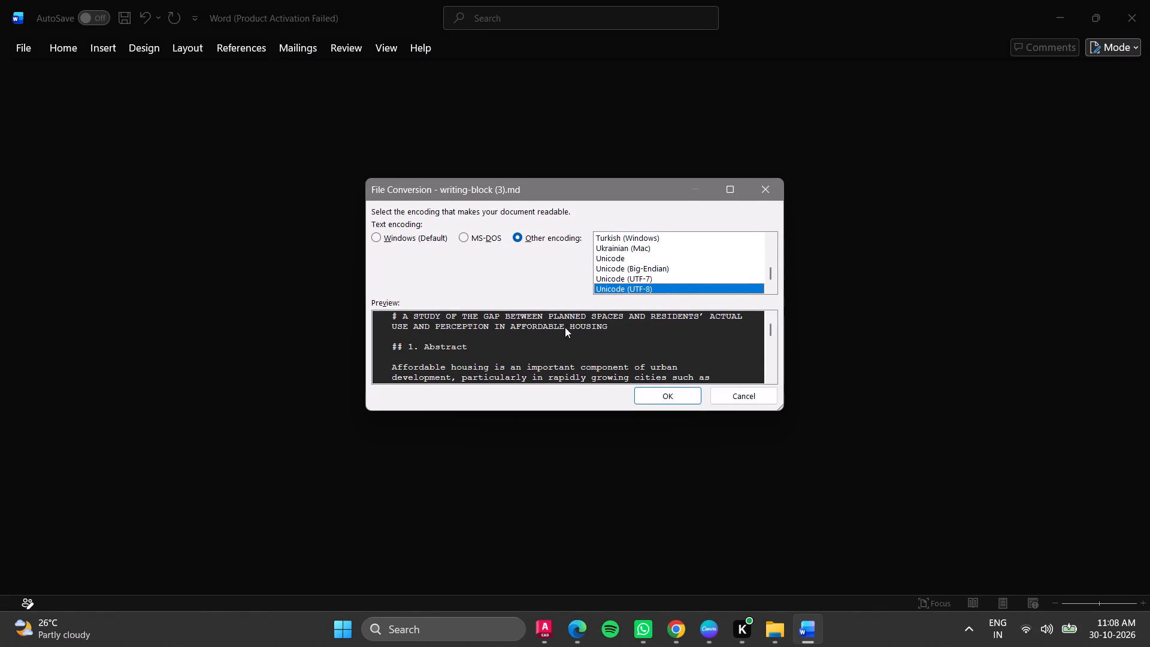
pyautogui.click(631, 391)
pyautogui.click(642, 403)
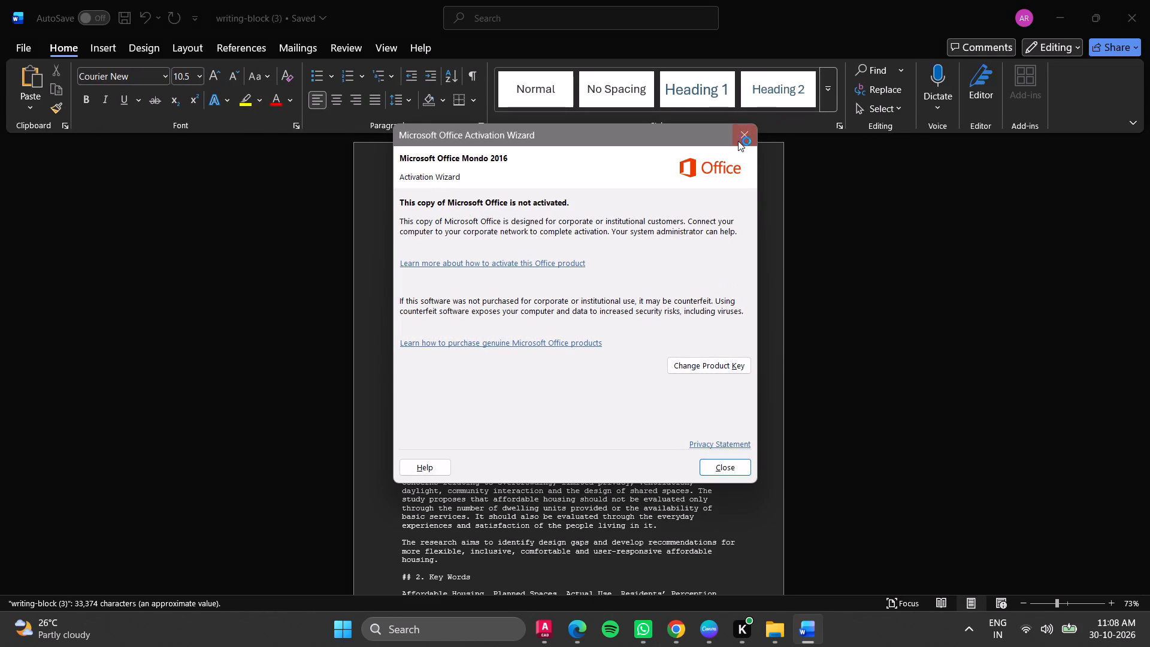
pyautogui.click(738, 140)
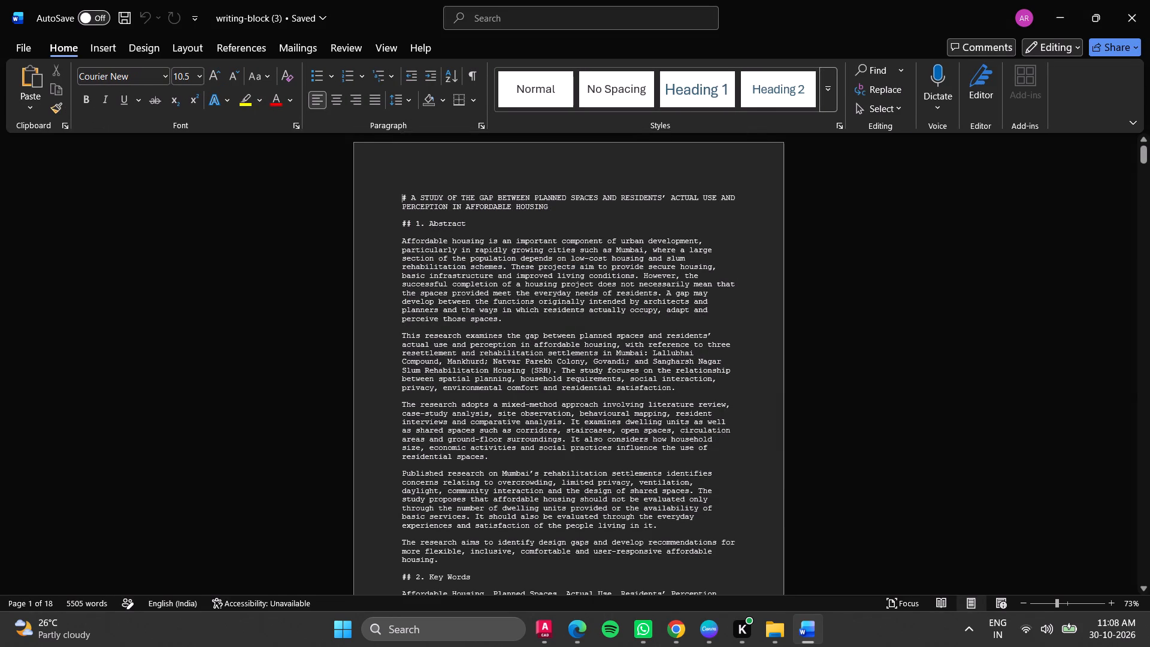
# Delete the # marks and the spaces after them before the document title and the "1. Abstract" heading.
pyautogui.click(408, 196)
pyautogui.press('BackSpace')
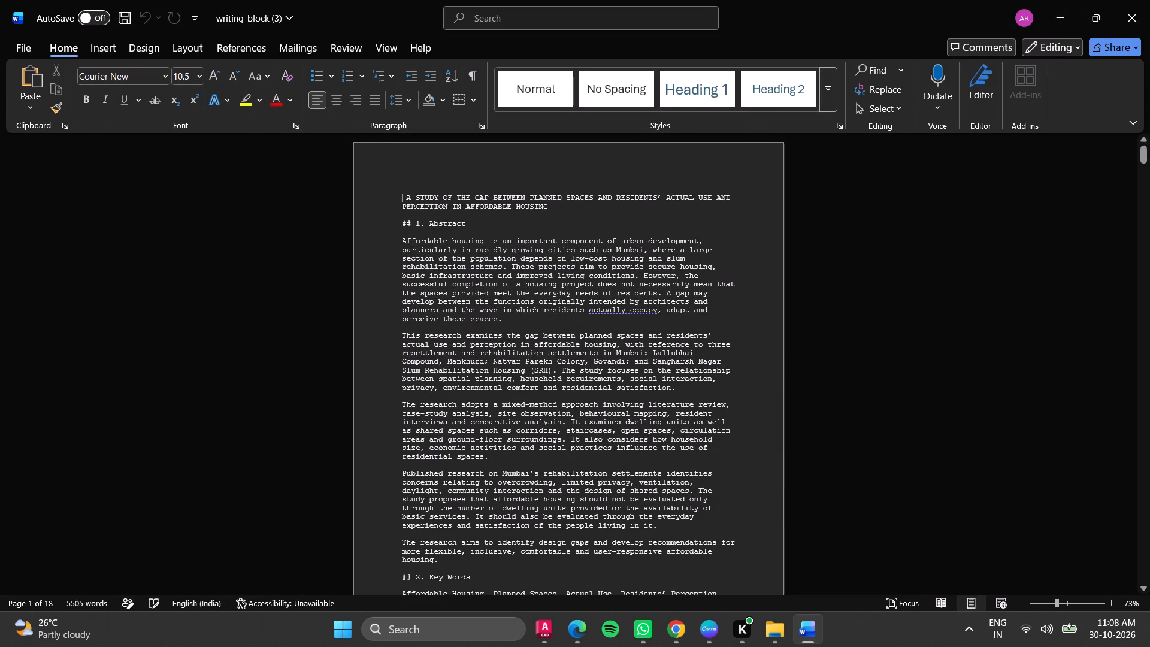
pyautogui.click(413, 223)
pyautogui.press('BackSpace')
pyautogui.press('BackSpace')
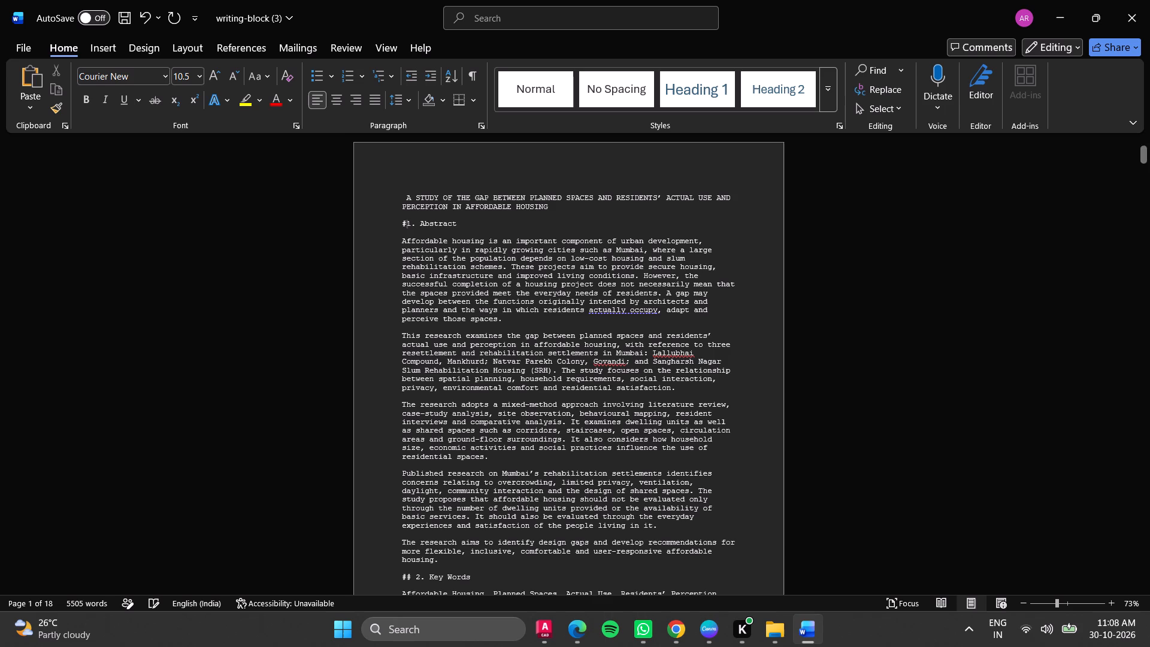
pyautogui.press('BackSpace')
pyautogui.click(403, 196)
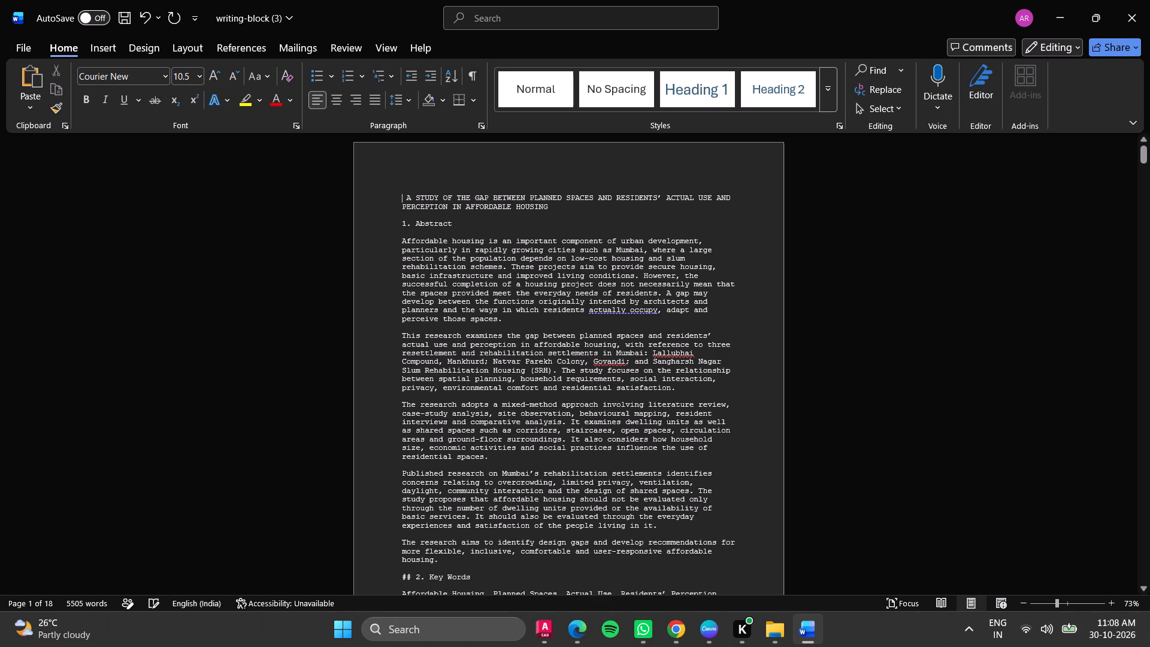
pyautogui.click(408, 197)
pyautogui.press('BackSpace')
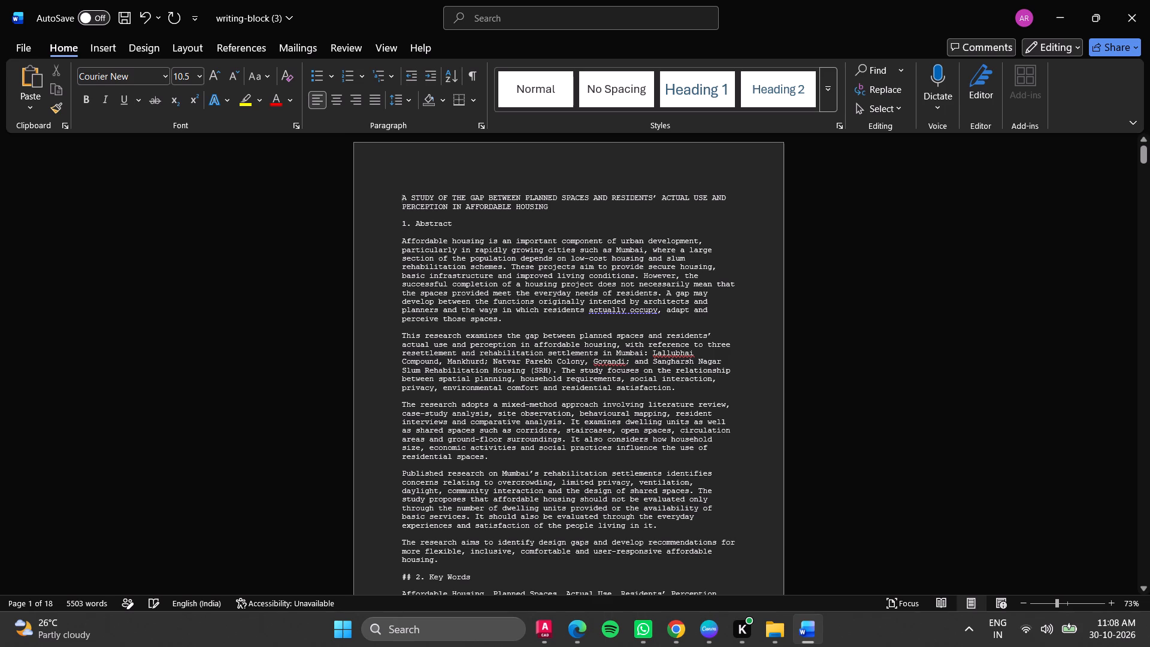
# Centre the two-line document title and make it bold.
pyautogui.moveTo(403, 198); pyautogui.dragTo(604, 205)
pyautogui.click(329, 102)
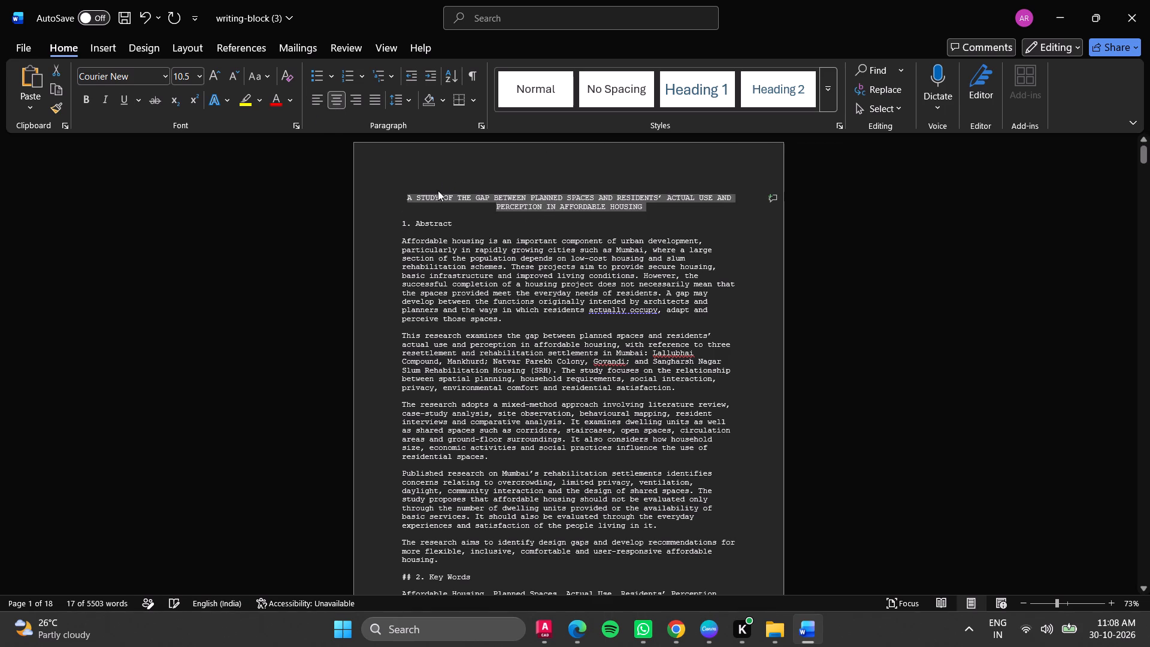
pyautogui.click(87, 100)
pyautogui.click(209, 305)
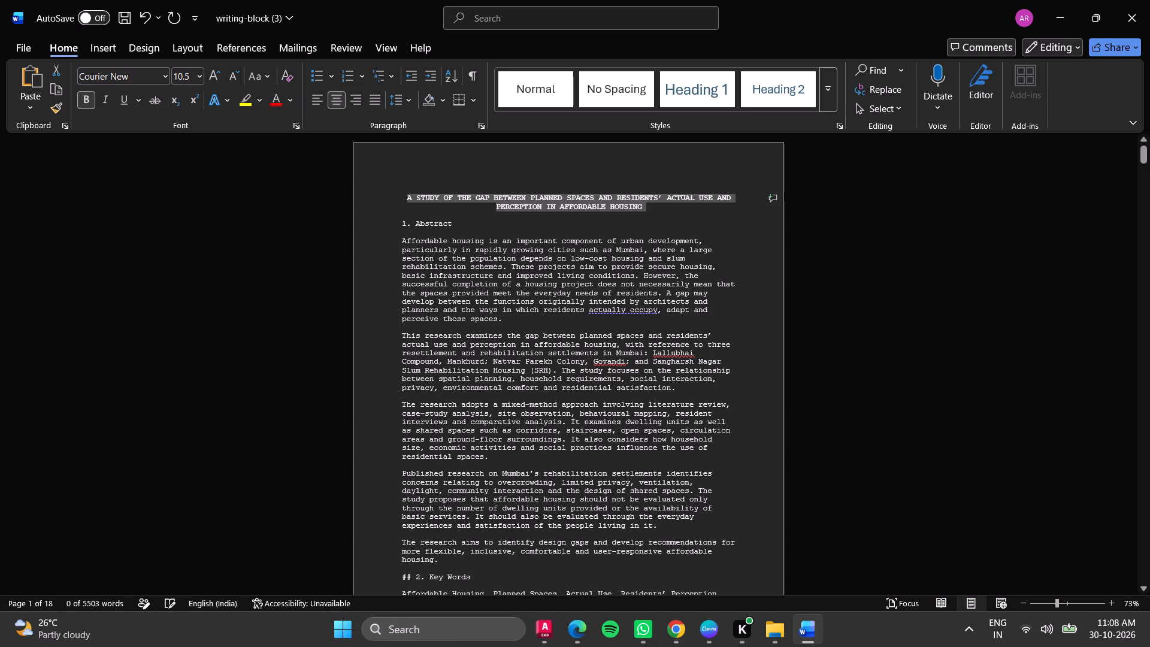
# Delete the ## marks and the space before the "2. Key Words" heading.
pyautogui.click(455, 220)
pyautogui.scroll(-2, 511, 388)
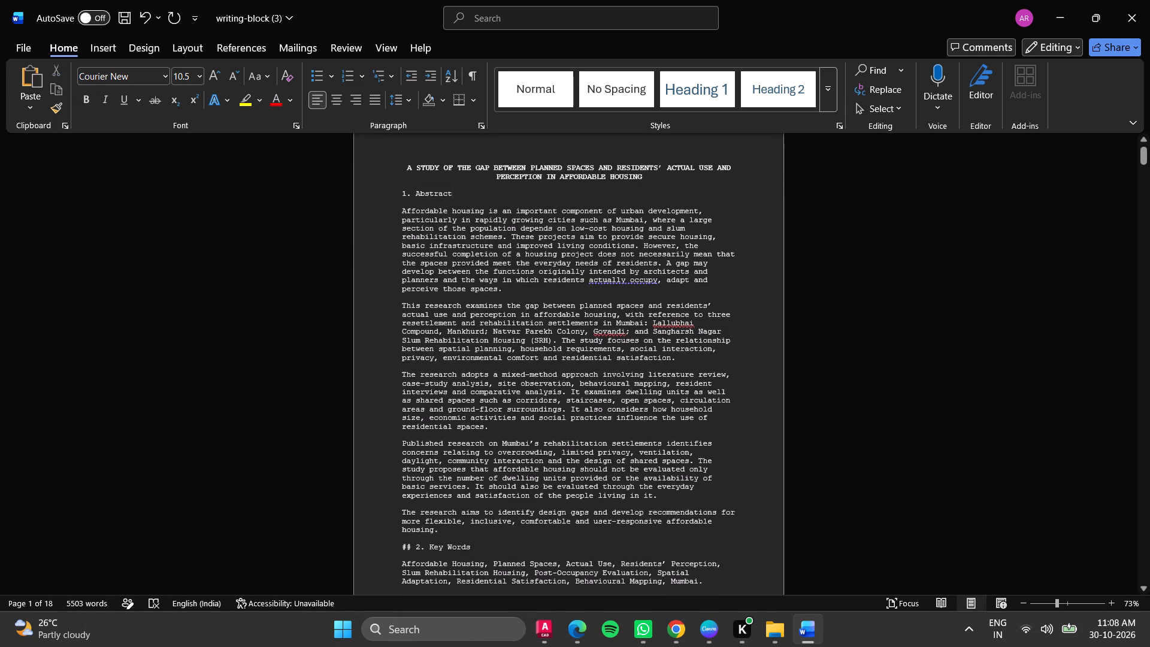
pyautogui.scroll(-2, 509, 389)
pyautogui.click(415, 510)
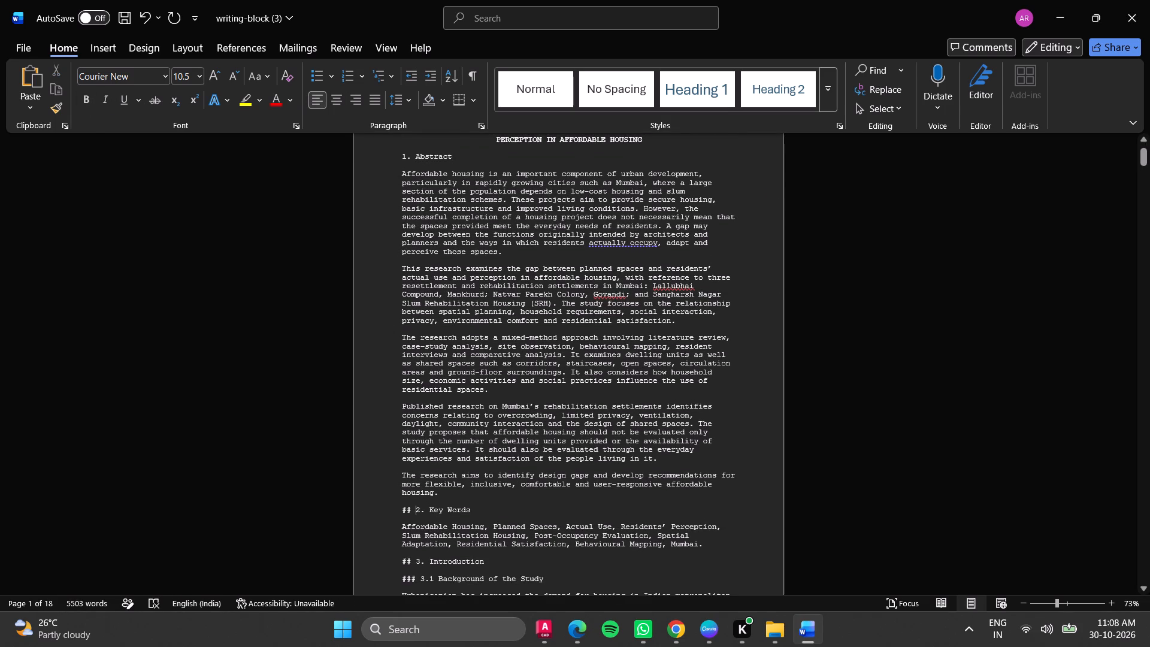
pyautogui.press('BackSpace')
pyautogui.press('BackSpace')
pyautogui.press('BackSpace')
# Delete the # marks and spaces before the headings "3. Introduction" and "3.1 Background of the Study".
pyautogui.scroll(-4, 485, 522)
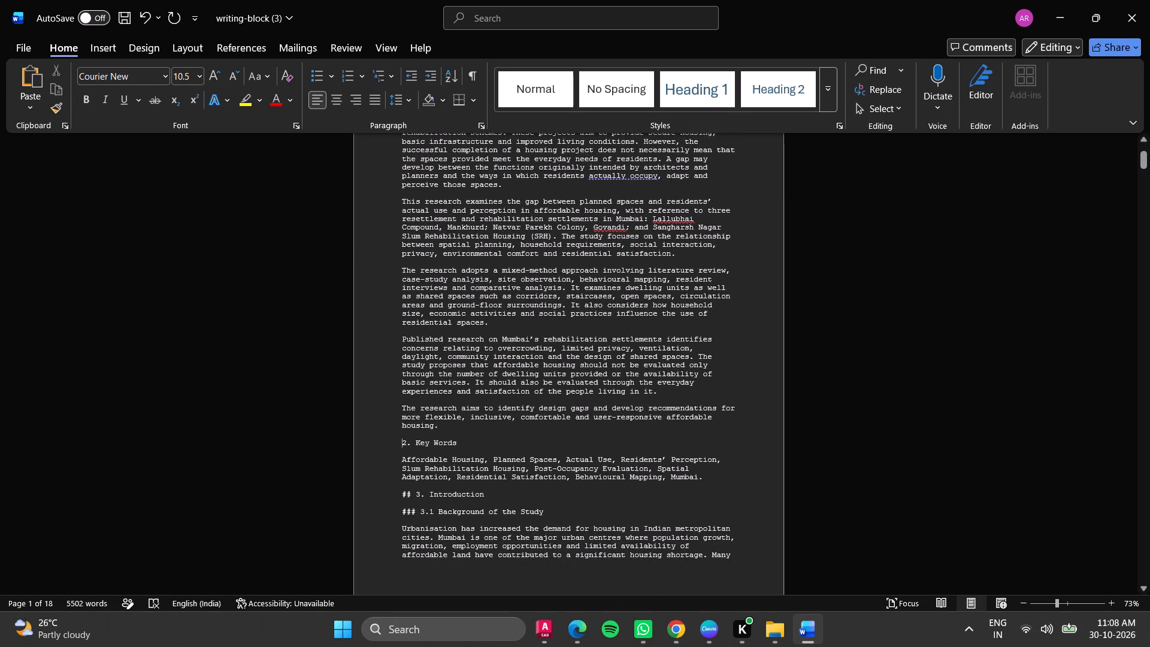
pyautogui.click(417, 495)
pyautogui.press('BackSpace')
pyautogui.press('BackSpace')
pyautogui.press('BackSpace')
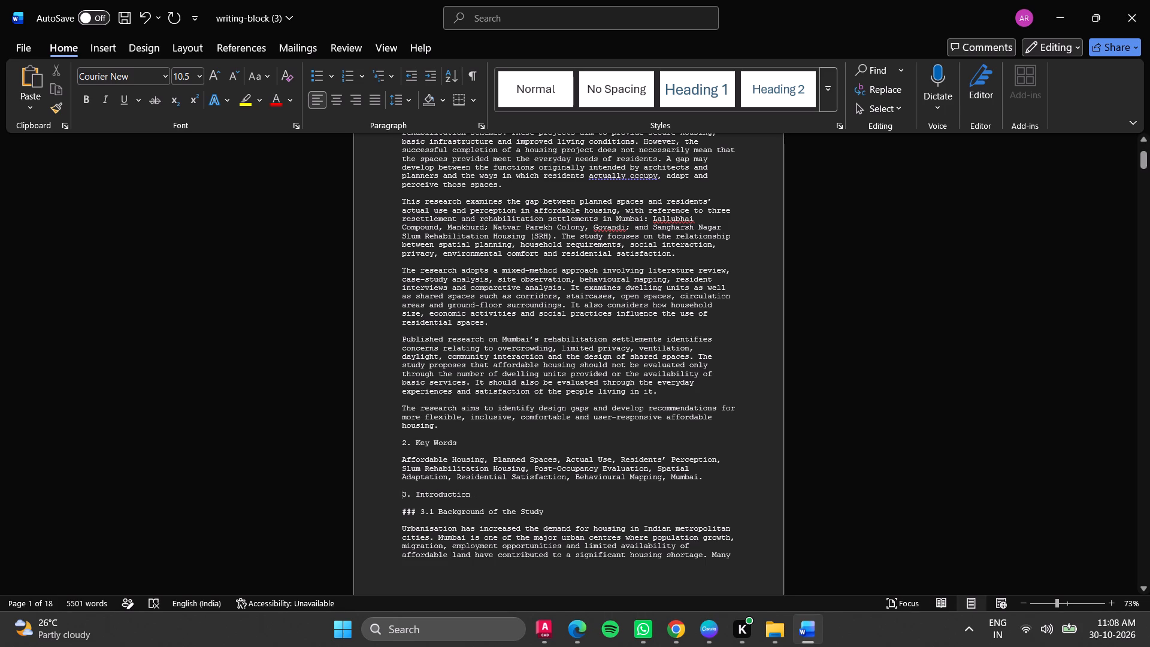
pyautogui.click(420, 512)
pyautogui.press('BackSpace')
pyautogui.press('BackSpace')
pyautogui.press('BackSpace')
pyautogui.press('BackSpace')
# Make the "3. Introduction" heading bold.
pyautogui.scroll(-1, 485, 513)
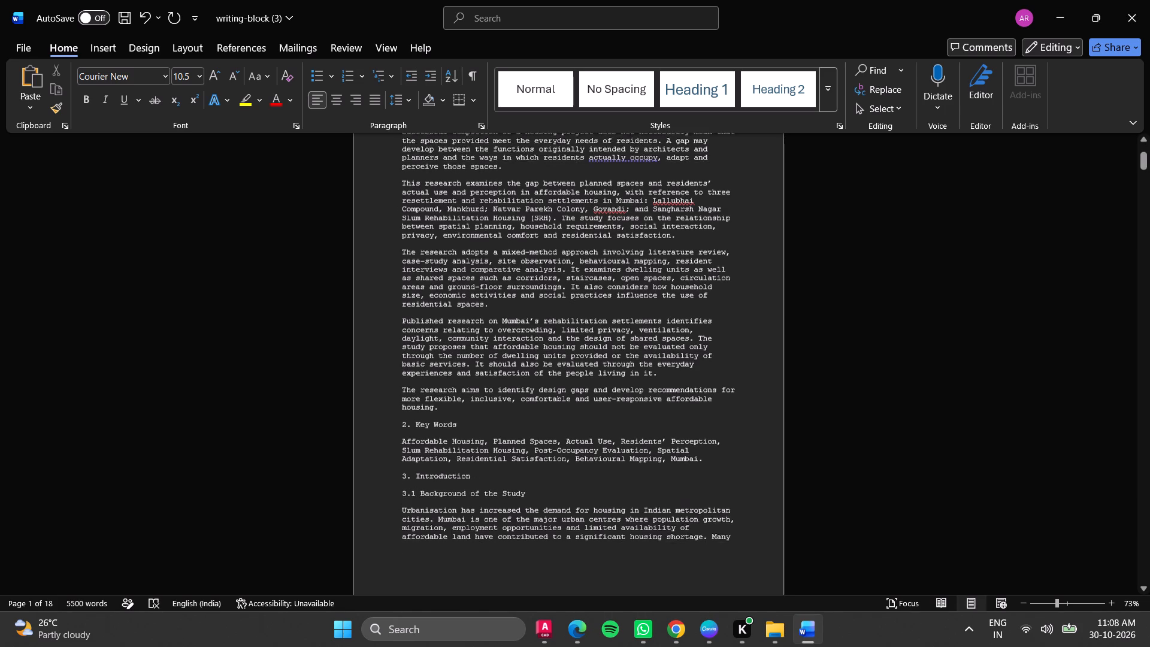
pyautogui.scroll(-2, 485, 513)
pyautogui.moveTo(480, 439); pyautogui.dragTo(375, 440)
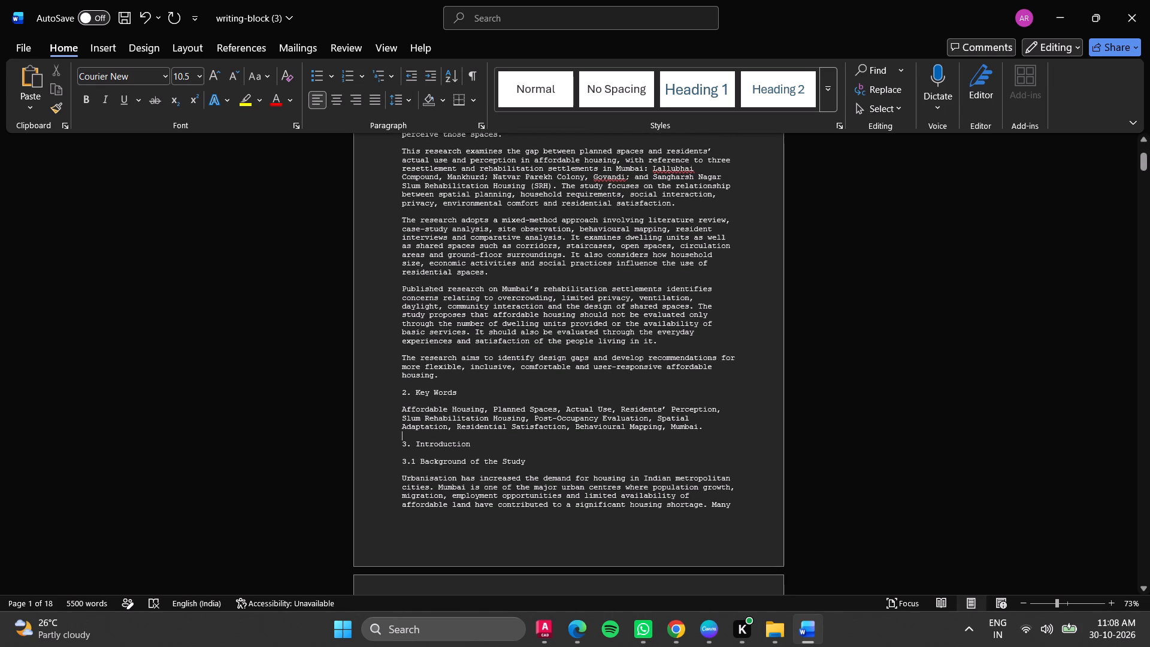
pyautogui.moveTo(375, 440); pyautogui.dragTo(414, 447)
pyautogui.click(516, 448)
pyautogui.moveTo(481, 449); pyautogui.dragTo(430, 444)
pyautogui.moveTo(430, 444); pyautogui.dragTo(399, 444)
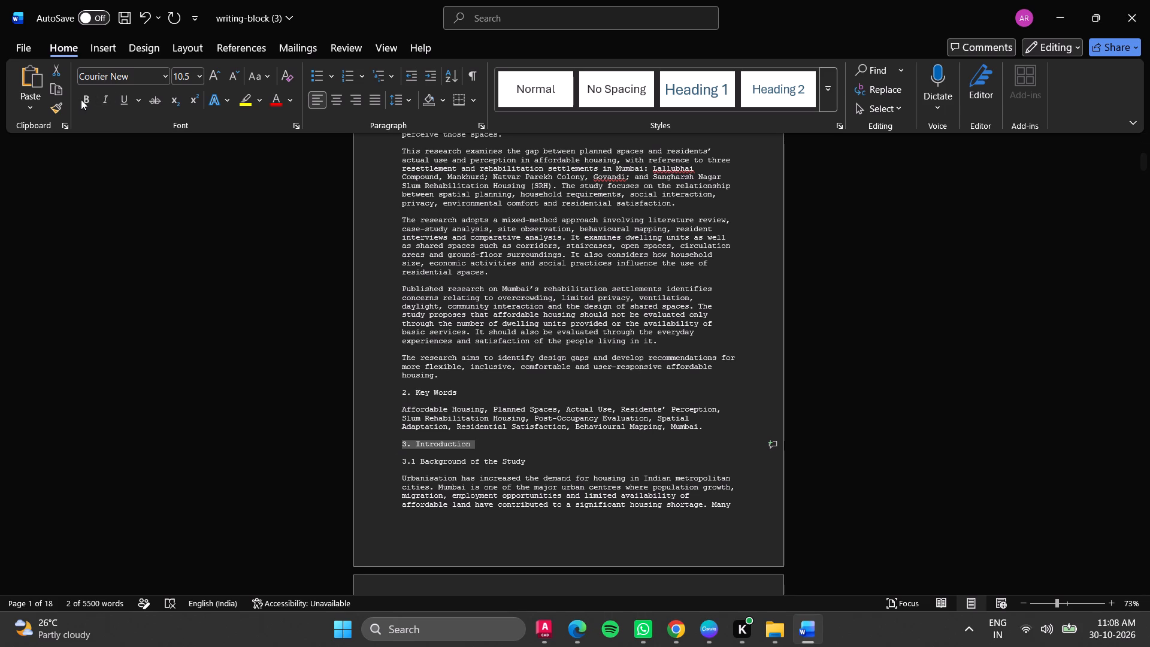
pyautogui.click(81, 99)
# Make the "1. Abstract" heading below the document title bold.
pyautogui.scroll(10, 421, 323)
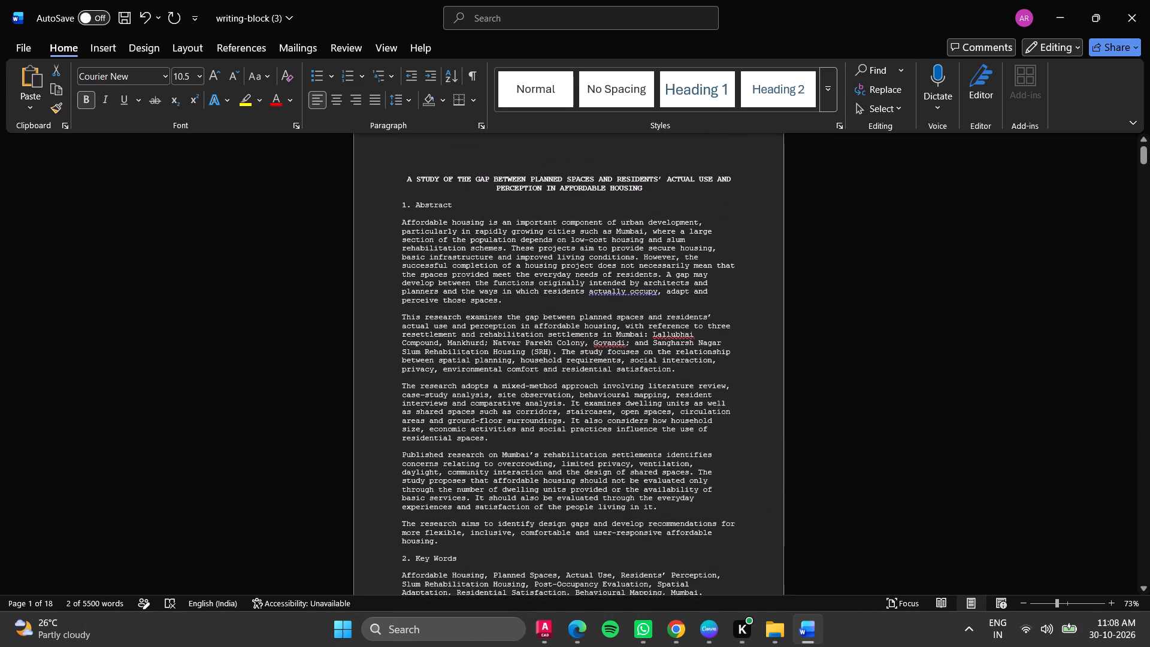
pyautogui.moveTo(459, 205); pyautogui.dragTo(391, 207)
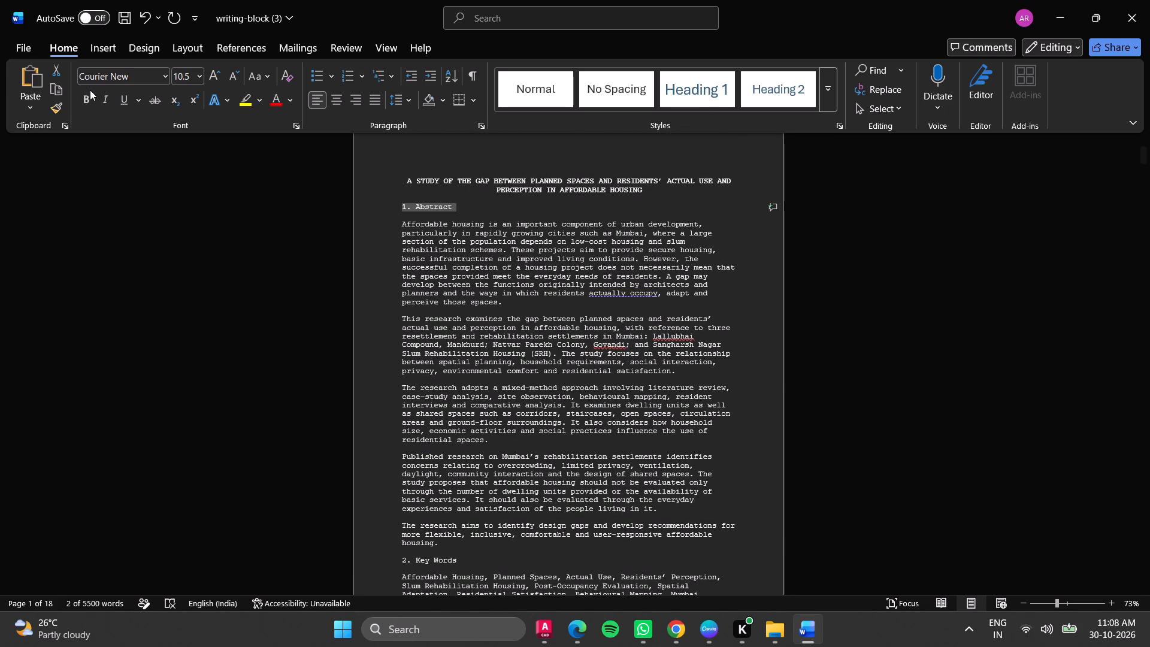
pyautogui.click(90, 90)
pyautogui.click(86, 95)
pyautogui.click(396, 341)
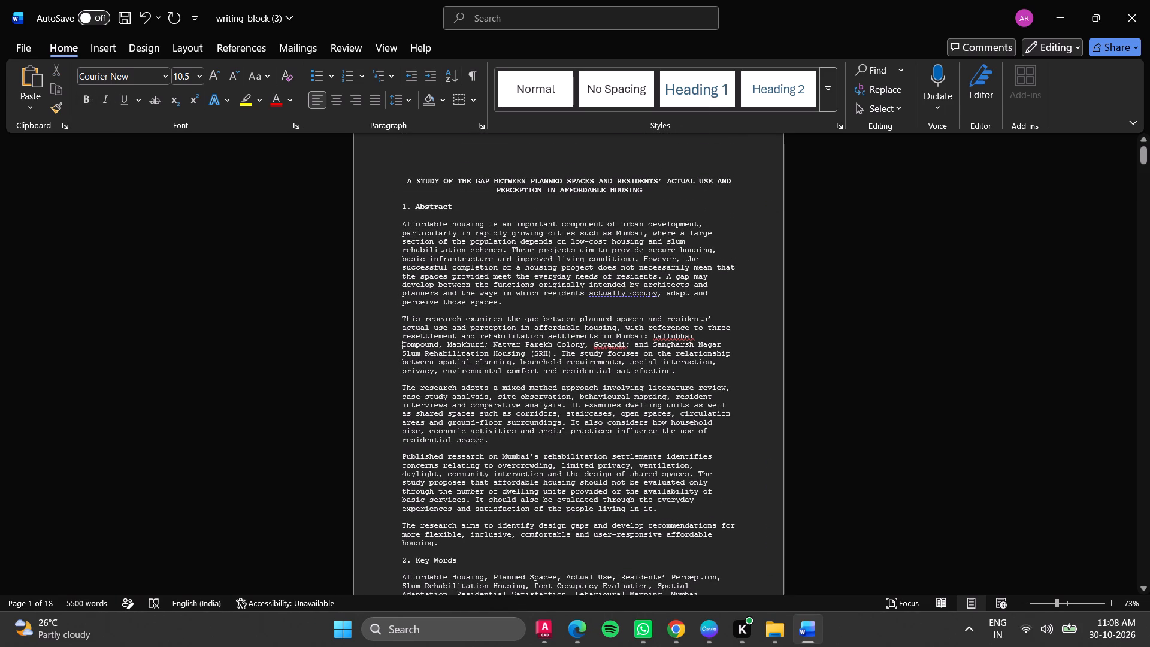
# Delete the ### marks and the space before the "3.3 Understanding Residents' Actual Use" heading.
pyautogui.scroll(-3, 334, 355)
pyautogui.scroll(-6, 401, 401)
pyautogui.scroll(-3, 473, 533)
pyautogui.scroll(-5, 462, 485)
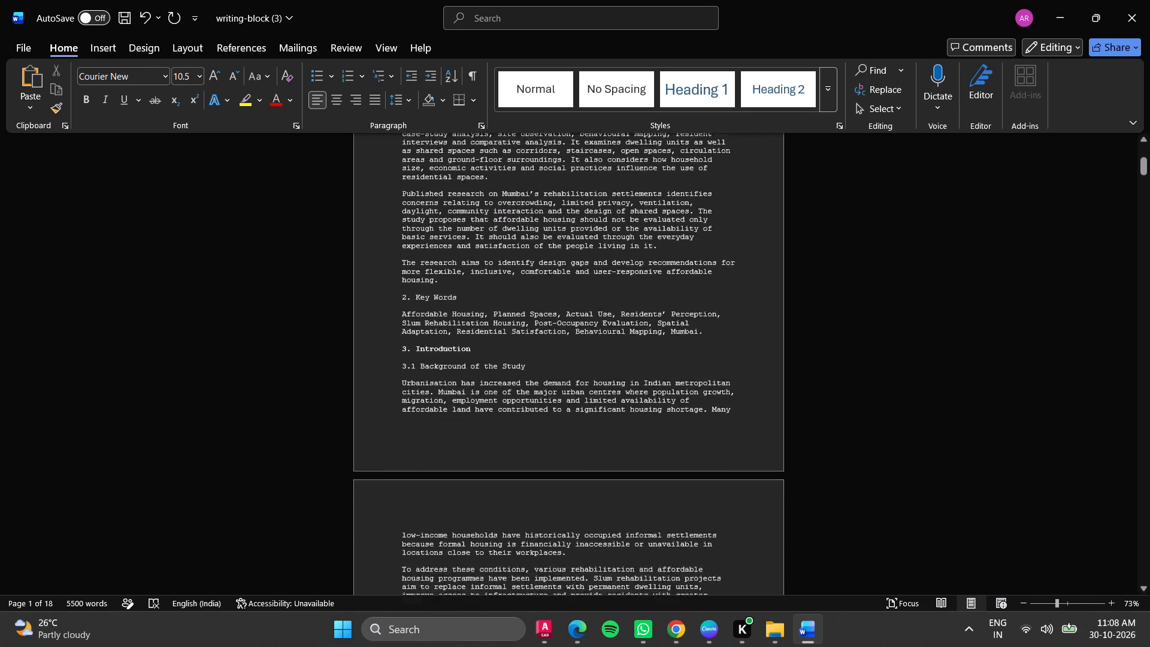
pyautogui.scroll(-18, 462, 485)
pyautogui.scroll(-4, 460, 480)
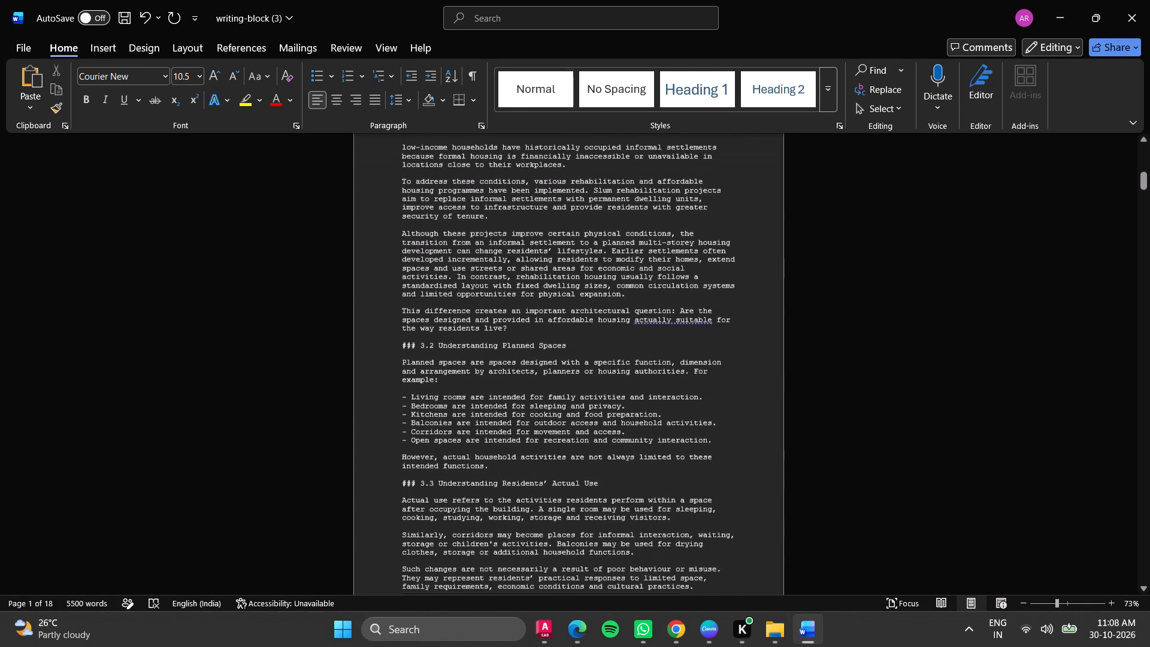
pyautogui.scroll(-5, 525, 492)
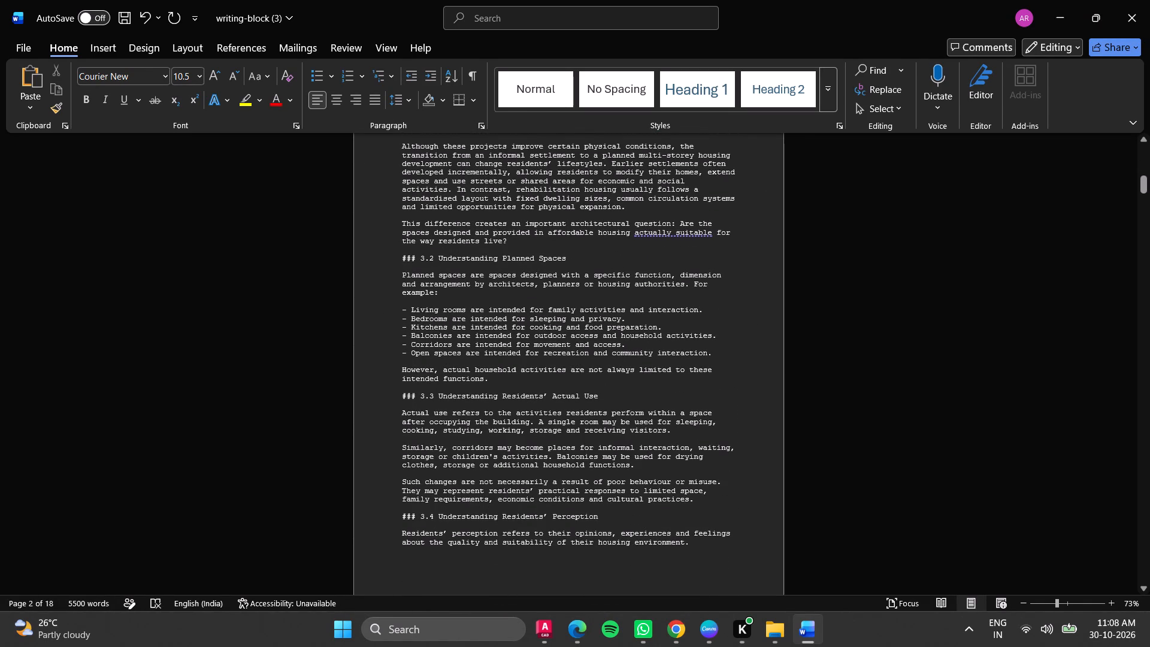
pyautogui.click(420, 397)
pyautogui.press('BackSpace')
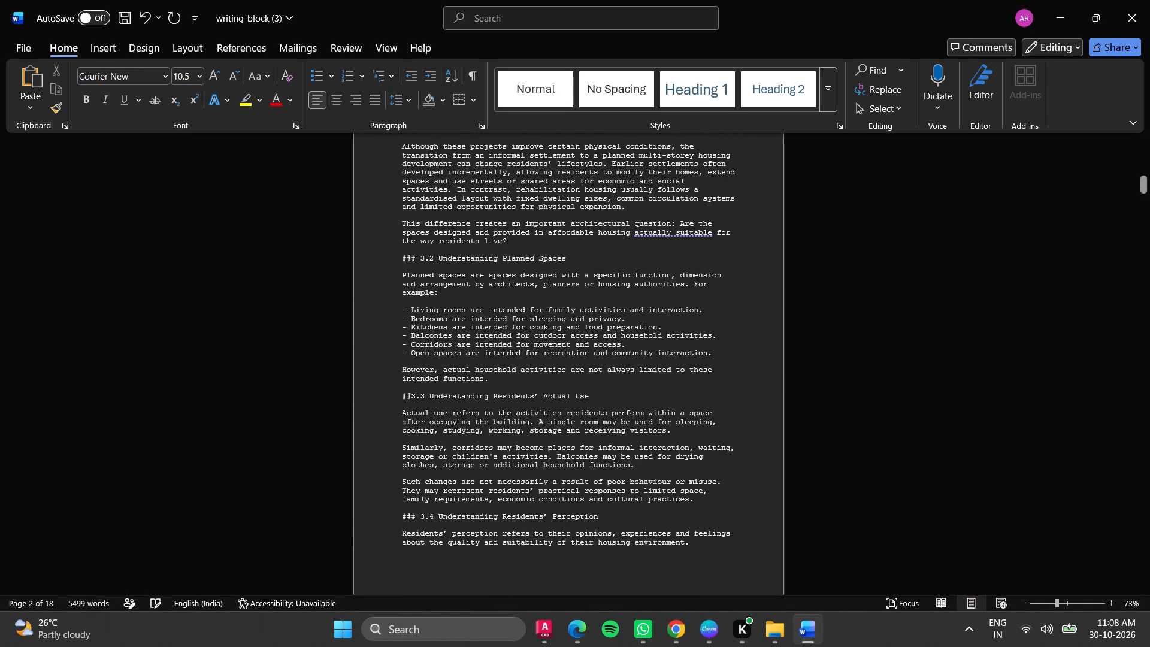
pyautogui.press('BackSpace')
pyautogui.press('BackSpace')
pyautogui.press('BackSpace')
# Delete the ### marks and the space before the "3.4 Understanding Residents' Perception" heading.
pyautogui.scroll(-6, 479, 453)
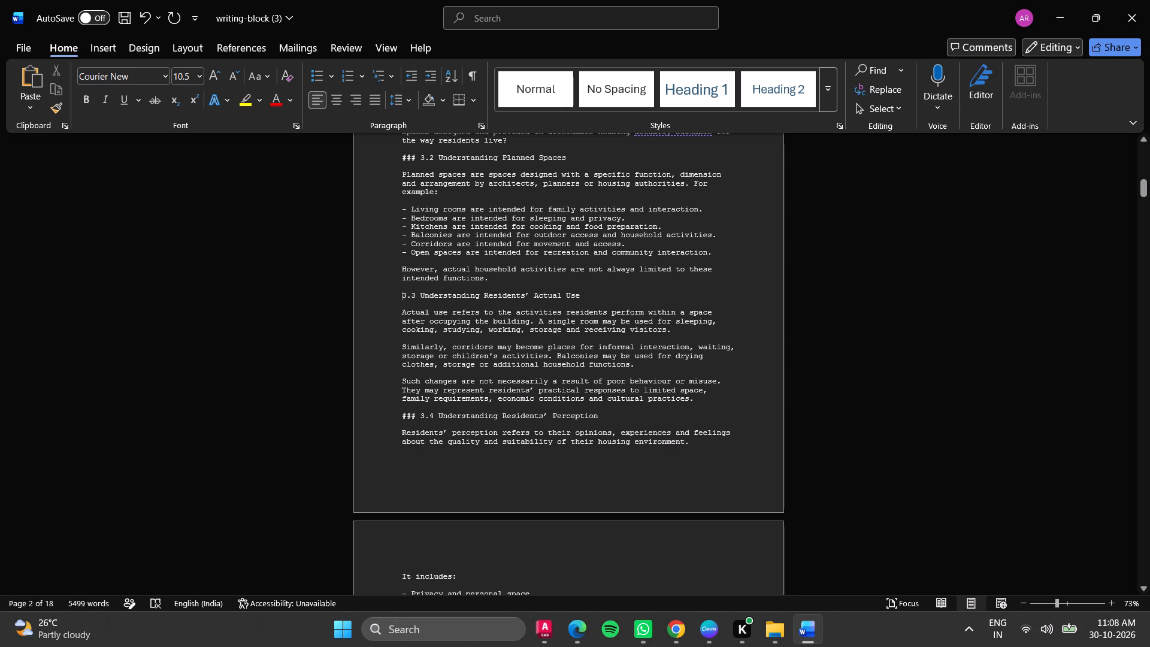
pyautogui.click(421, 416)
pyautogui.press('BackSpace')
pyautogui.press('BackSpace')
pyautogui.press('BackSpace')
pyautogui.press('BackSpace')
# Delete the ### marks and the space before the "3.5 Need for the Study" heading.
pyautogui.scroll(-5, 464, 434)
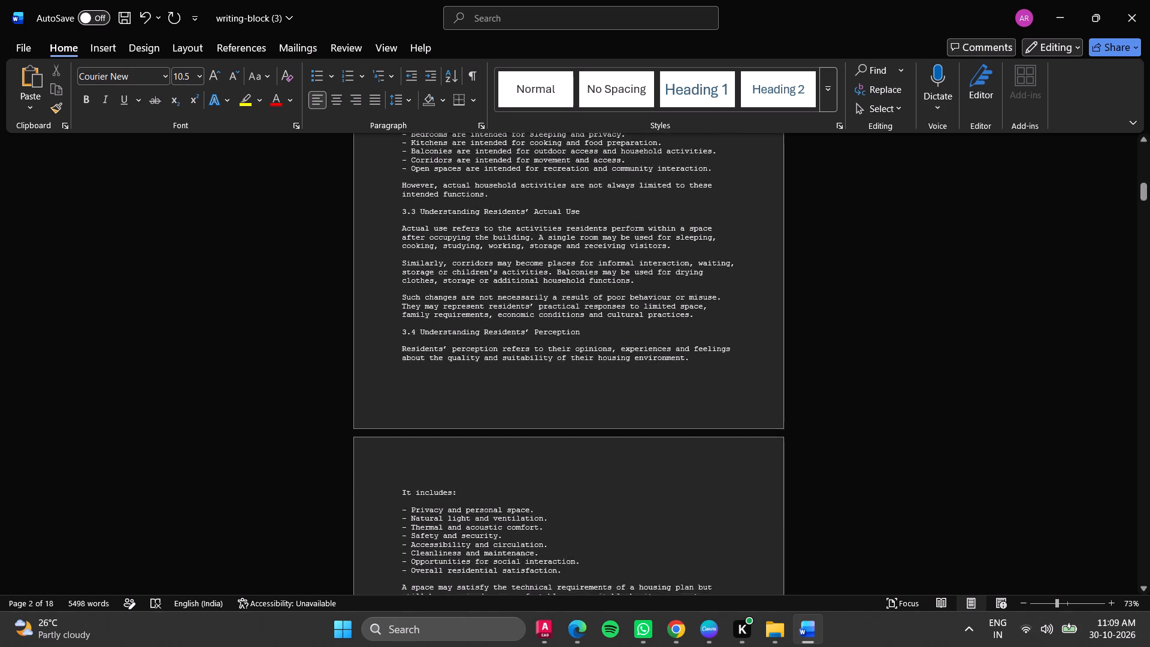
pyautogui.scroll(-1, 455, 455)
pyautogui.scroll(1, 455, 455)
pyautogui.scroll(-10, 455, 455)
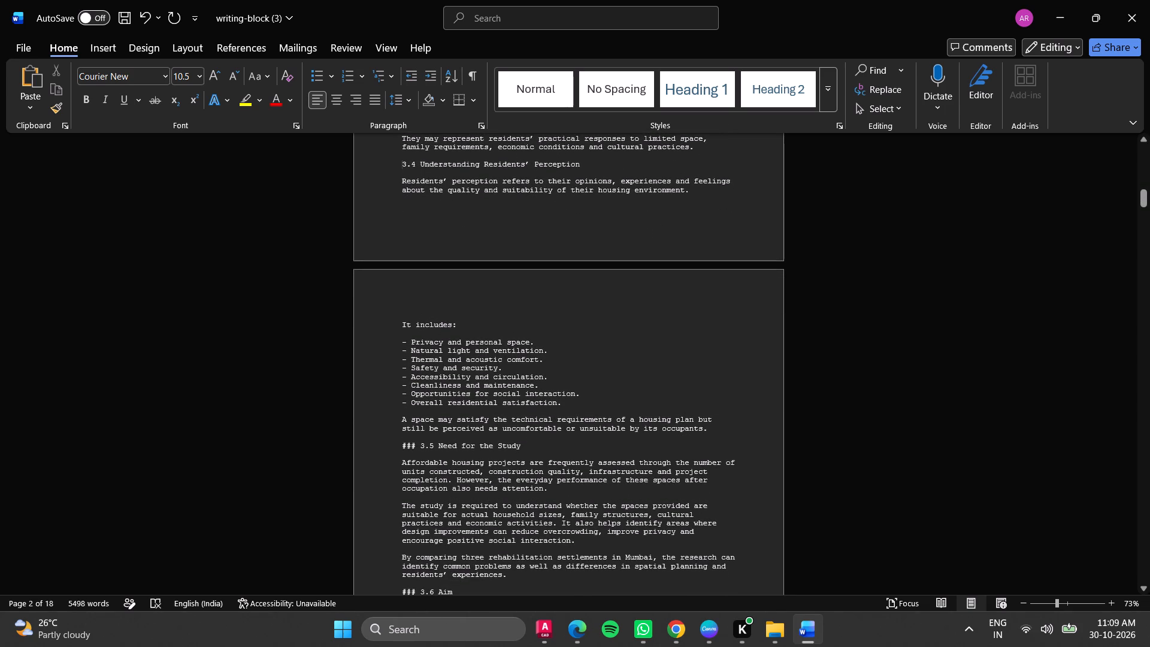
pyautogui.click(420, 443)
pyautogui.press('BackSpace')
pyautogui.press('BackSpace')
pyautogui.press('BackSpace')
pyautogui.press('BackSpace')
# Delete the ### marks and the space before the "3.6 Aim" heading.
pyautogui.scroll(-5, 503, 447)
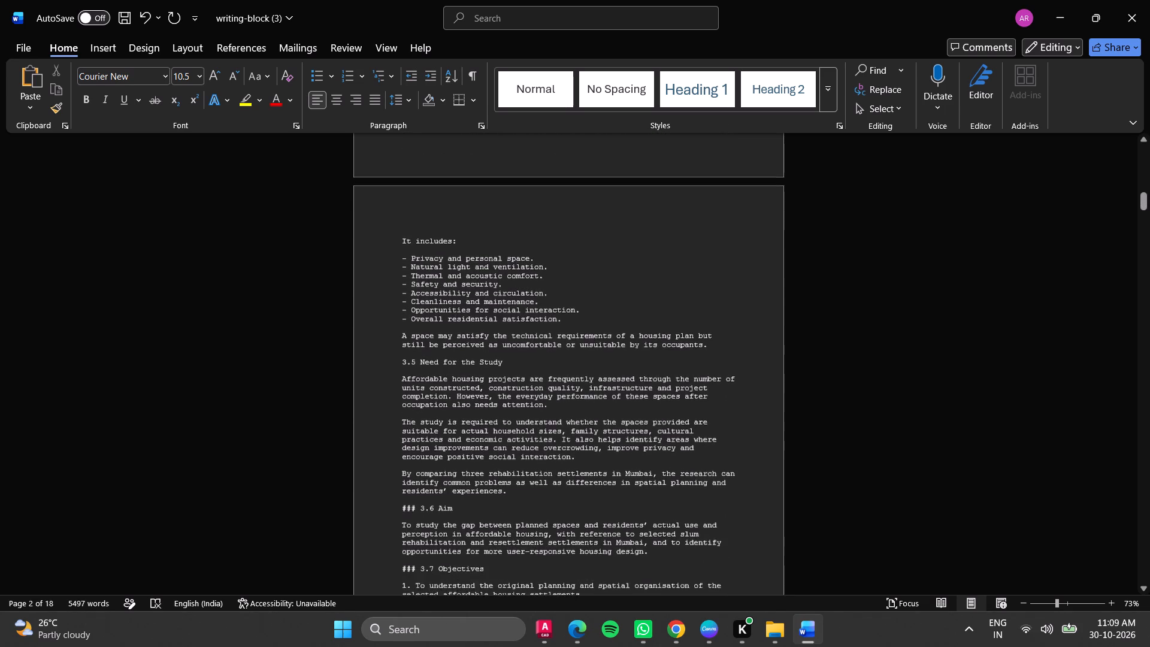
pyautogui.scroll(-2, 498, 451)
pyautogui.click(420, 473)
pyautogui.press('BackSpace')
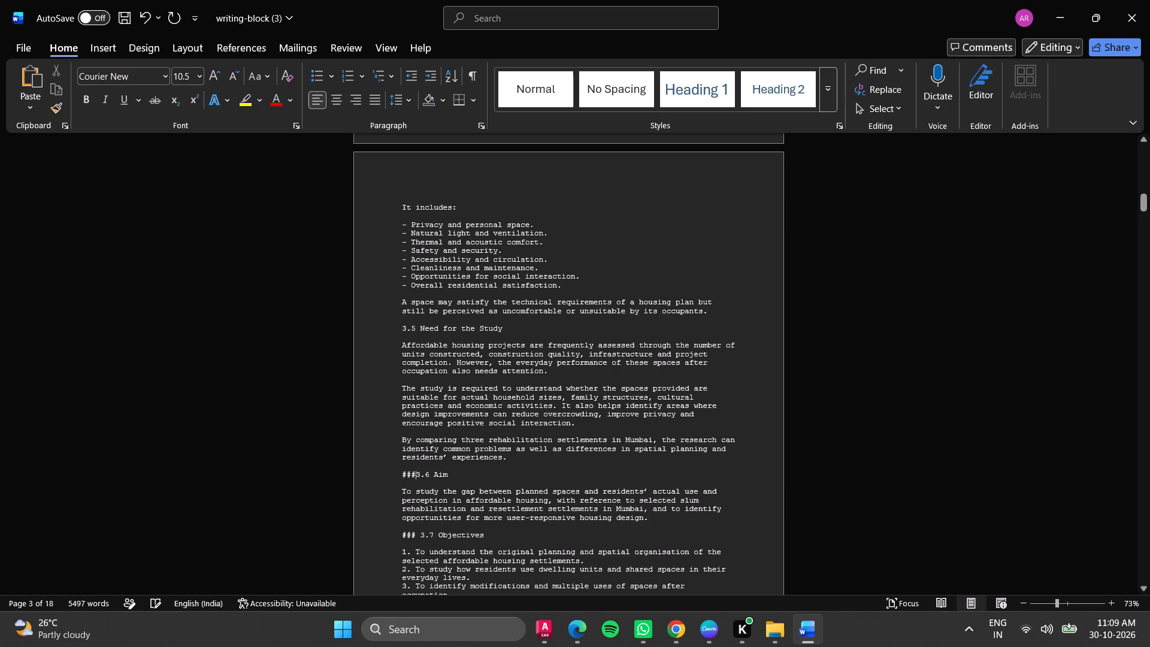
pyautogui.press('BackSpace')
pyautogui.press('BackSpace')
pyautogui.press('BackSpace')
# Go back to the skipped "3.2 Understanding Planned Spaces" heading and delete its ### marks and the space after them.
pyautogui.scroll(20, 528, 448)
pyautogui.scroll(1, 528, 448)
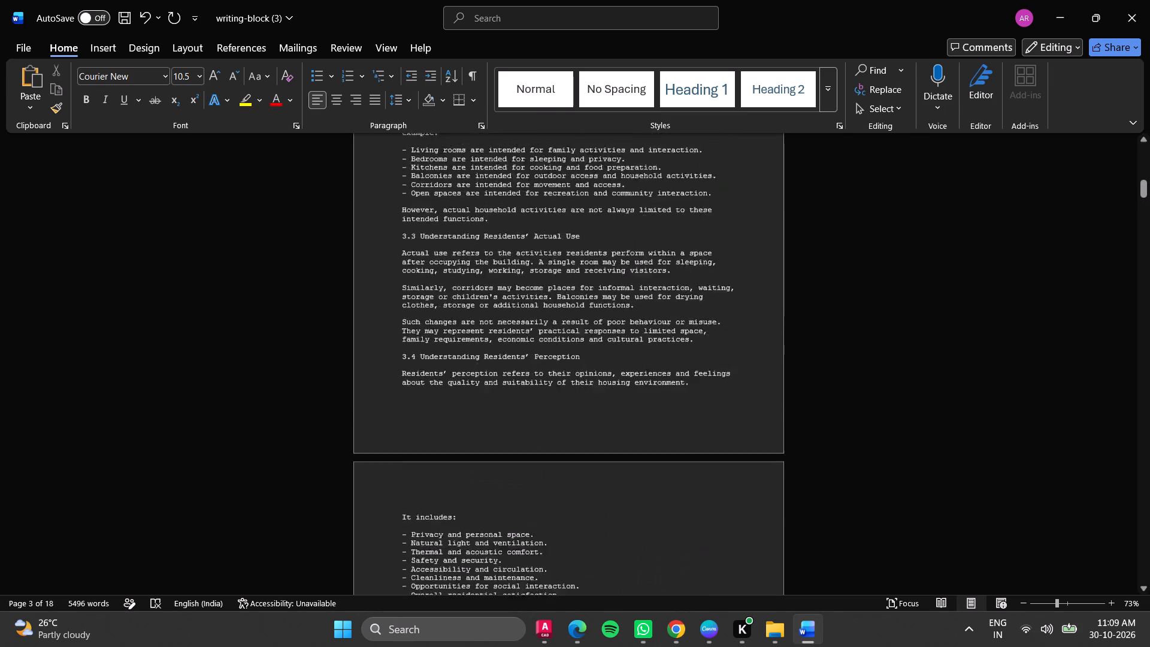
pyautogui.scroll(11, 534, 443)
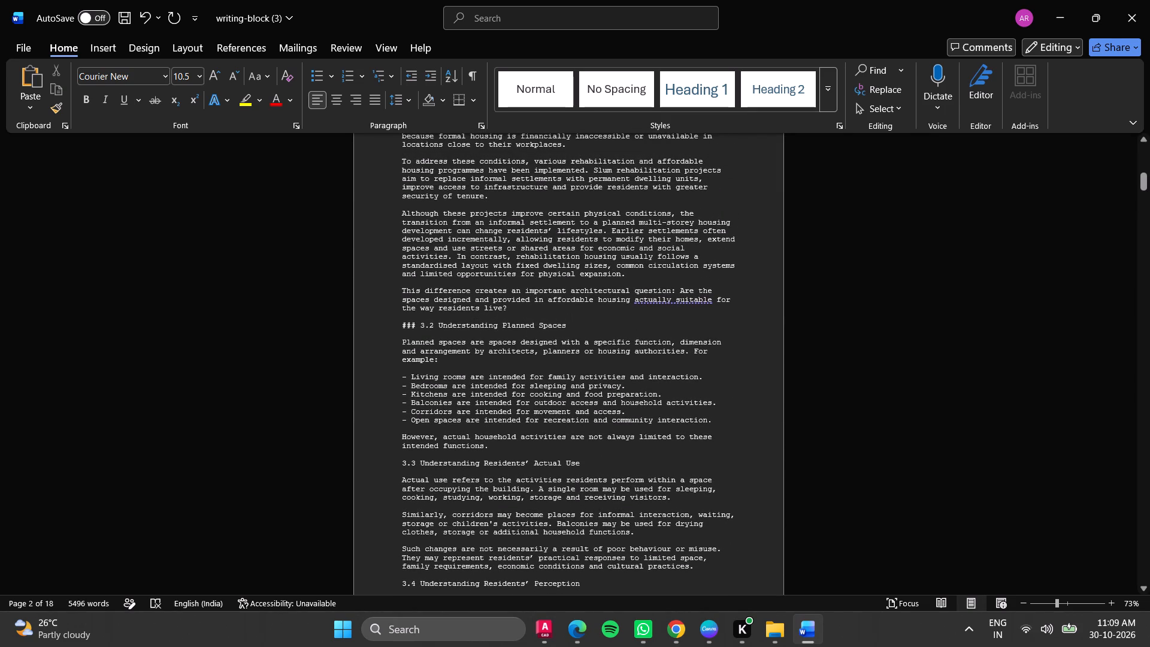
pyautogui.click(420, 326)
pyautogui.press('BackSpace')
pyautogui.press('BackSpace')
pyautogui.press('BackSpace')
pyautogui.press('BackSpace')
# Look back over the headings on the first two pages for leftover # marks.
pyautogui.scroll(6, 498, 338)
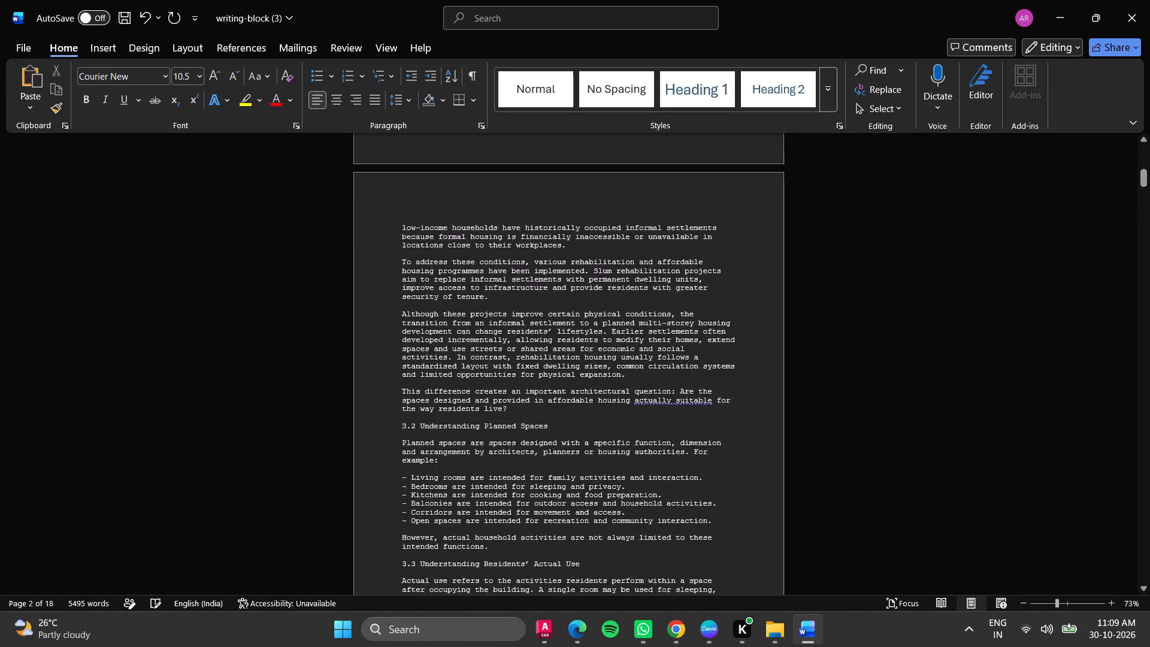
pyautogui.scroll(10, 500, 338)
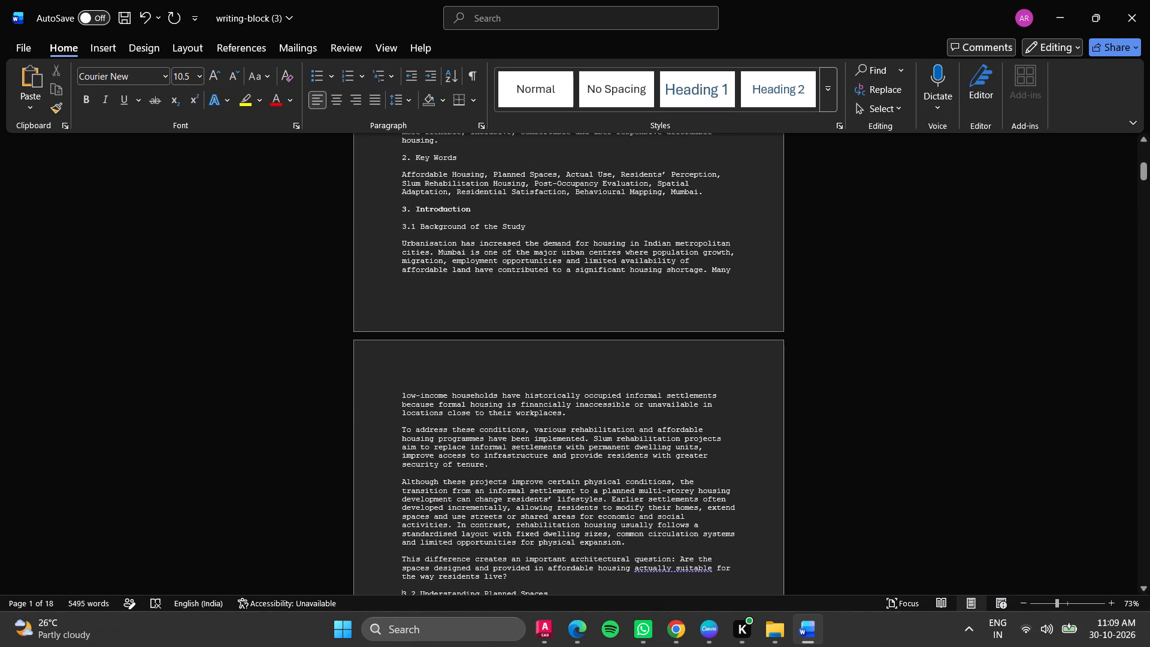
pyautogui.scroll(1, 422, 230)
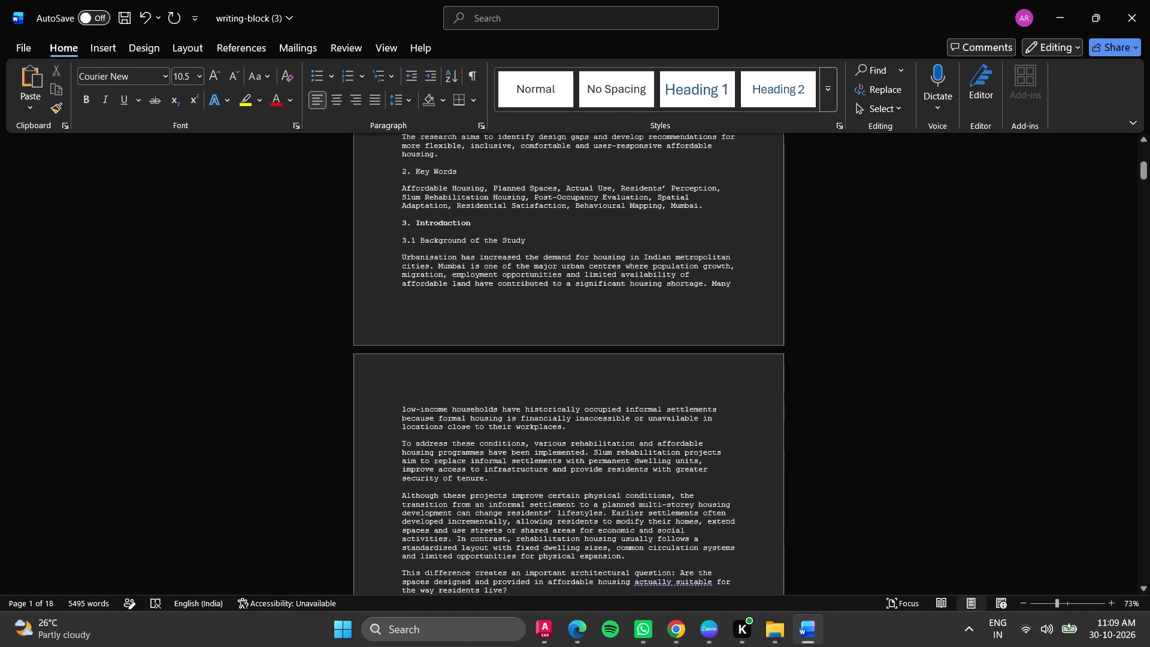
pyautogui.scroll(3, 474, 232)
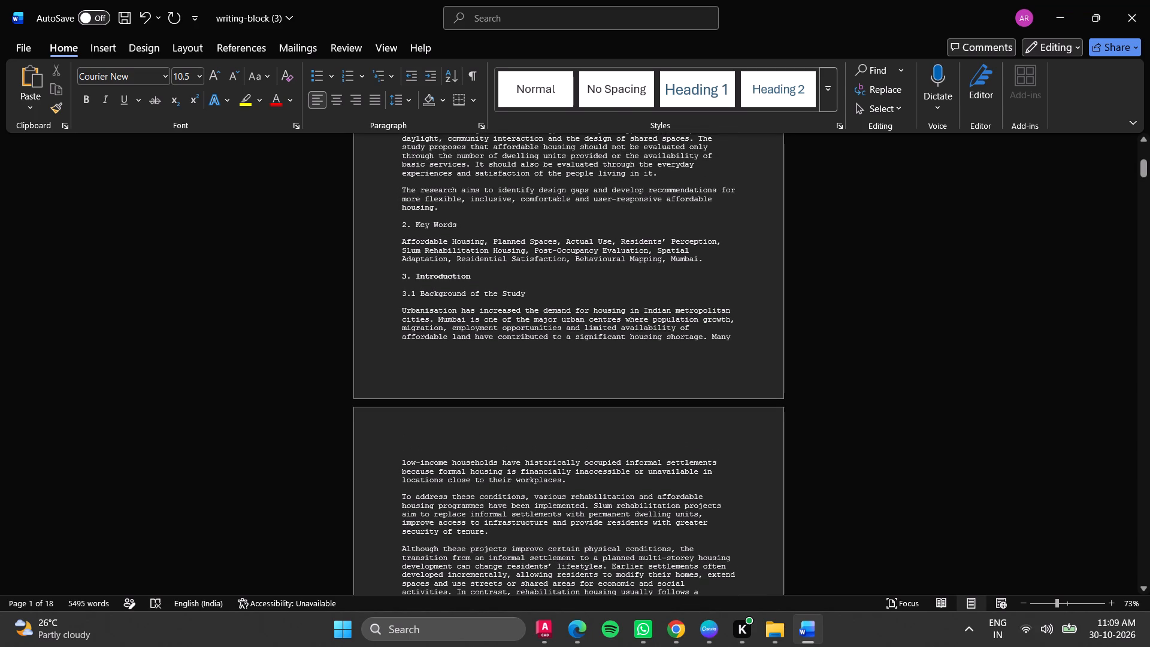
pyautogui.scroll(-16, 509, 332)
pyautogui.scroll(1, 538, 380)
pyautogui.scroll(-2, 538, 381)
pyautogui.scroll(1, 539, 381)
pyautogui.scroll(-16, 539, 381)
pyautogui.scroll(1, 539, 381)
# Delete the ### marks and the space before the "3.7 Objectives" heading.
pyautogui.scroll(-4, 539, 381)
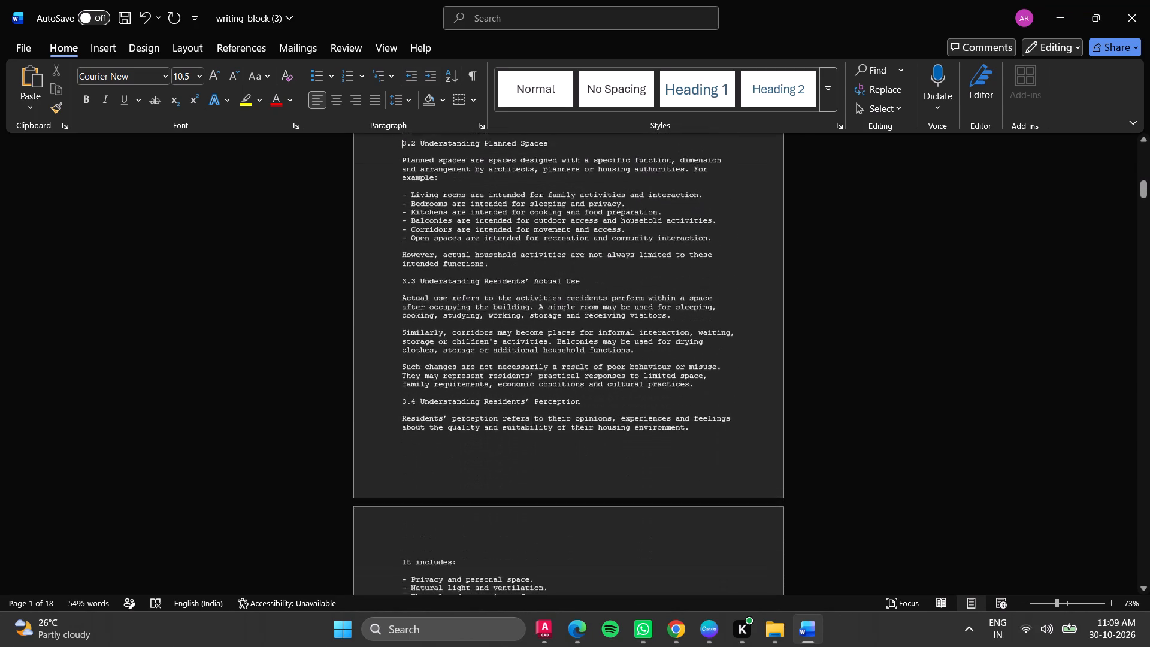
pyautogui.scroll(-20, 539, 381)
pyautogui.scroll(-1, 483, 434)
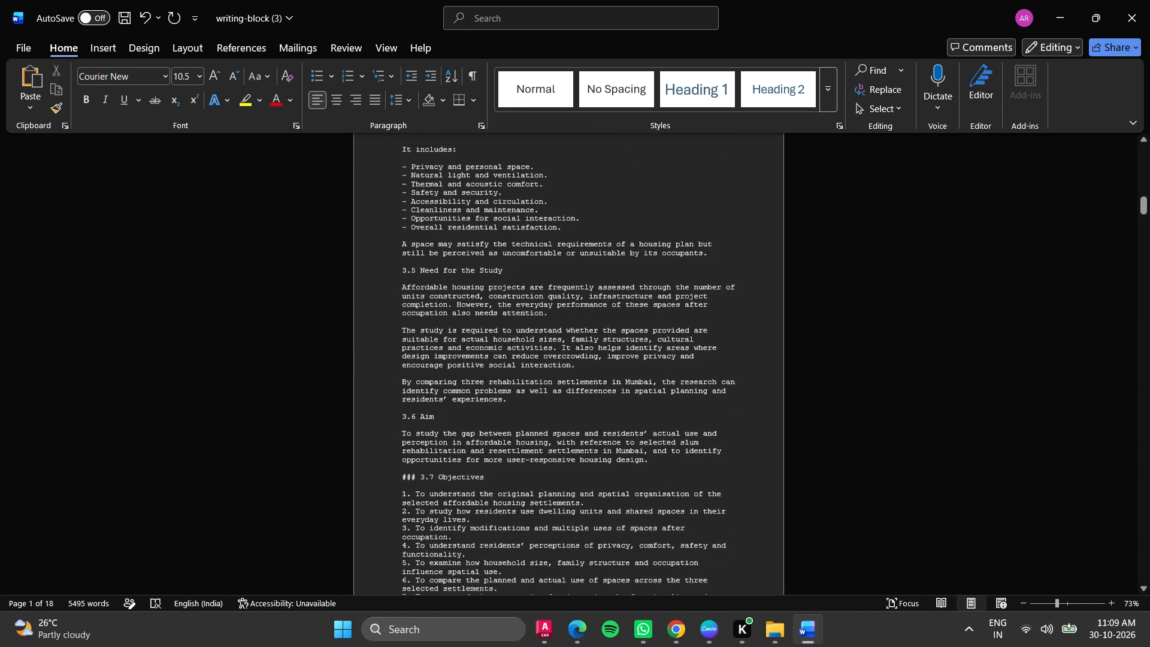
pyautogui.scroll(-2, 482, 437)
pyautogui.click(421, 434)
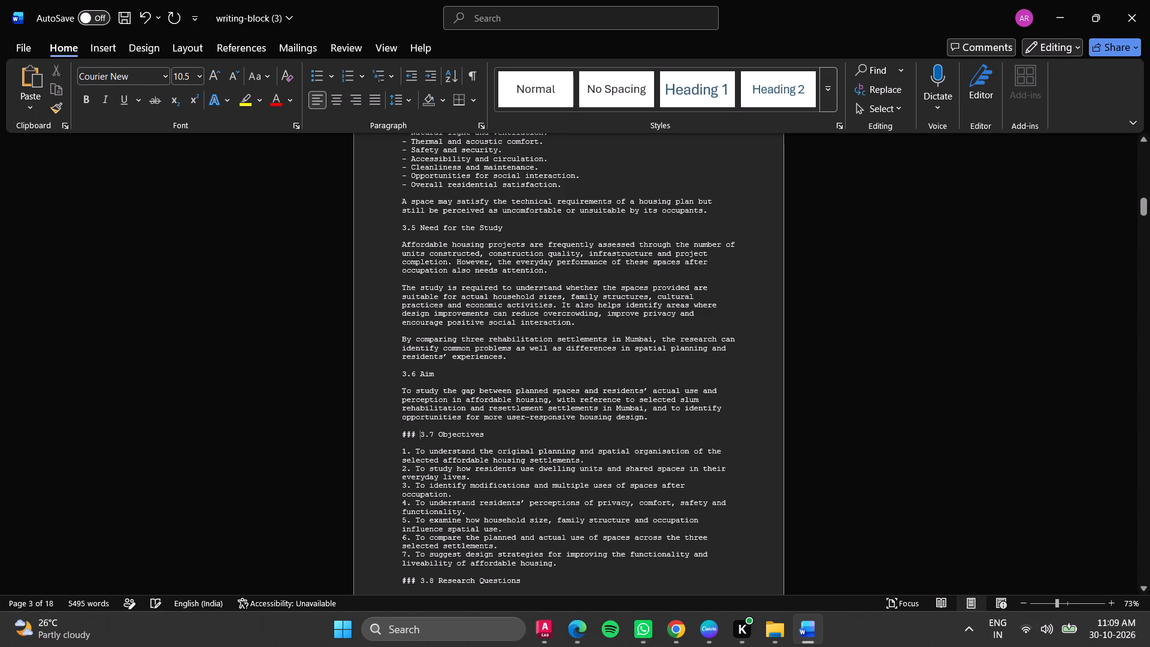
pyautogui.press('BackSpace')
pyautogui.press('BackSpace')
pyautogui.press('BackSpace')
pyautogui.press('BackSpace')
# Delete the ### marks and the space before the "3.8 Research Questions" heading.
pyautogui.scroll(-5, 448, 470)
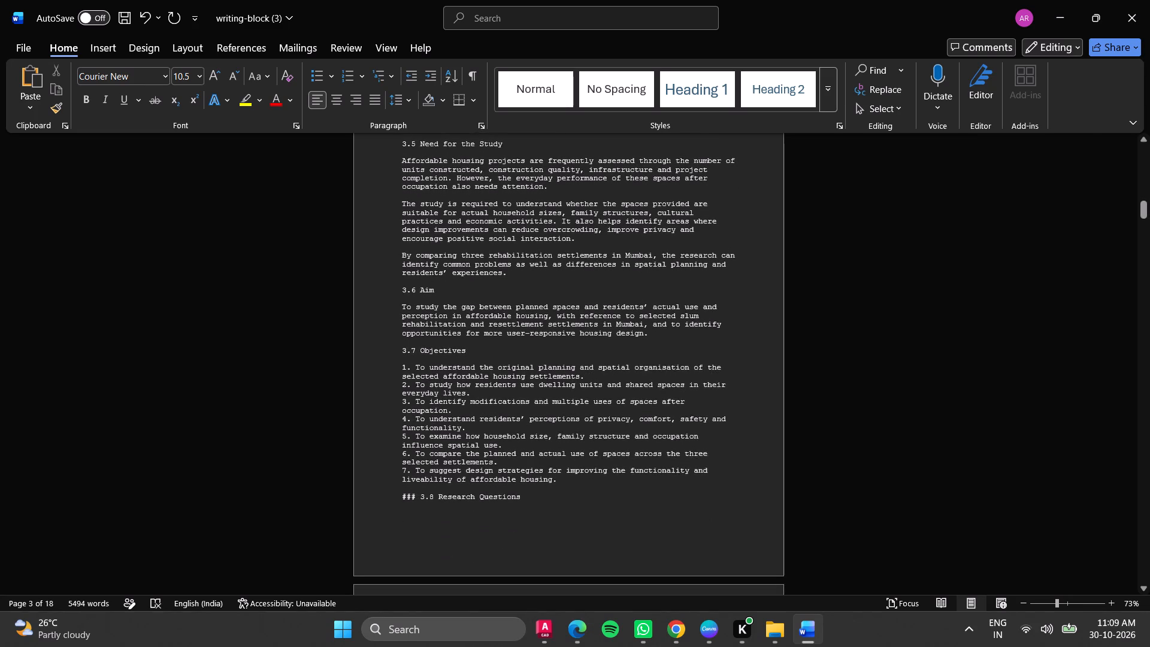
pyautogui.scroll(-1, 446, 473)
pyautogui.click(419, 478)
pyautogui.press('BackSpace')
pyautogui.press('BackSpace')
pyautogui.press('BackSpace')
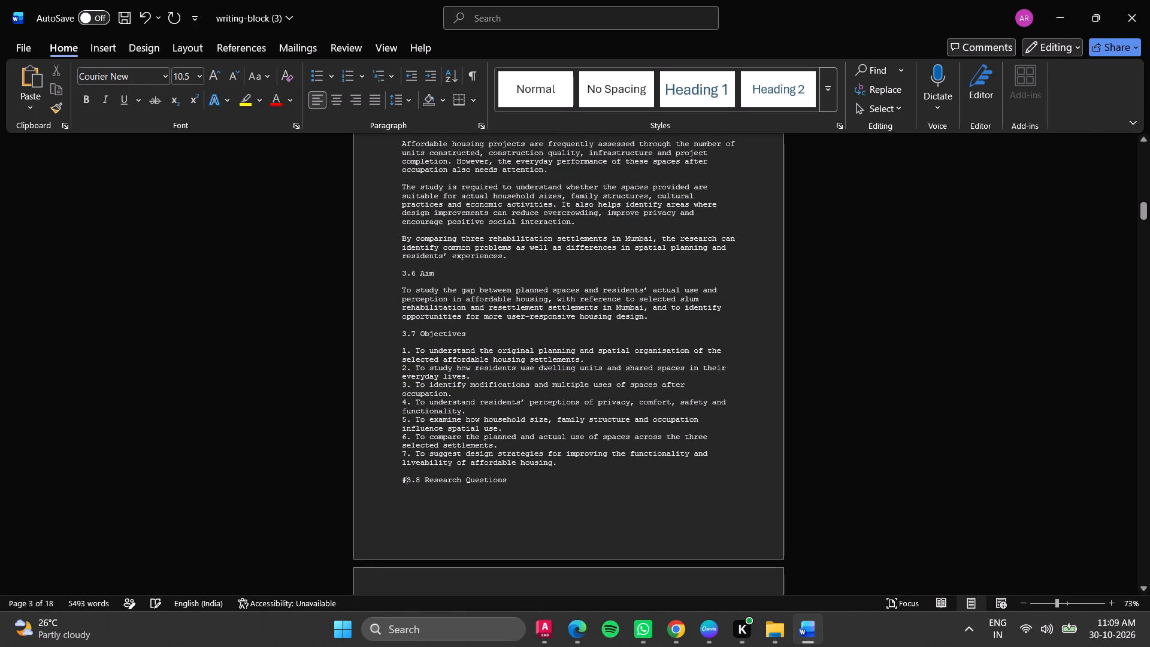
pyautogui.press('BackSpace')
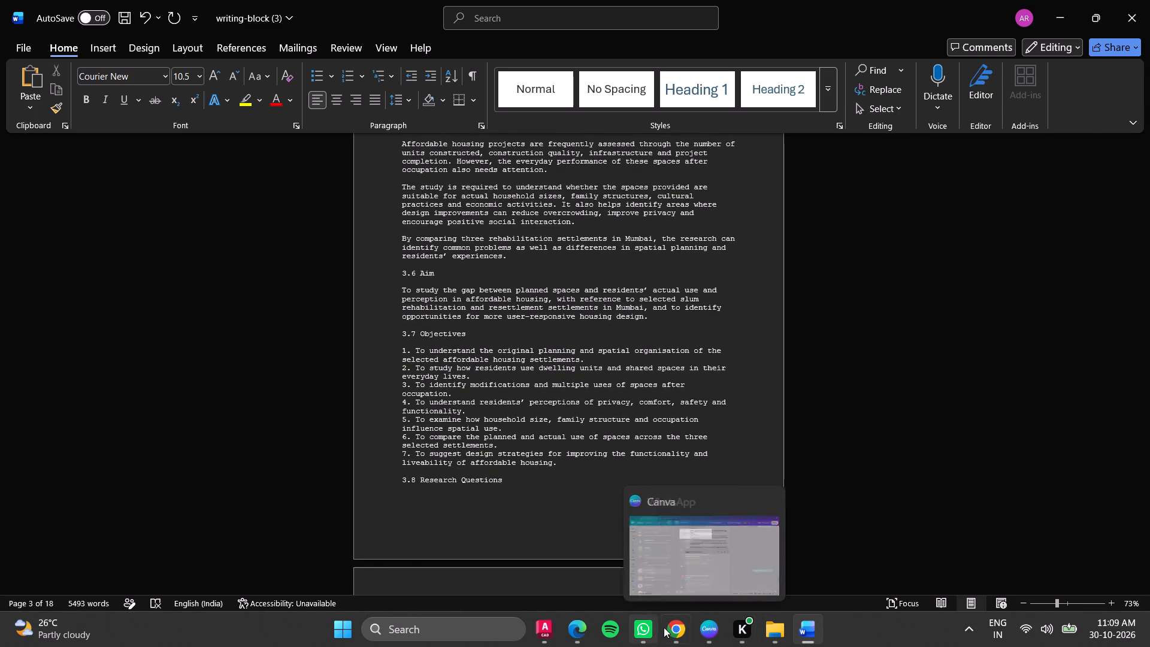
# Switch to Chrome and examine how the ChatGPT source document formats its headings from "1. Abstract" to "3.1 Background of the Study".
pyautogui.click(679, 581)
pyautogui.scroll(5, 901, 304)
pyautogui.scroll(-6, 901, 304)
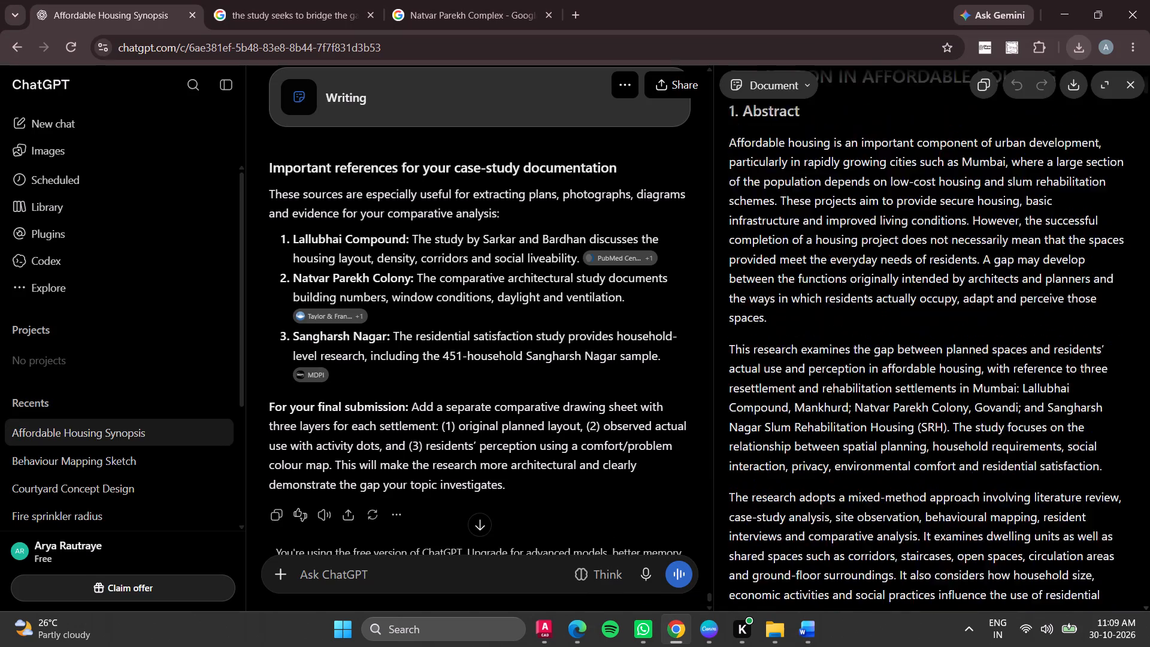
pyautogui.scroll(-14, 899, 312)
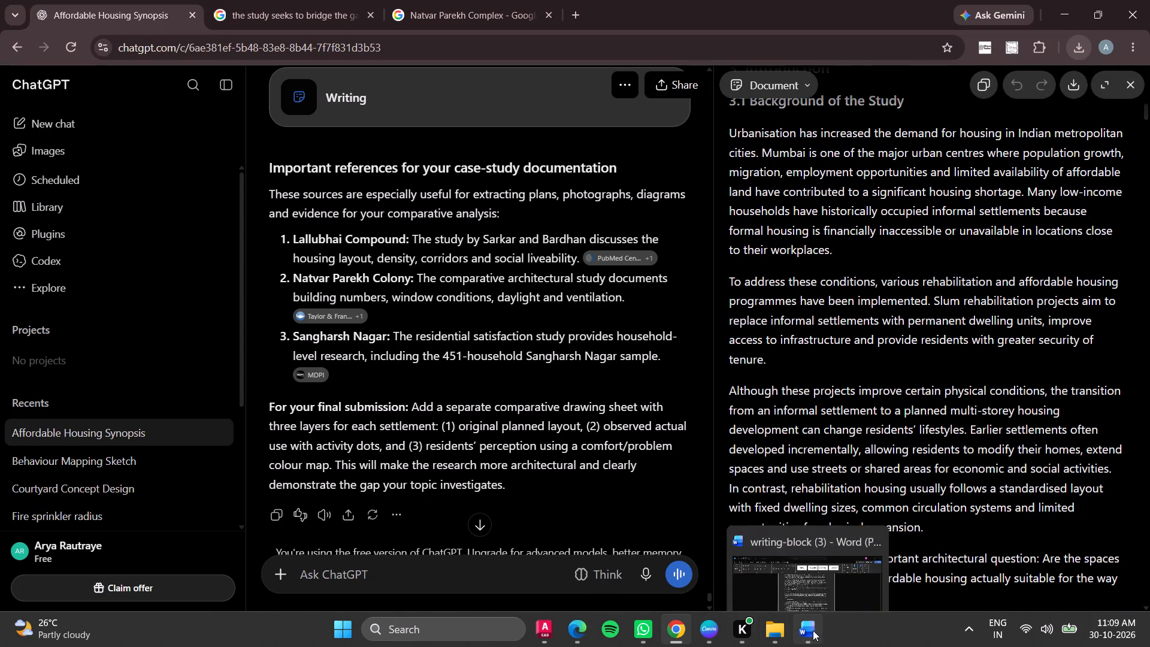
# Return to Word and delete the ## marks and the space before the "4. Literature Review" heading.
pyautogui.click(772, 574)
pyautogui.scroll(-8, 455, 430)
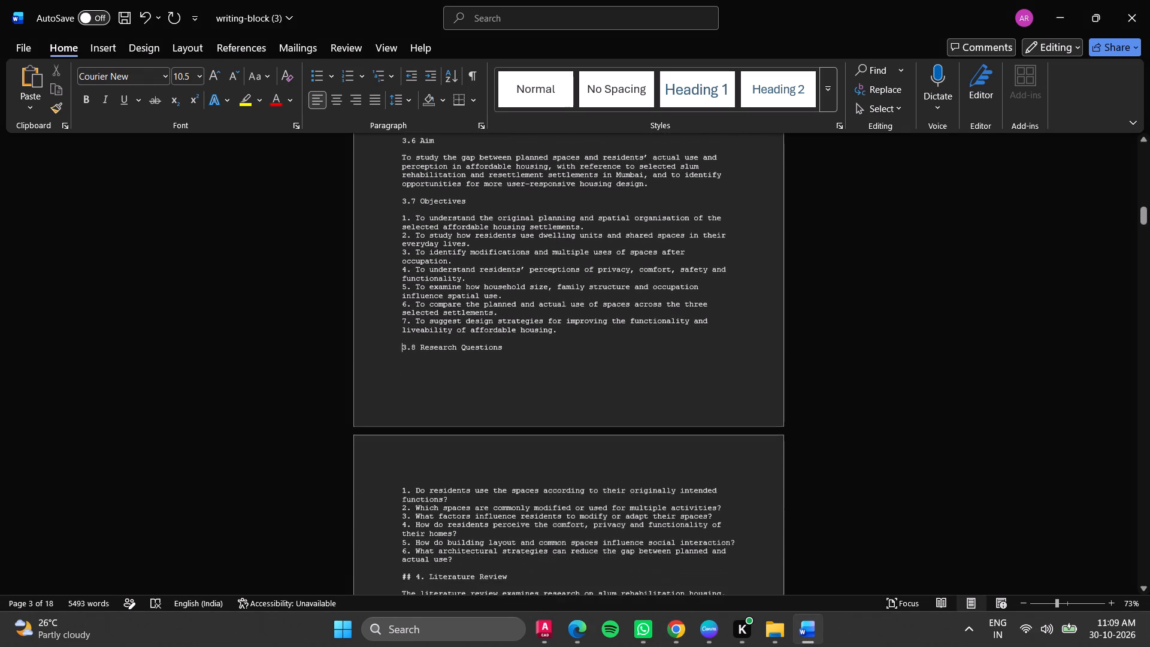
pyautogui.scroll(-6, 430, 440)
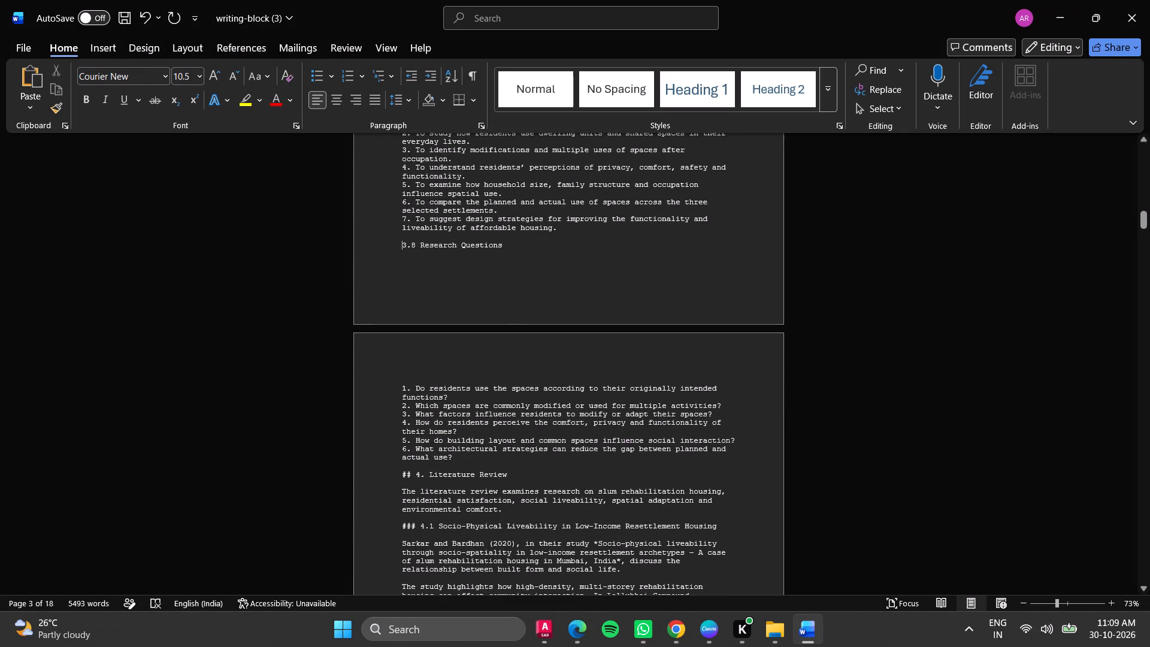
pyautogui.click(417, 471)
pyautogui.press('BackSpace')
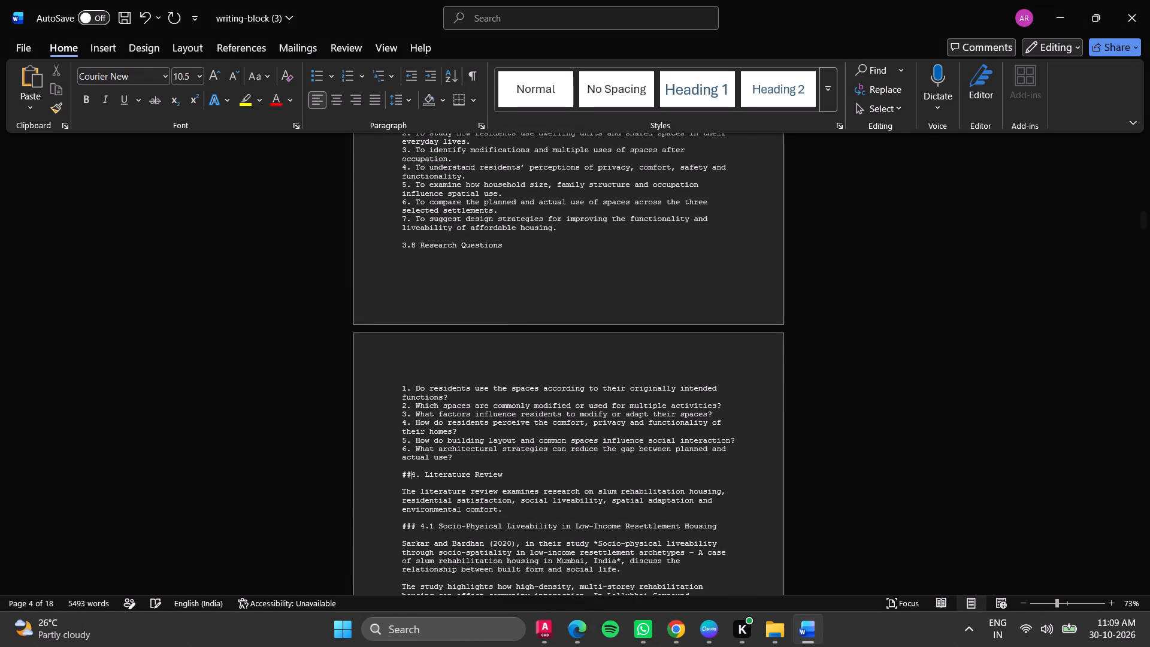
pyautogui.press('BackSpace')
pyautogui.press('BackSpace')
# Make the "4. Literature Review" heading bold.
pyautogui.scroll(3, 471, 431)
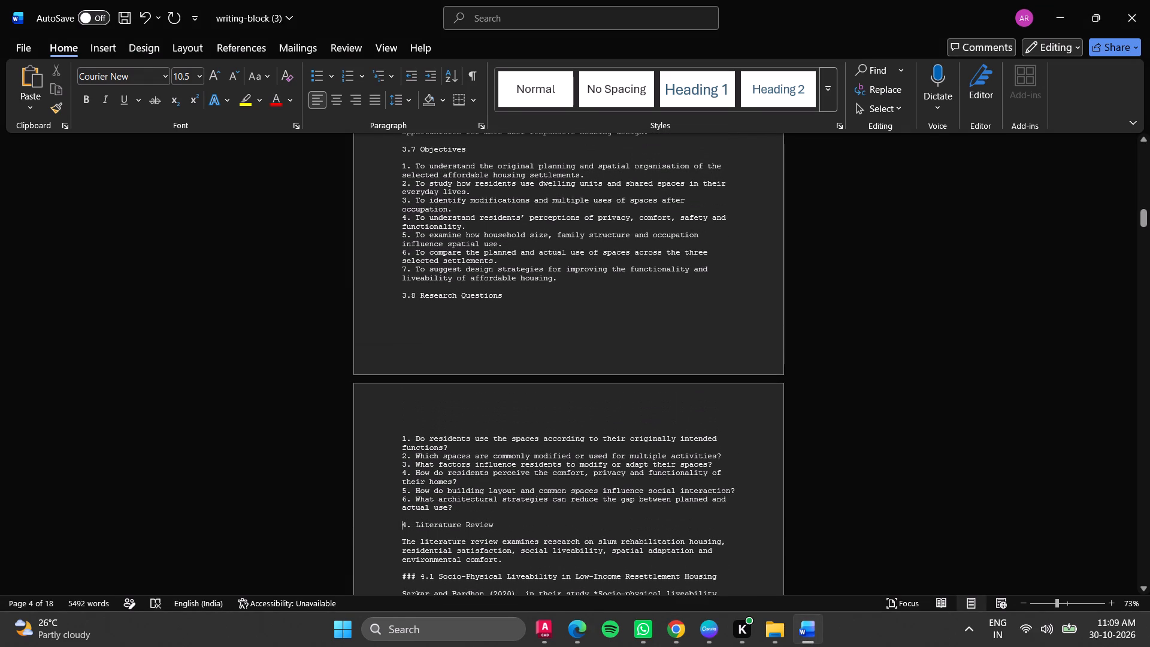
pyautogui.scroll(-2, 437, 346)
pyautogui.moveTo(507, 493); pyautogui.dragTo(454, 485)
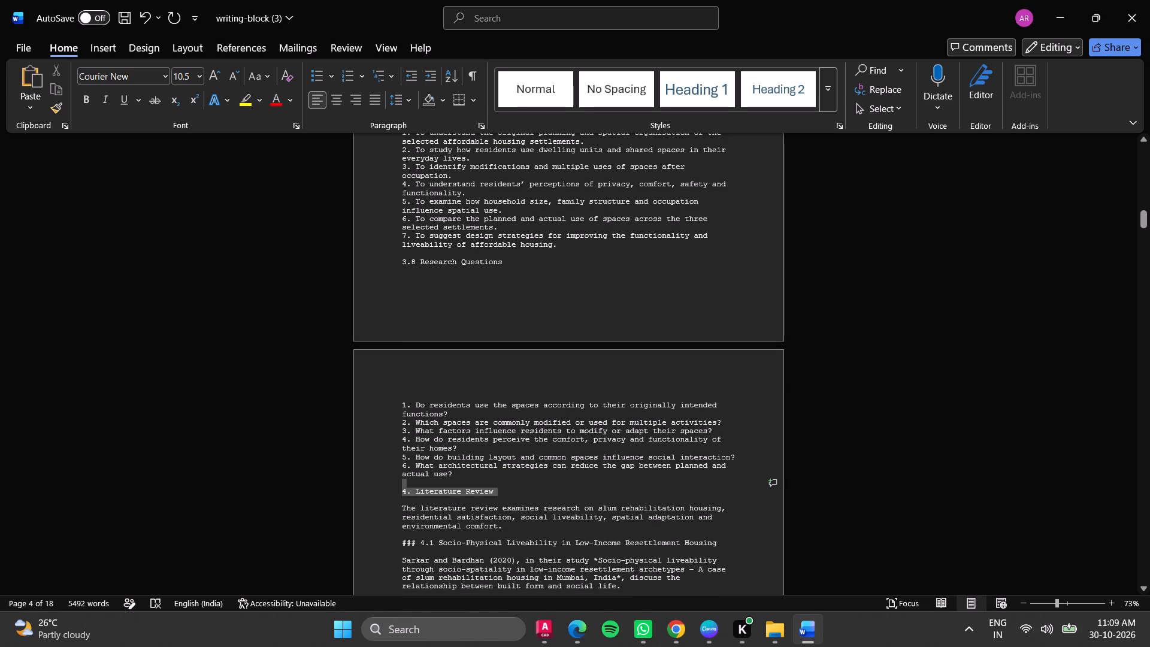
pyautogui.moveTo(454, 485); pyautogui.dragTo(396, 494)
pyautogui.click(87, 102)
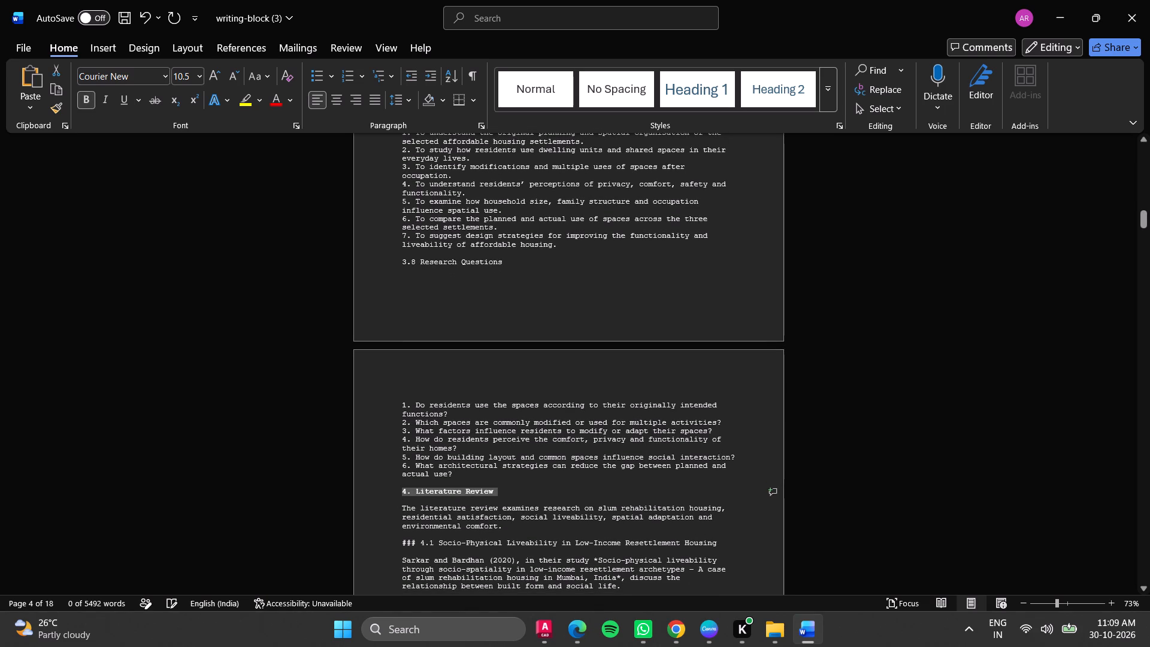
pyautogui.click(386, 505)
# Delete the ### marks and the space before the "4.1 Socio-Physical Liveability in Low-Income Resettlement Housing" heading.
pyautogui.scroll(-2, 417, 557)
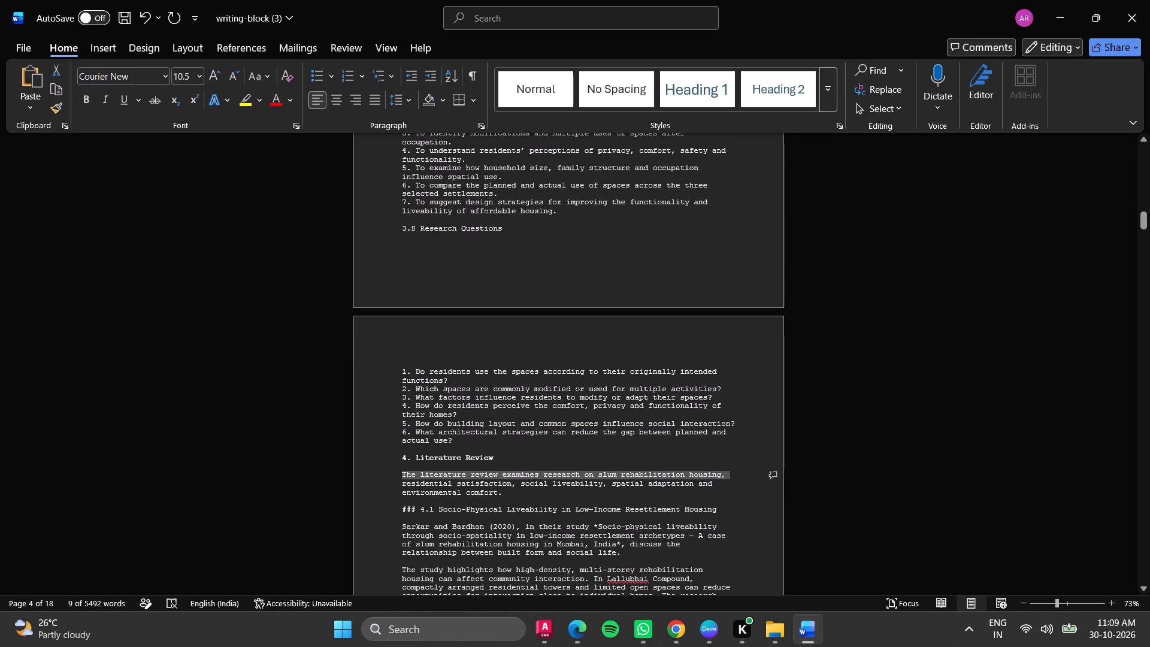
pyautogui.click(422, 511)
pyautogui.press('BackSpace')
pyautogui.press('BackSpace')
pyautogui.press('BackSpace')
pyautogui.press('BackSpace')
# Delete the ### marks and the space before the "4.2 Residential Satisfaction in Slum Rehabilitation Housing" heading.
pyautogui.scroll(-6, 485, 525)
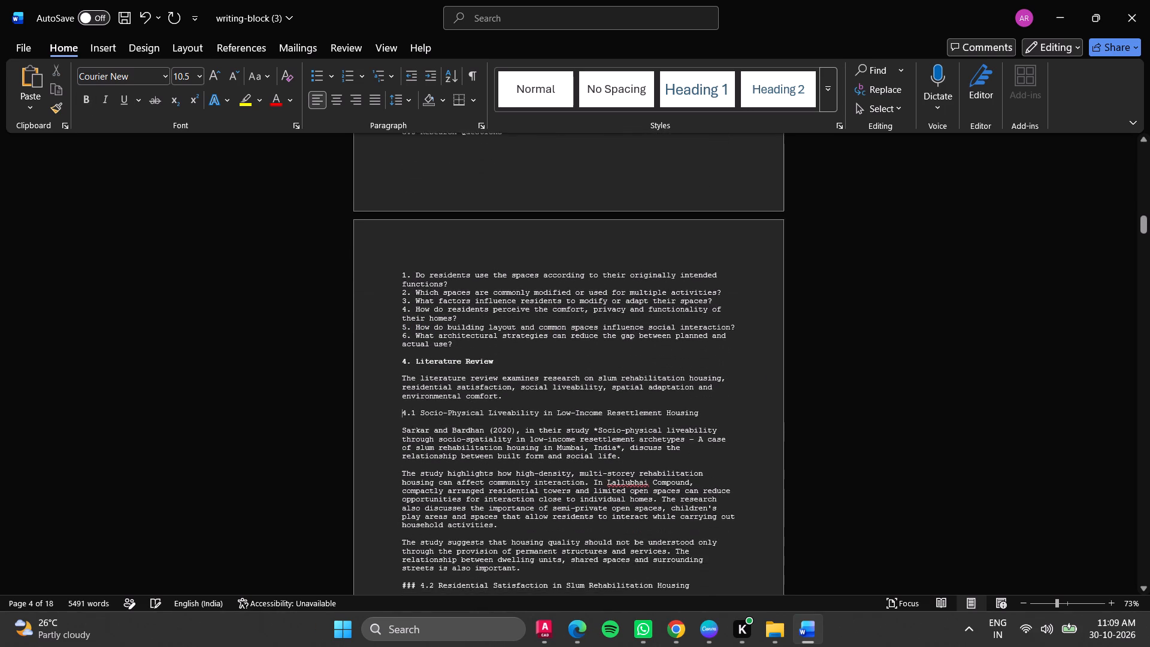
pyautogui.scroll(-3, 471, 516)
pyautogui.click(420, 528)
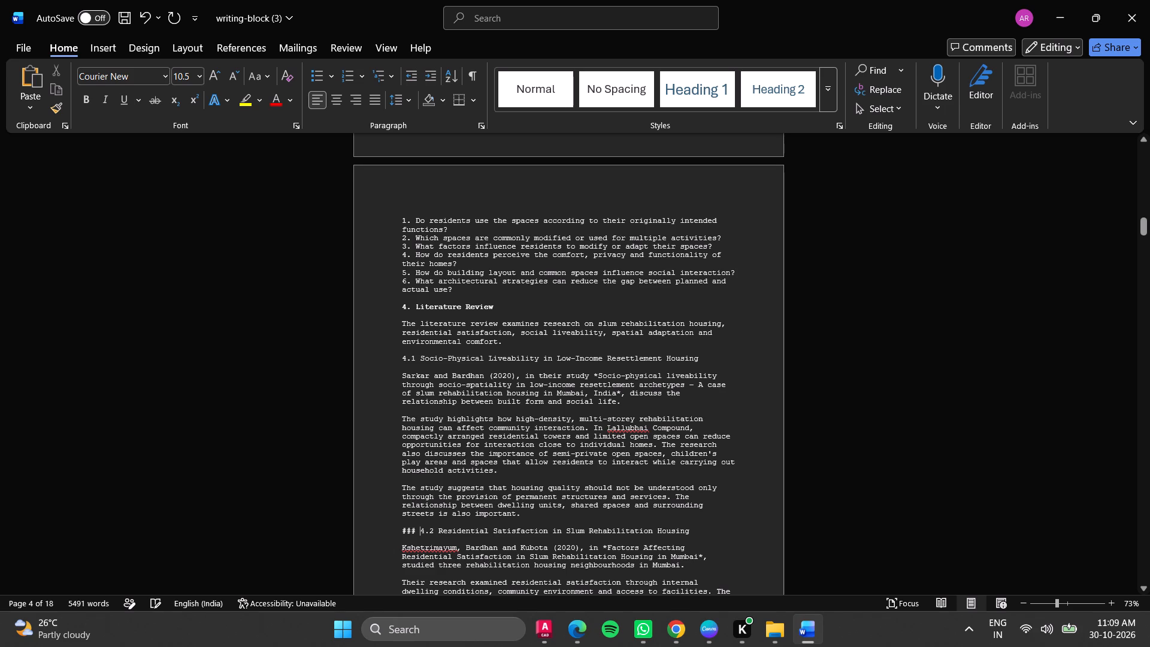
pyautogui.press('BackSpace')
pyautogui.press('BackSpace')
pyautogui.press('BackSpace')
pyautogui.press('BackSpace')
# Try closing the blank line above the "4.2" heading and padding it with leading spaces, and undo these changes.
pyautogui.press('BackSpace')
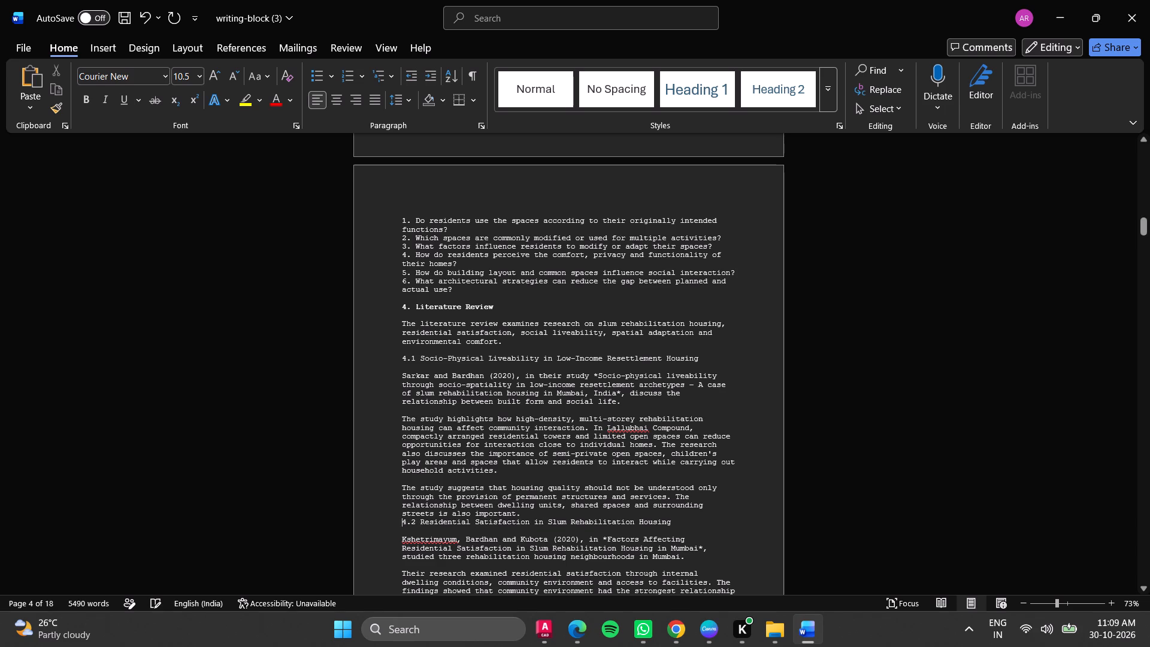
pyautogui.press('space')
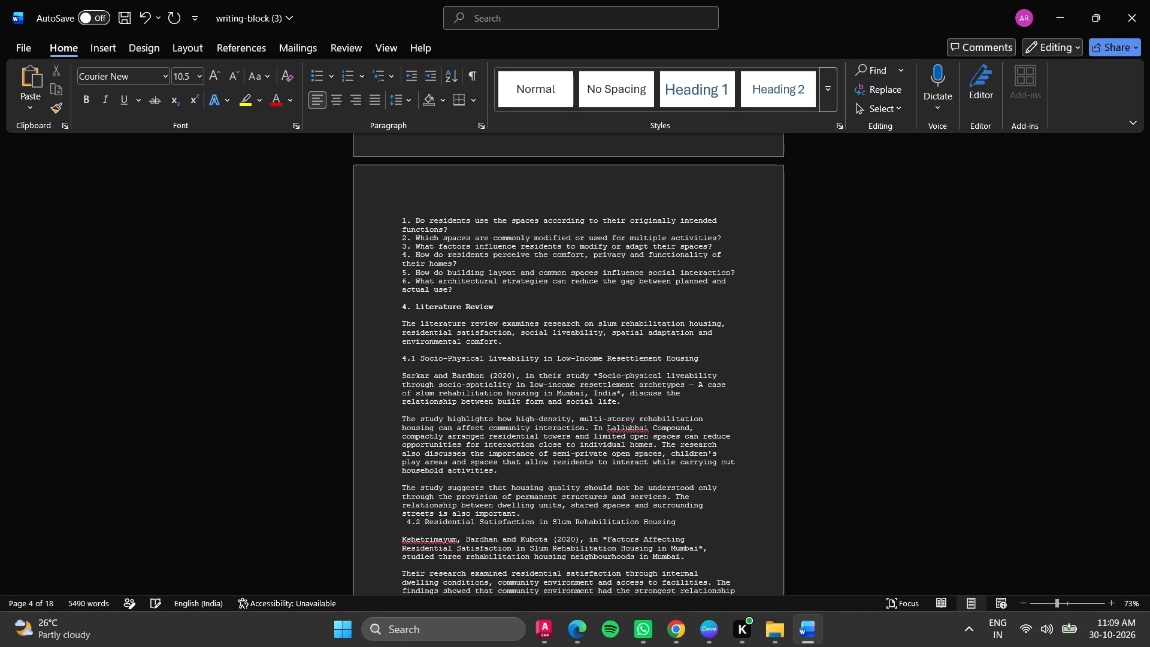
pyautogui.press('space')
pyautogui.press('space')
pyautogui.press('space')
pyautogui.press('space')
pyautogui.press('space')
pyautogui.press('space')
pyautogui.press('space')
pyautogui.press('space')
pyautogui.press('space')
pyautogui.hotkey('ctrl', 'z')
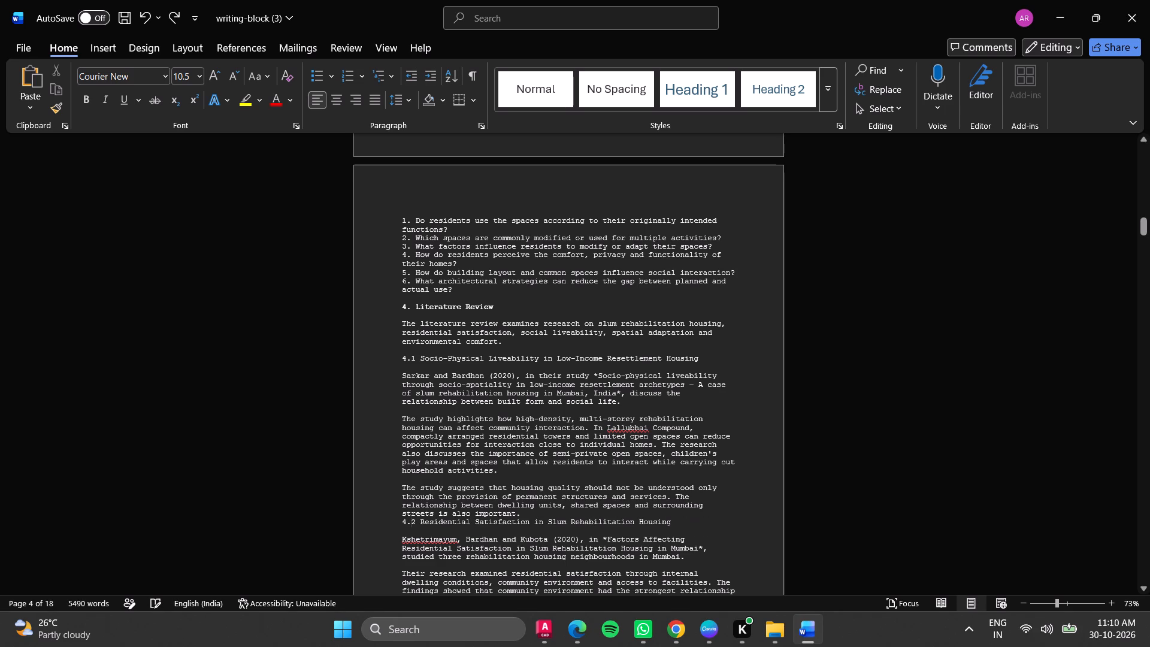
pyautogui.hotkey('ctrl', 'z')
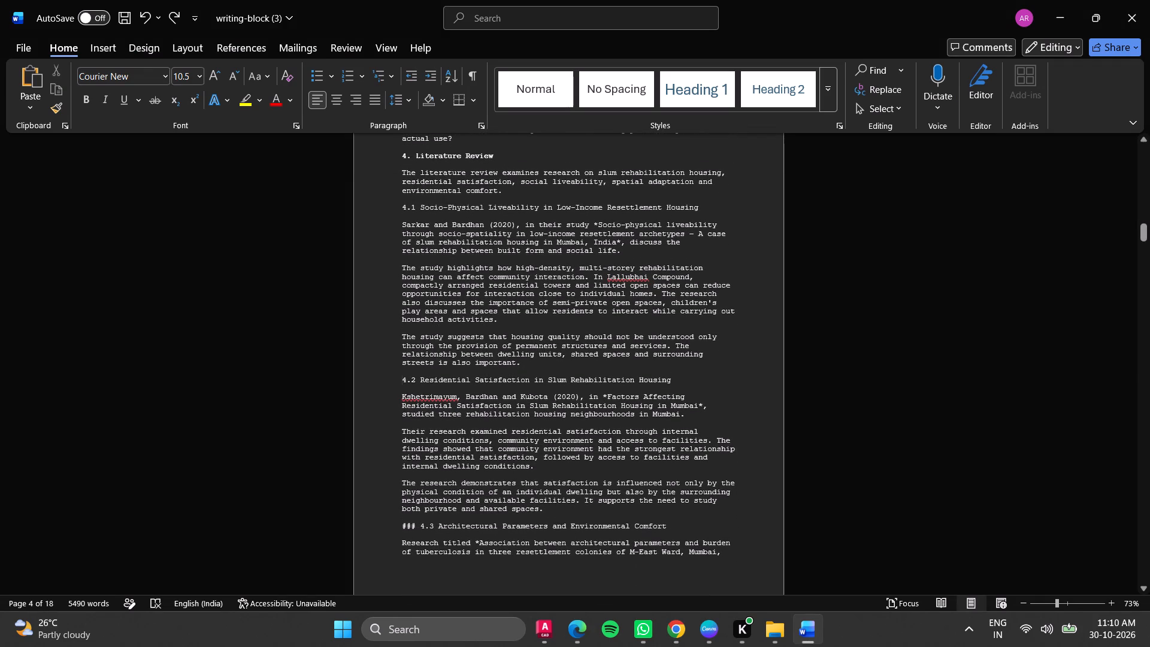
pyautogui.click(422, 525)
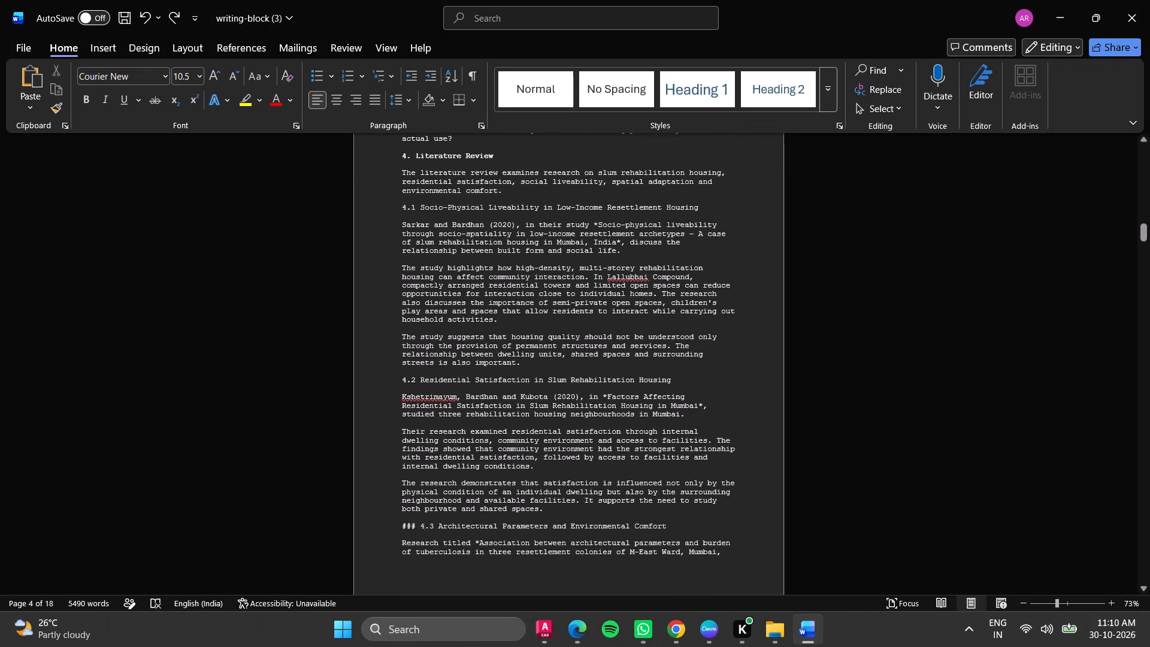
pyautogui.click(420, 524)
pyautogui.press('BackSpace')
pyautogui.press('BackSpace')
pyautogui.press('BackSpace')
pyautogui.press('BackSpace')
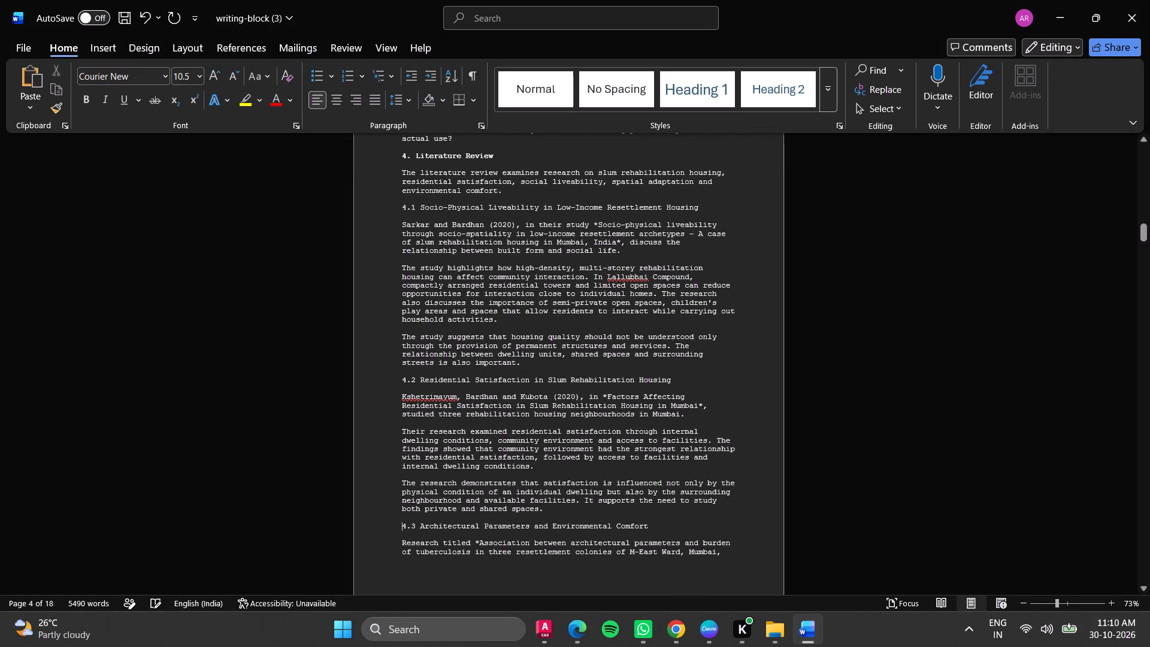
# Delete the asterisk after "India" in the first paragraph of section 4.3, keeping one space before "examined".
pyautogui.scroll(-18, 435, 521)
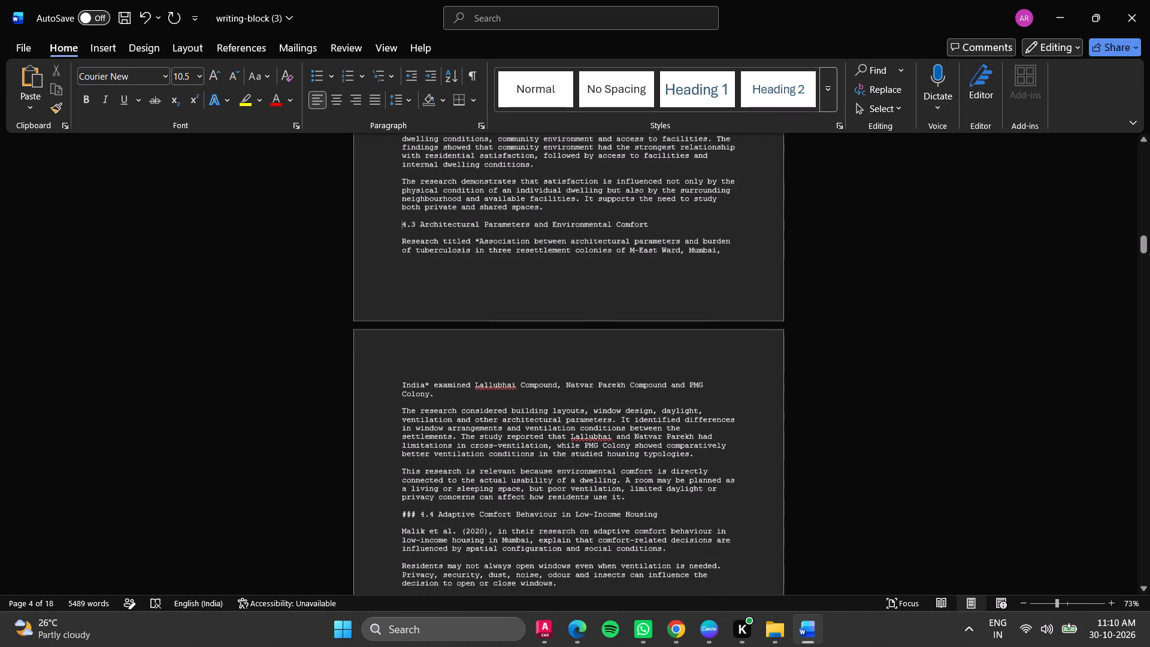
pyautogui.click(435, 384)
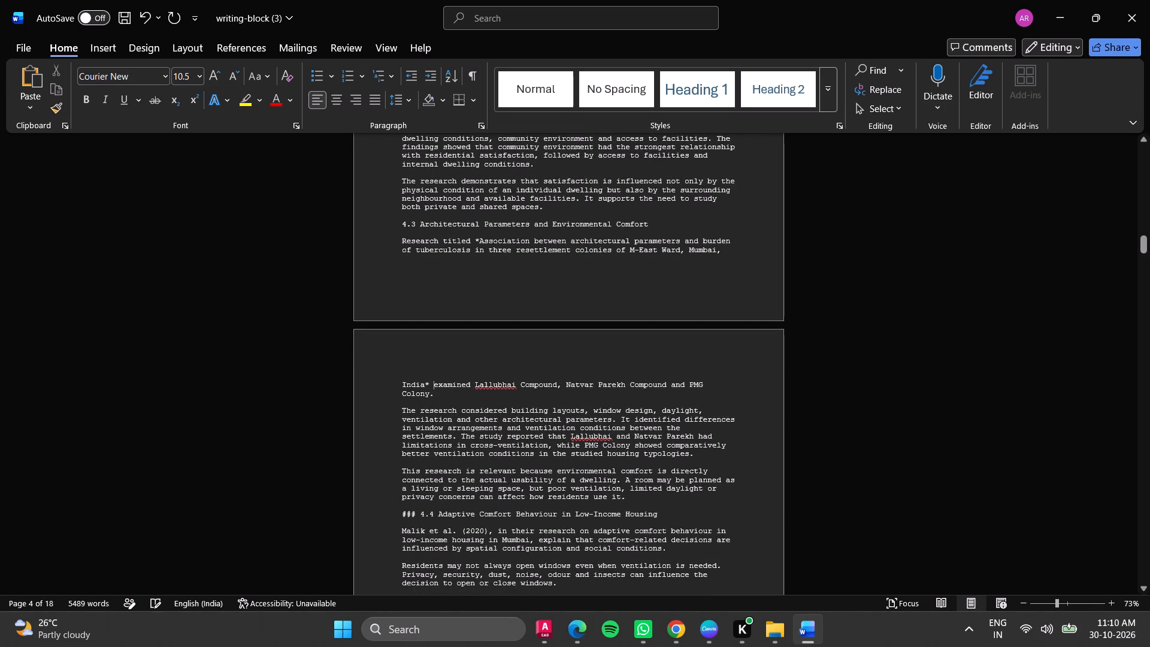
pyautogui.press('BackSpace')
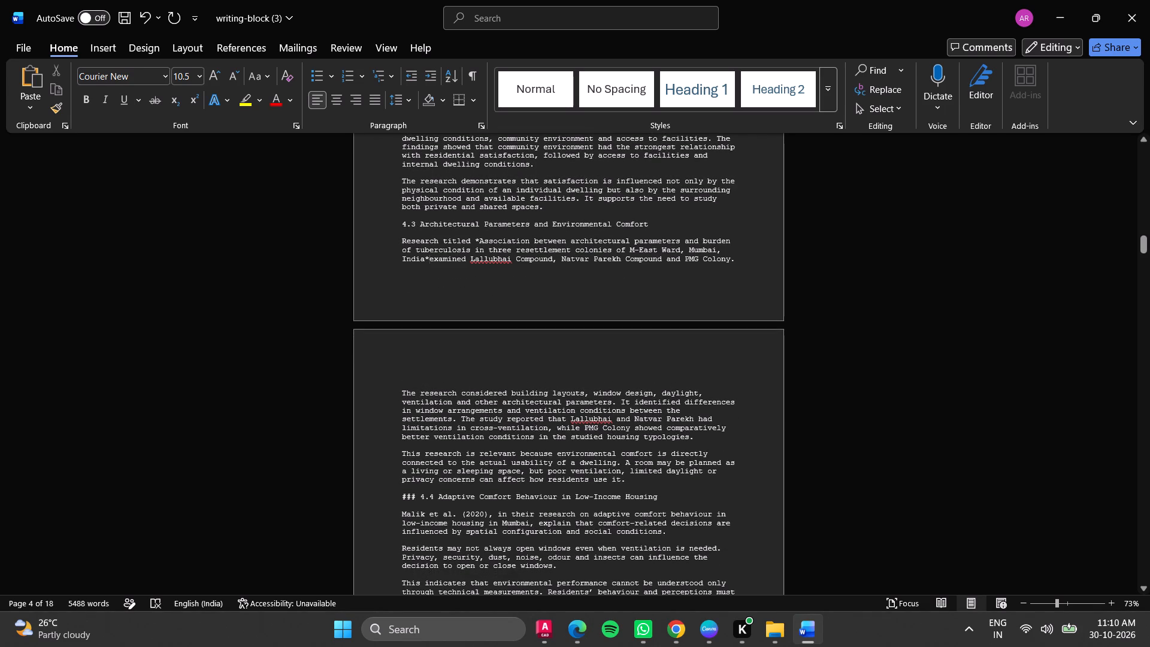
pyautogui.press('BackSpace')
pyautogui.press('space')
# Delete the ### marks and the space before the "4.4 Adaptive Comfort Behaviour in Low-Income Housing" heading.
pyautogui.scroll(-3, 441, 388)
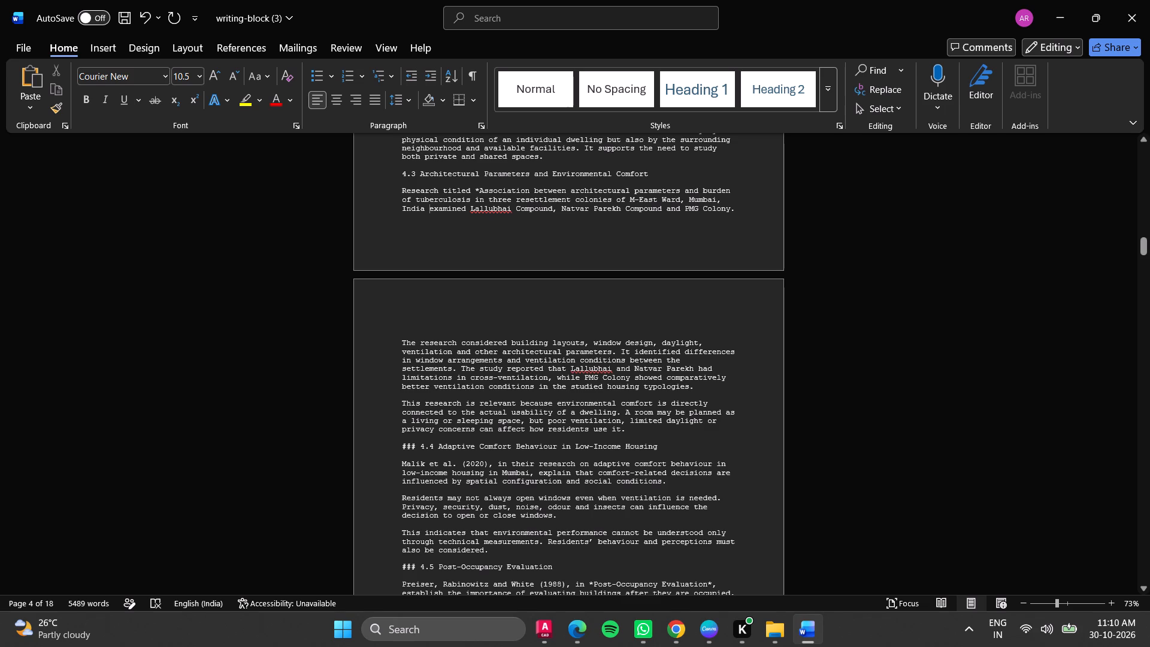
pyautogui.click(421, 445)
pyautogui.press('BackSpace')
pyautogui.press('BackSpace')
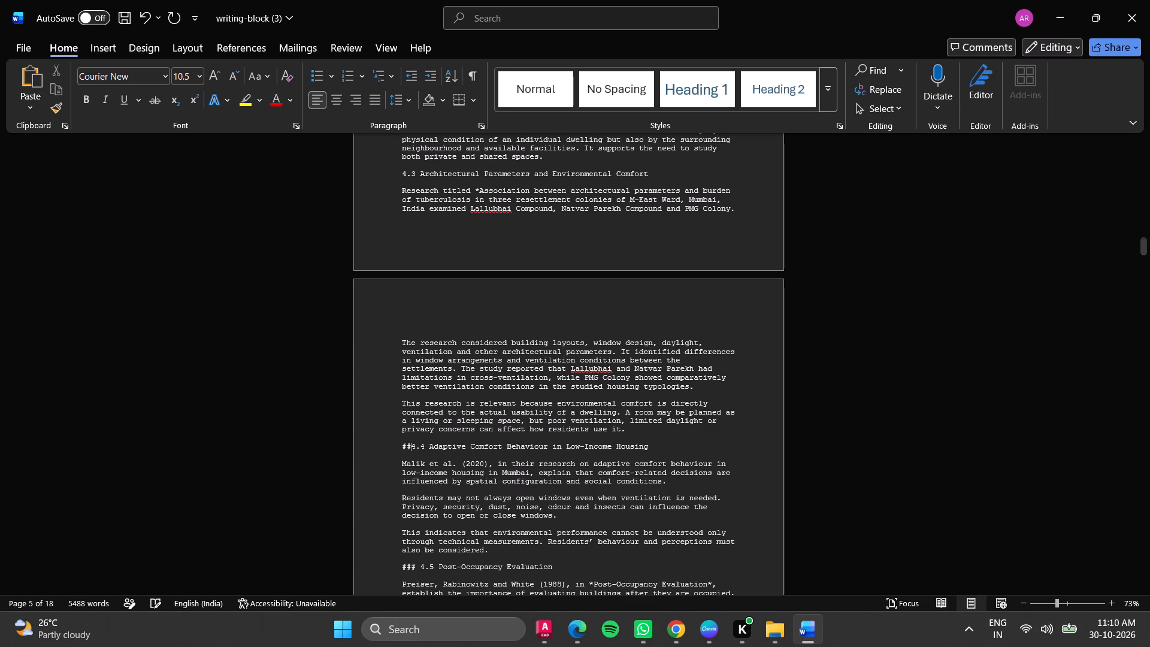
pyautogui.press('BackSpace')
pyautogui.press('BackSpace')
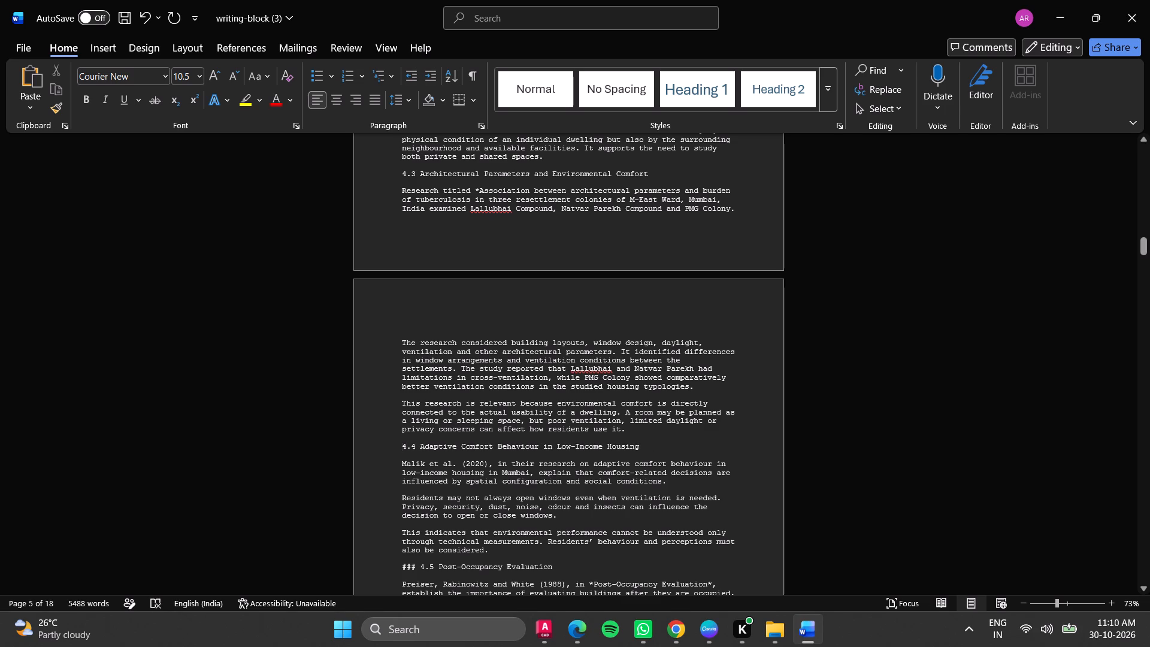
# Delete the ### marks and the space before the "4.5 Post-Occupancy Evaluation" heading.
pyautogui.scroll(1, 482, 327)
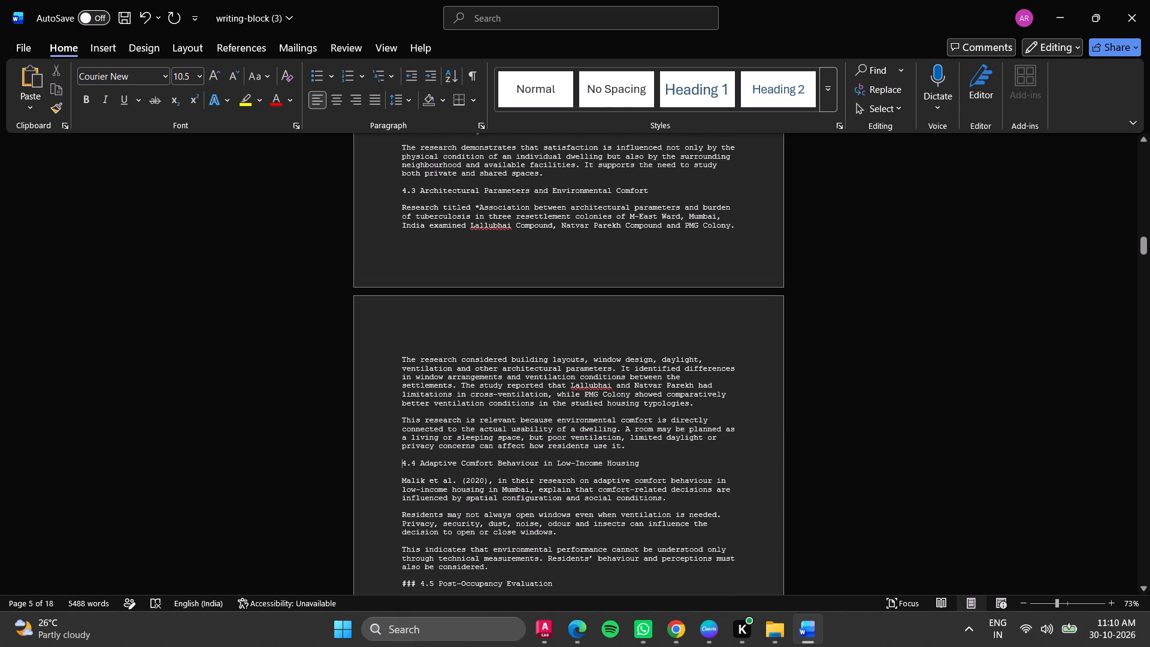
pyautogui.scroll(-4, 486, 334)
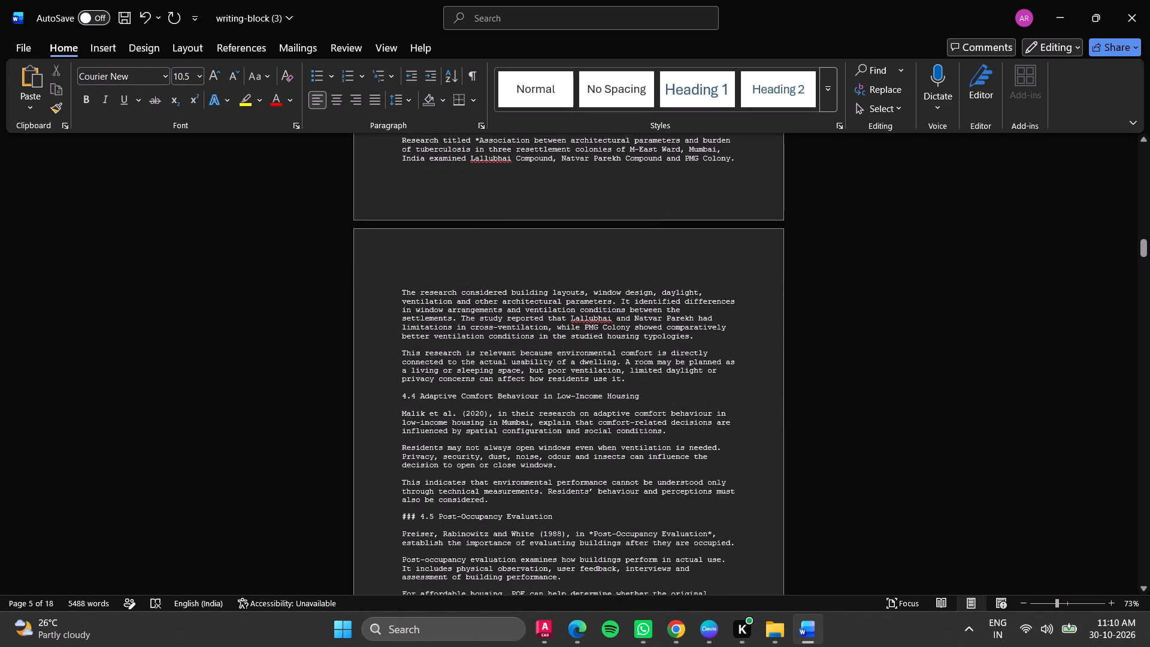
pyautogui.scroll(-2, 431, 484)
pyautogui.click(419, 481)
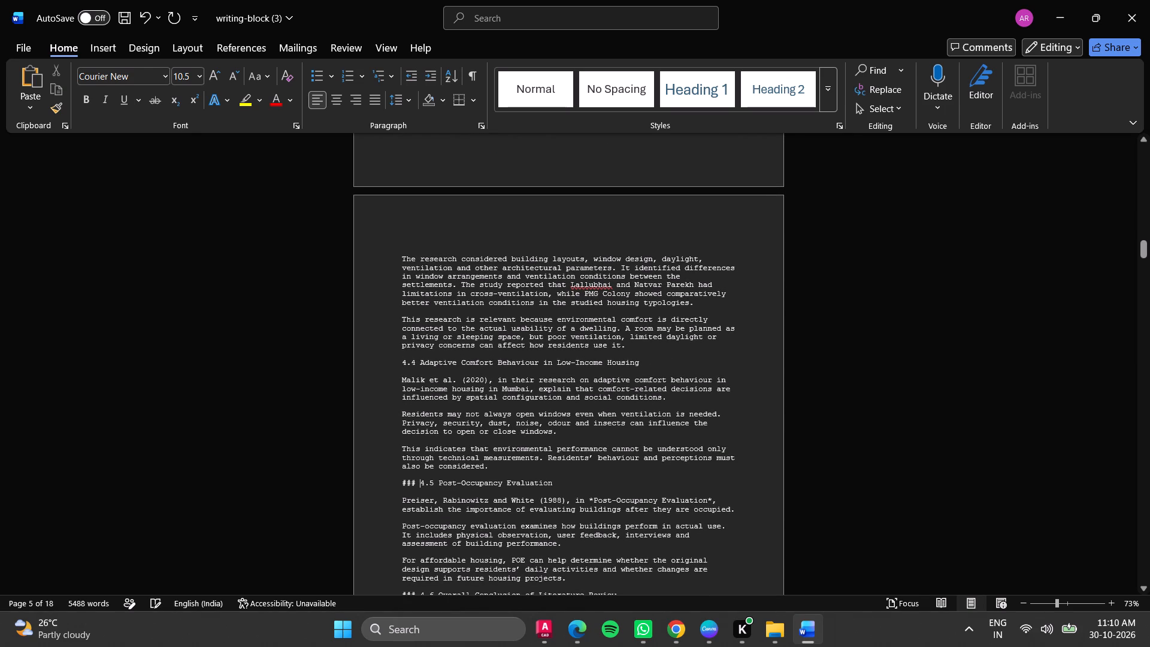
pyautogui.press('BackSpace')
pyautogui.press('BackSpace')
pyautogui.press('BackSpace')
pyautogui.press('BackSpace')
# Delete the ### marks and the space before the "4.6 Overall Conclusion of Literature Review" heading.
pyautogui.scroll(-2, 430, 477)
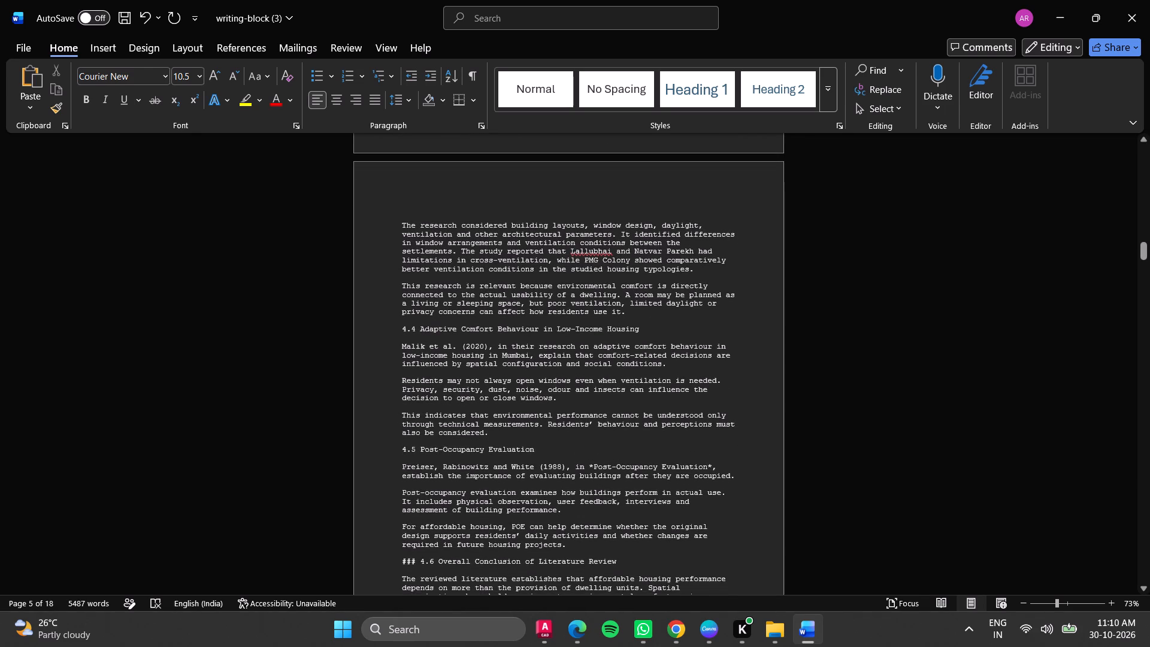
pyautogui.scroll(-4, 430, 477)
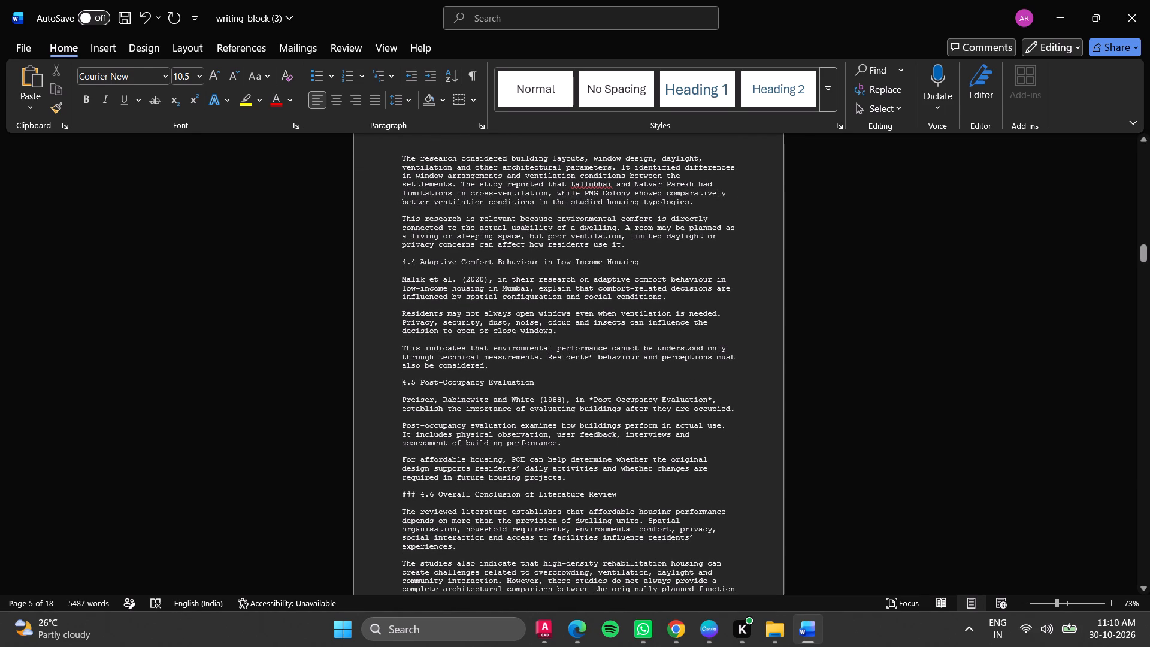
pyautogui.click(421, 493)
pyautogui.press('BackSpace')
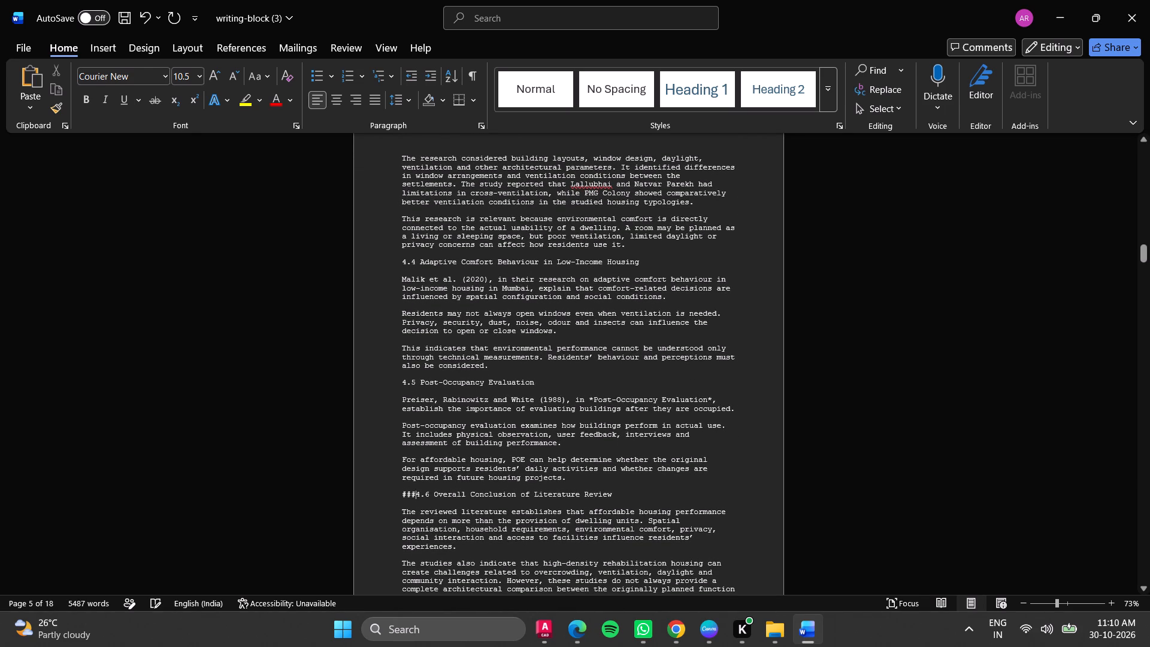
pyautogui.press('BackSpace')
pyautogui.press('BackSpace')
pyautogui.press('BackSpace')
# Delete the ## marks and the space before the "5. Pre-Study: Comparative Study of Selected Slum Rehabilitation and Resettlement Housing in Mumbai" heading.
pyautogui.scroll(-13, 489, 492)
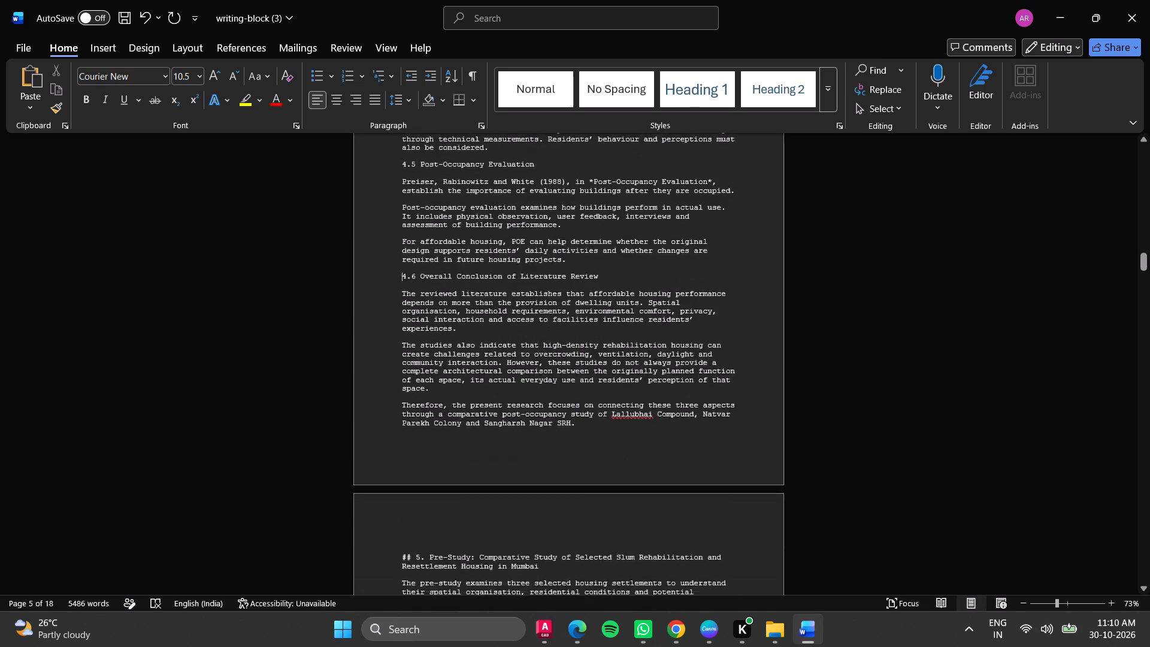
pyautogui.scroll(-4, 470, 492)
pyautogui.click(416, 488)
pyautogui.press('BackSpace')
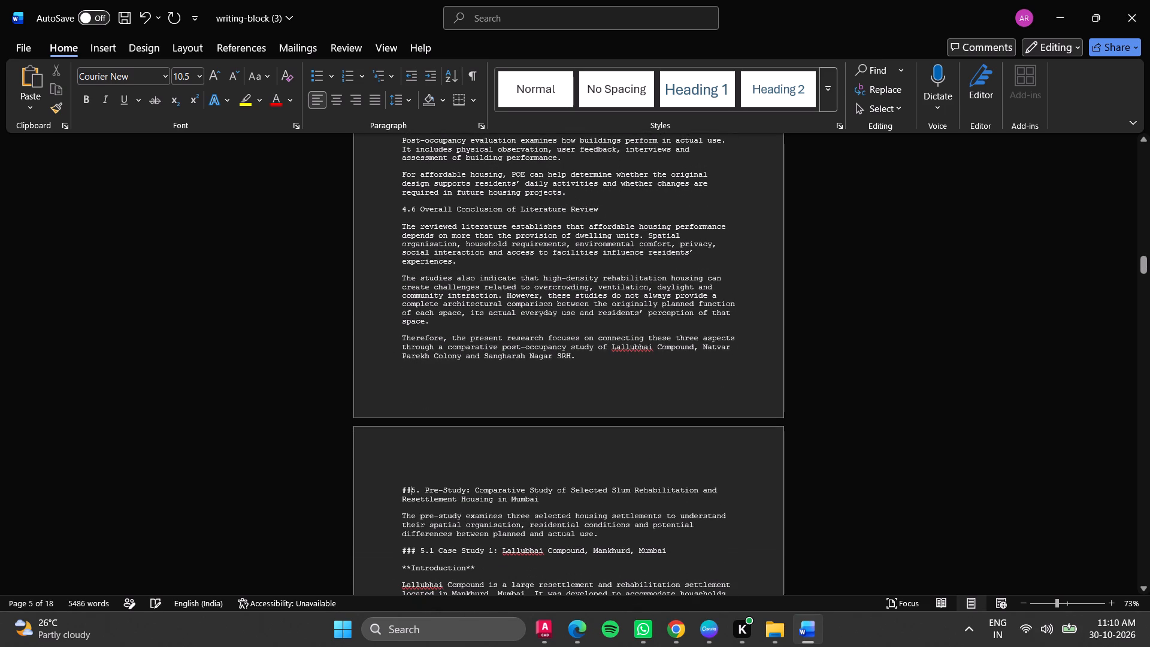
pyautogui.press('BackSpace')
pyautogui.press('BackSpace')
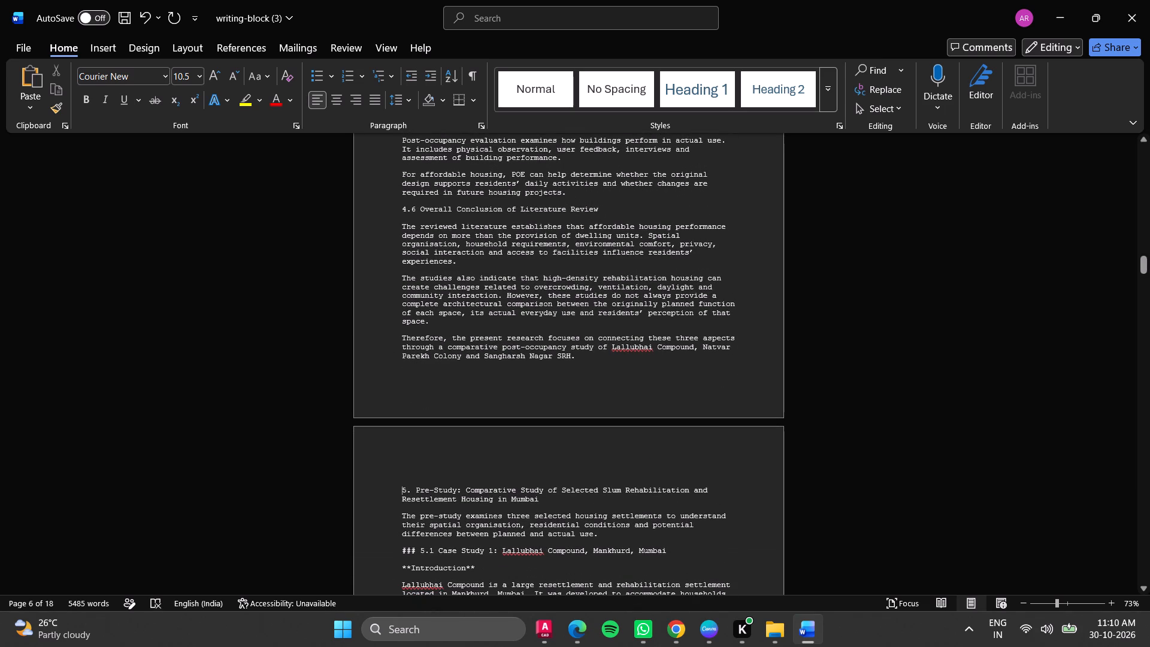
# Make the "5. Pre-Study:" part of the section 5 heading bold.
pyautogui.scroll(-3, 471, 498)
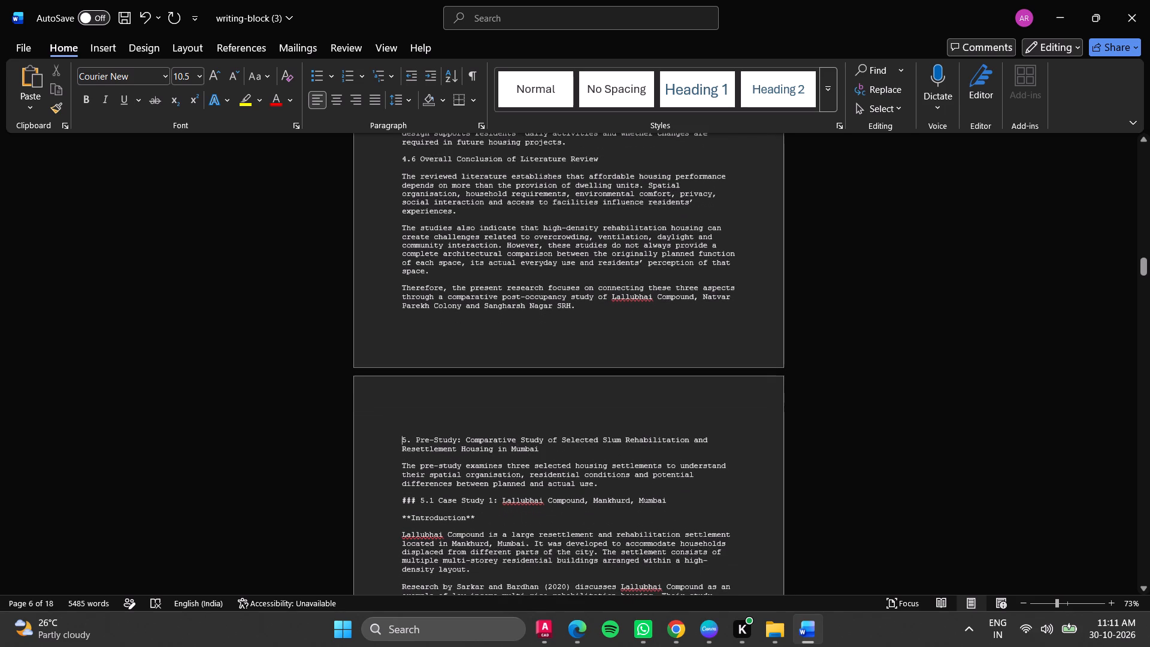
pyautogui.moveTo(404, 437); pyautogui.dragTo(449, 437)
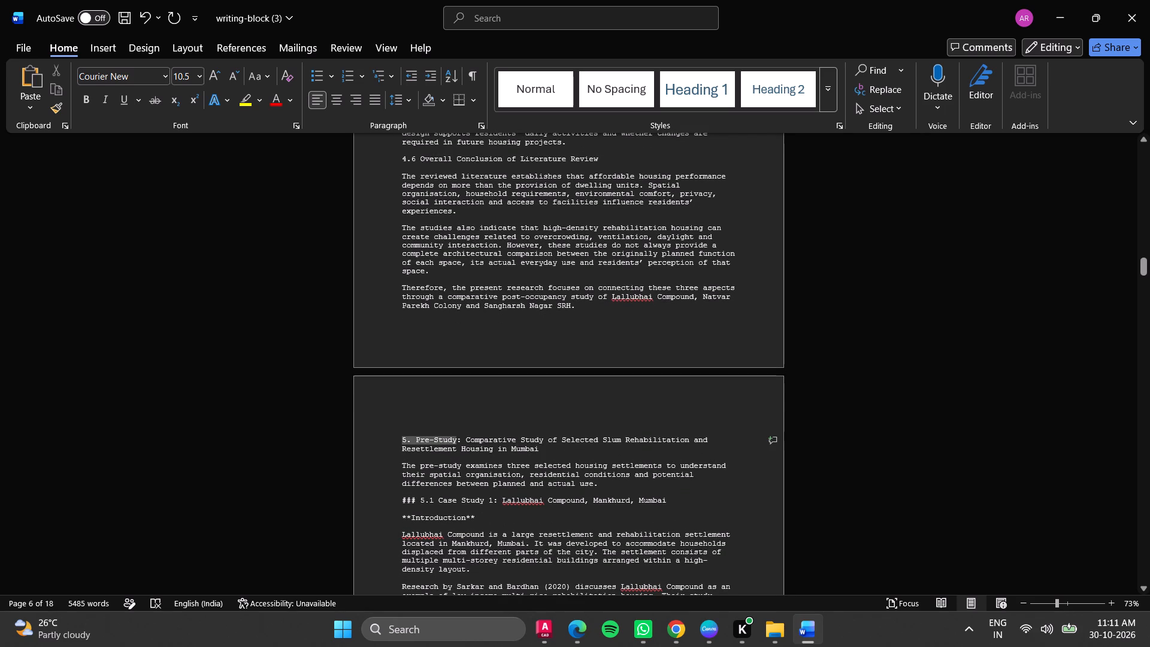
pyautogui.moveTo(449, 437); pyautogui.dragTo(459, 437)
pyautogui.click(81, 95)
pyautogui.click(453, 400)
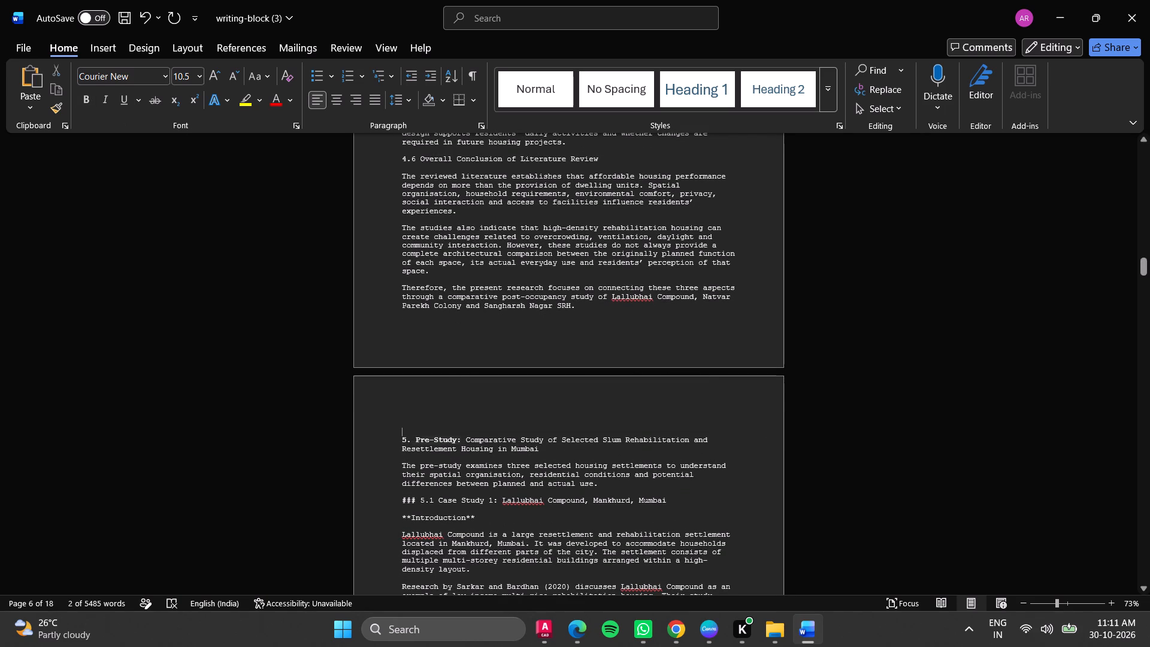
# Delete the ### marks and the space before the "5.1 Case Study 1: Lallubhai Compound, Mankhurd, Mumbai" heading.
pyautogui.scroll(-1, 552, 440)
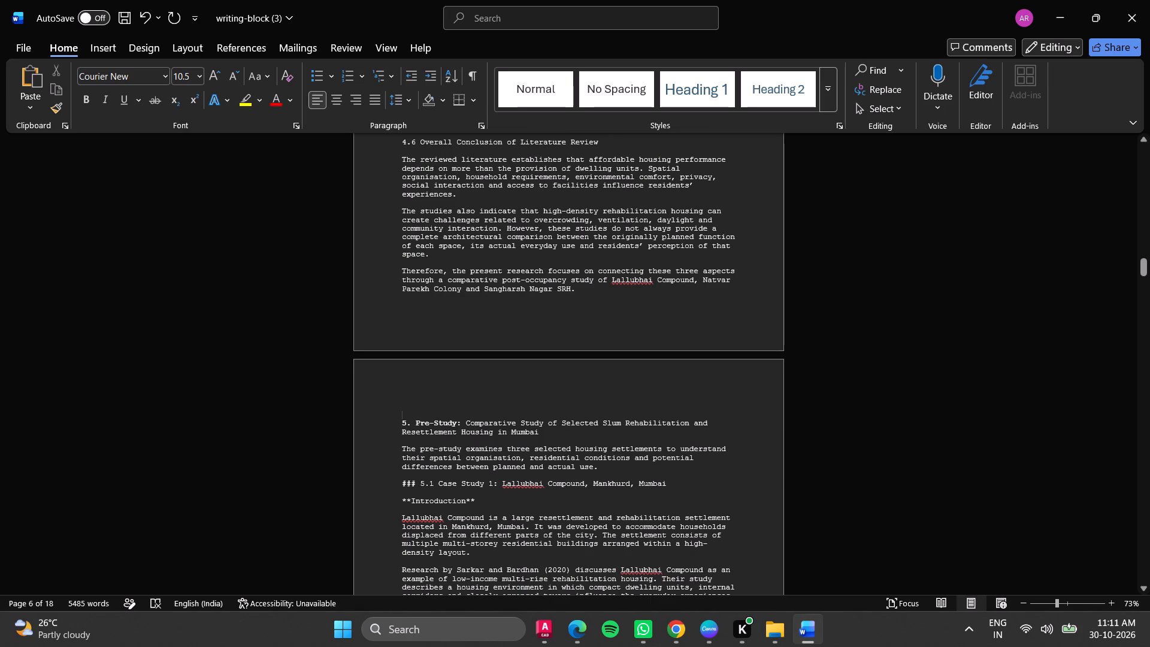
pyautogui.scroll(-2, 528, 434)
pyautogui.click(419, 449)
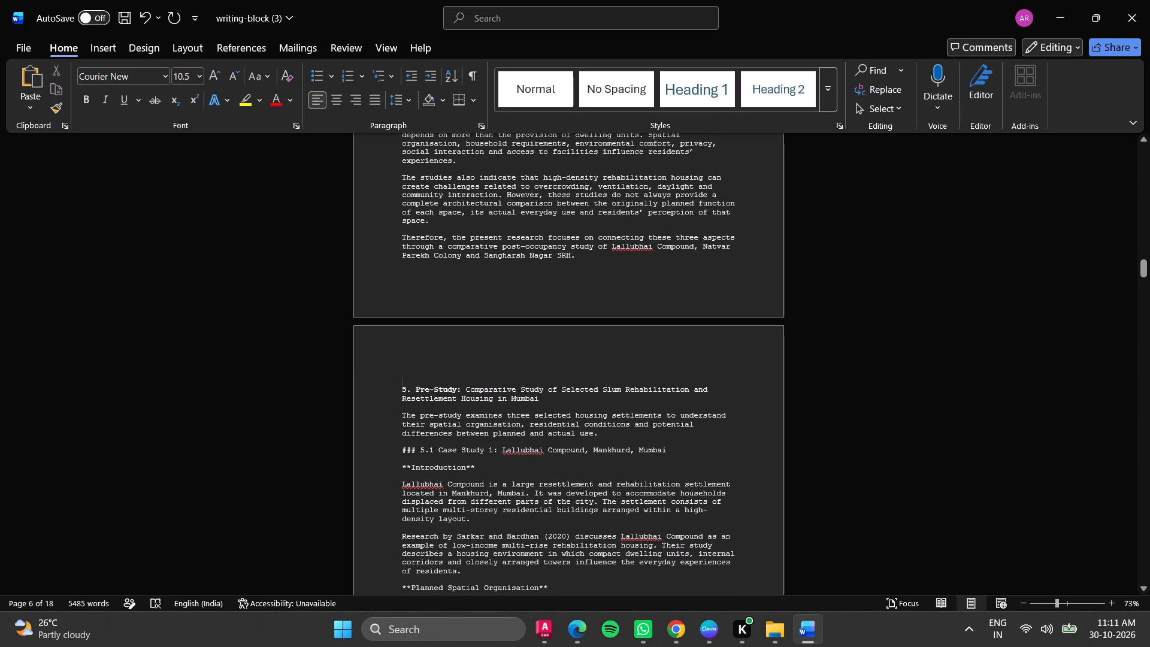
pyautogui.press('BackSpace')
pyautogui.press('BackSpace')
pyautogui.press('BackSpace')
pyautogui.press('BackSpace')
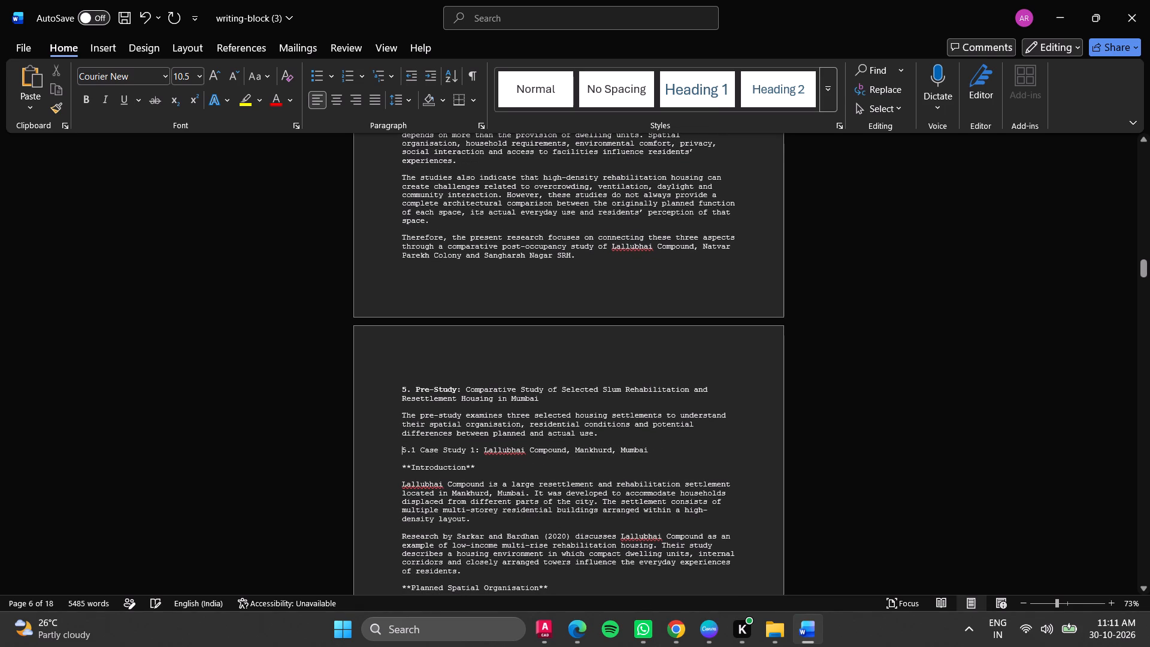
# Delete the two asterisks before the "Introduction" subheading in section 5.1.
pyautogui.click(411, 465)
pyautogui.press('BackSpace')
pyautogui.press('BackSpace')
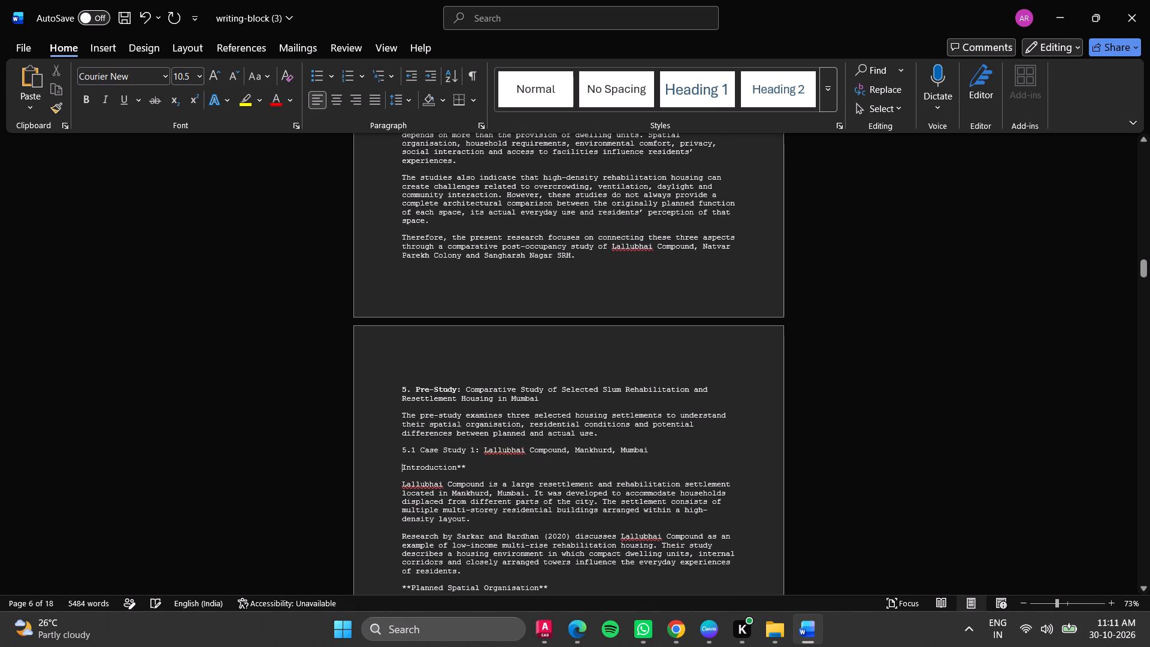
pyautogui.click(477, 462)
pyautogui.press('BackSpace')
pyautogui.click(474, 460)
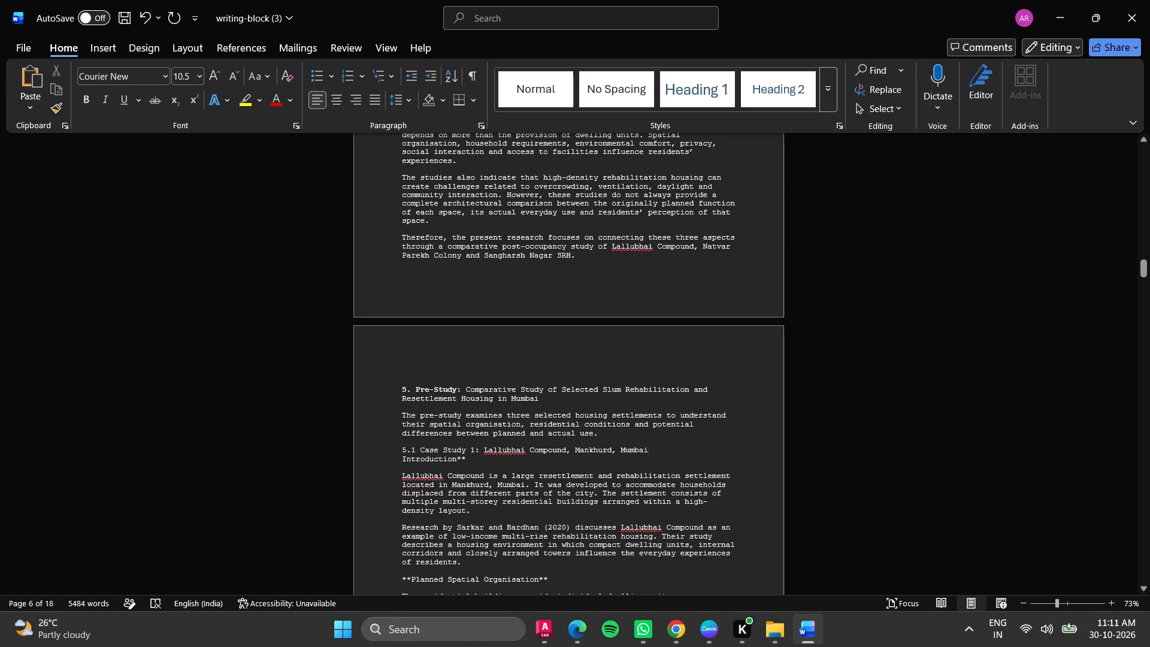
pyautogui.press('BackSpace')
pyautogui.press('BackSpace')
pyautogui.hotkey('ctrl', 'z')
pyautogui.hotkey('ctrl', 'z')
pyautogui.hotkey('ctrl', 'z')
# Delete the two asterisks after the "Introduction" subheading in section 5.1, keeping it on its own line.
pyautogui.click(482, 464)
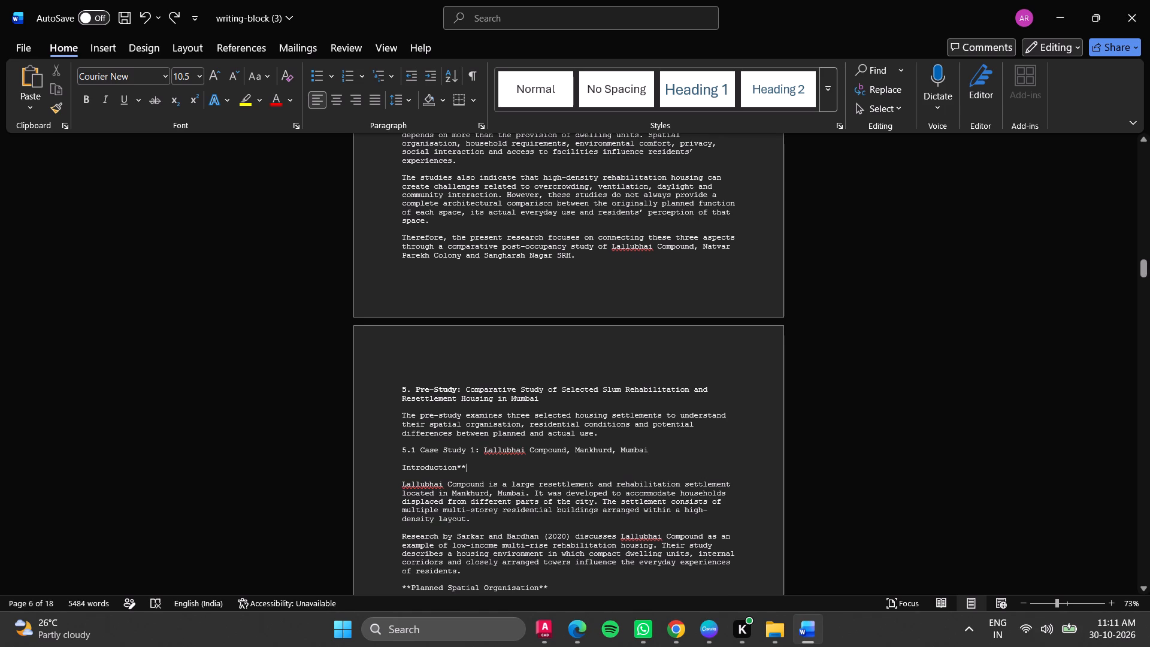
pyautogui.press('BackSpace')
pyautogui.press('BackSpace')
# Delete the double asterisks before and after the "Planned Spatial Organisation" subheading in section 5.1.
pyautogui.scroll(-4, 471, 480)
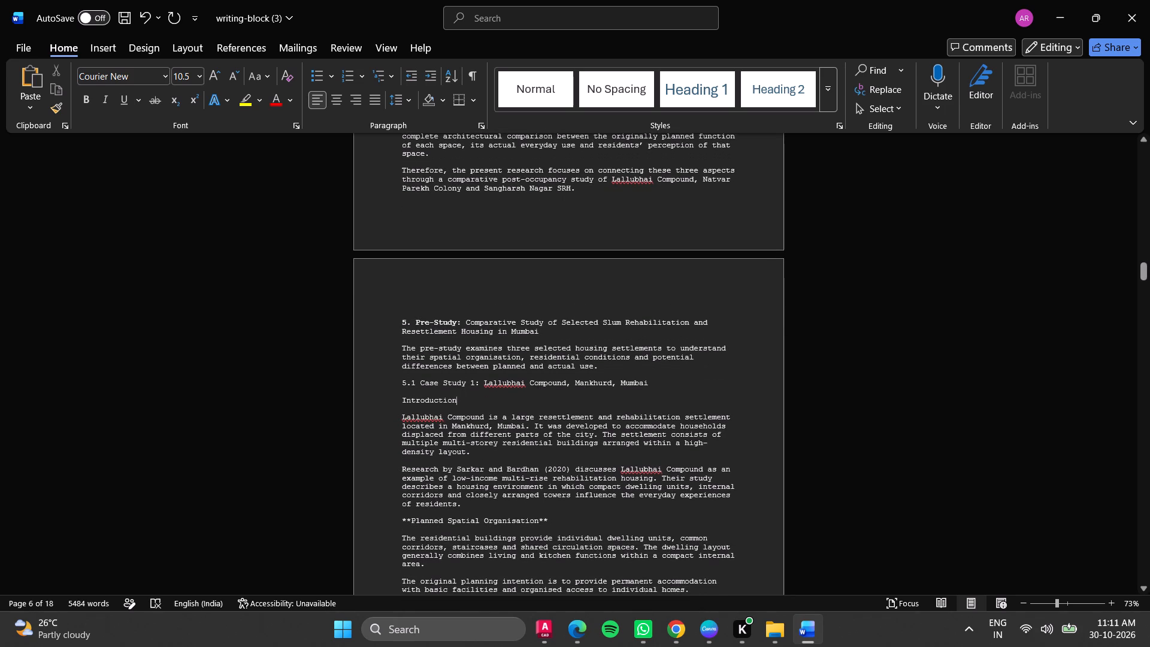
pyautogui.click(412, 518)
pyautogui.press('BackSpace')
pyautogui.press('BackSpace')
pyautogui.click(558, 526)
pyautogui.click(544, 519)
pyautogui.press('BackSpace')
pyautogui.press('BackSpace')
# Delete the double asterisks before and after the "Potential Actual Use to Investigate" subheading in section 5.1.
pyautogui.scroll(-4, 526, 523)
pyautogui.scroll(-1, 475, 512)
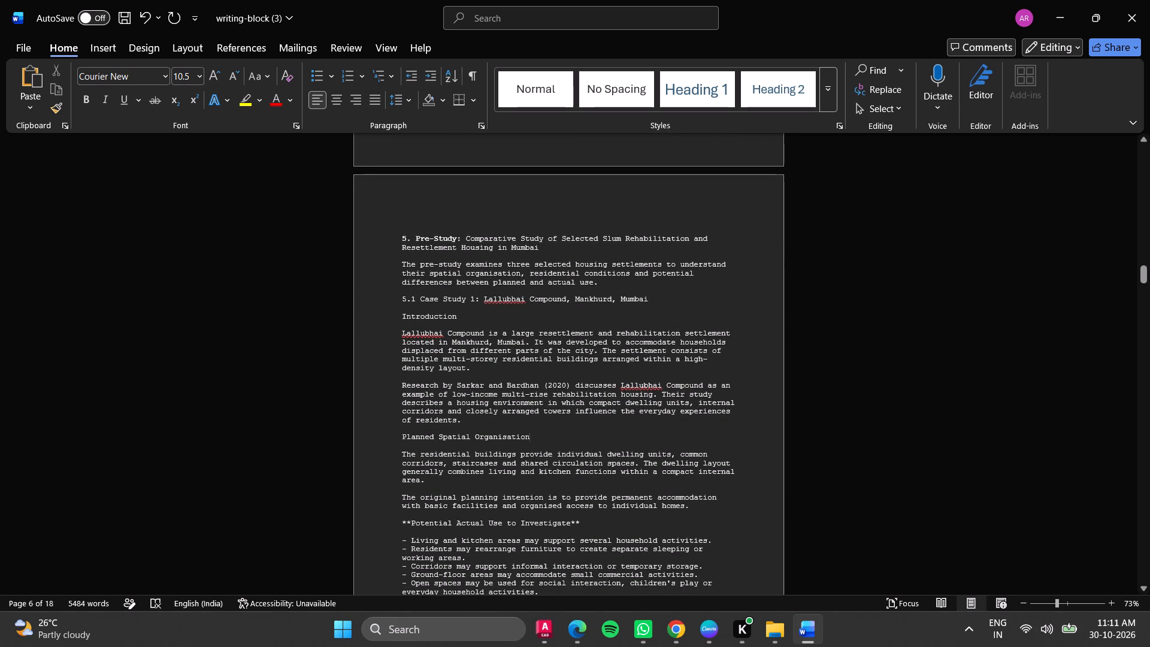
pyautogui.click(412, 521)
pyautogui.press('BackSpace')
pyautogui.press('BackSpace')
pyautogui.click(585, 524)
pyautogui.press('BackSpace')
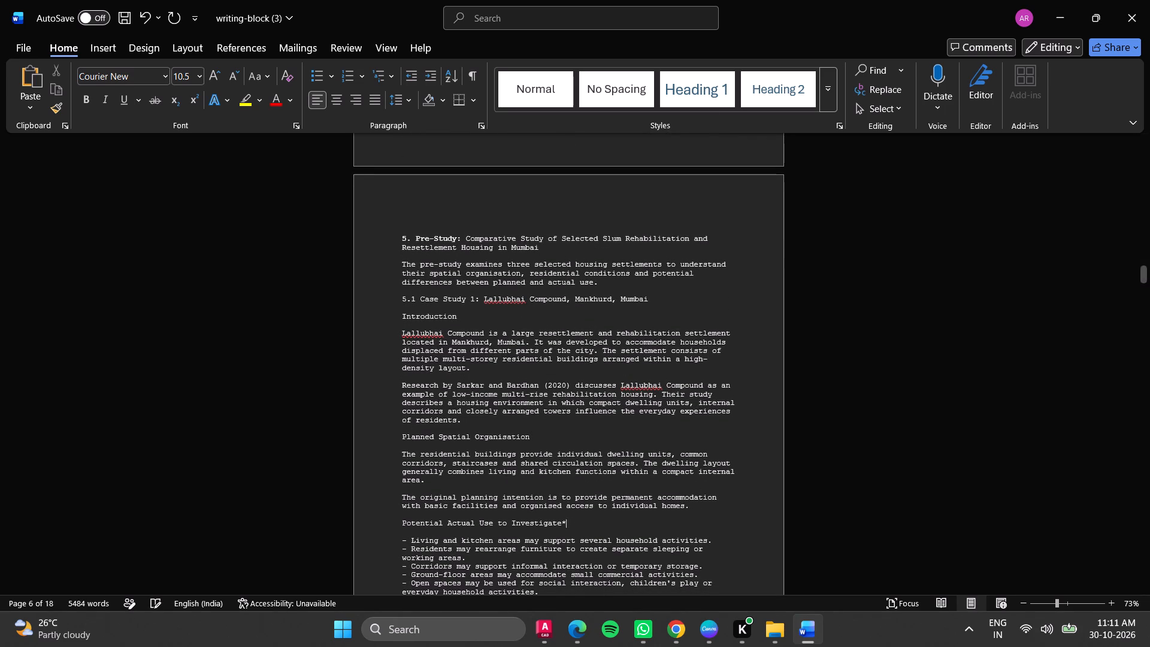
pyautogui.press('BackSpace')
# Delete the double asterisks before and after the "Documented Observations from Literature" subheading in section 5.1.
pyautogui.scroll(-5, 513, 535)
pyautogui.scroll(-3, 423, 530)
pyautogui.scroll(-2, 486, 510)
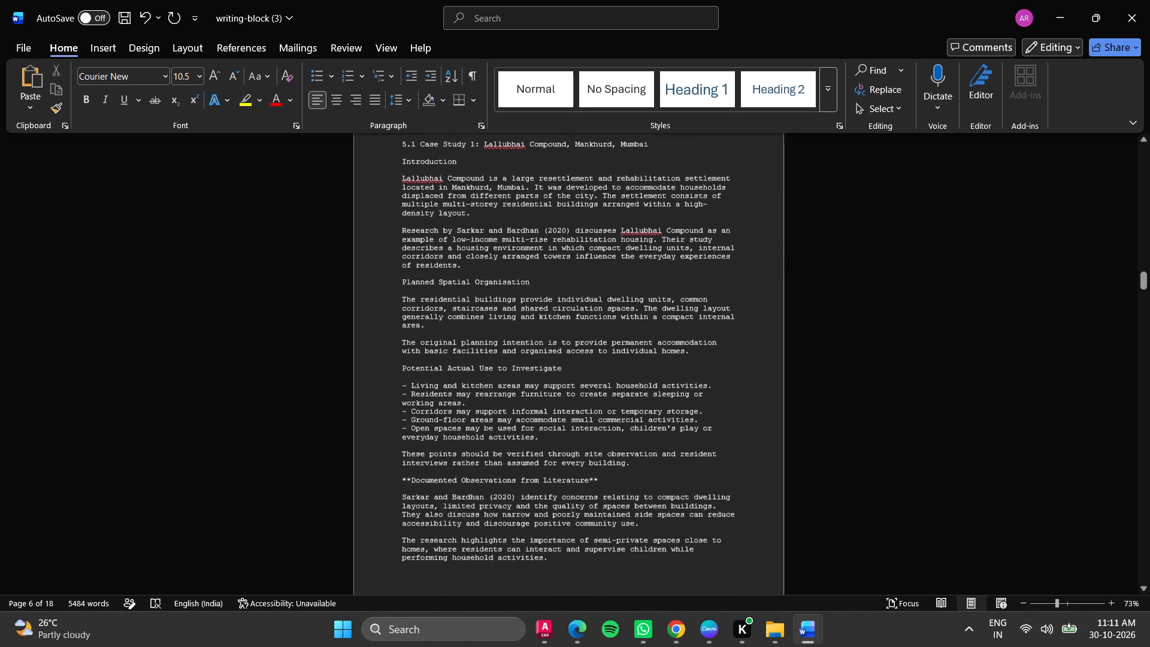
pyautogui.click(413, 465)
pyautogui.press('BackSpace')
pyautogui.press('BackSpace')
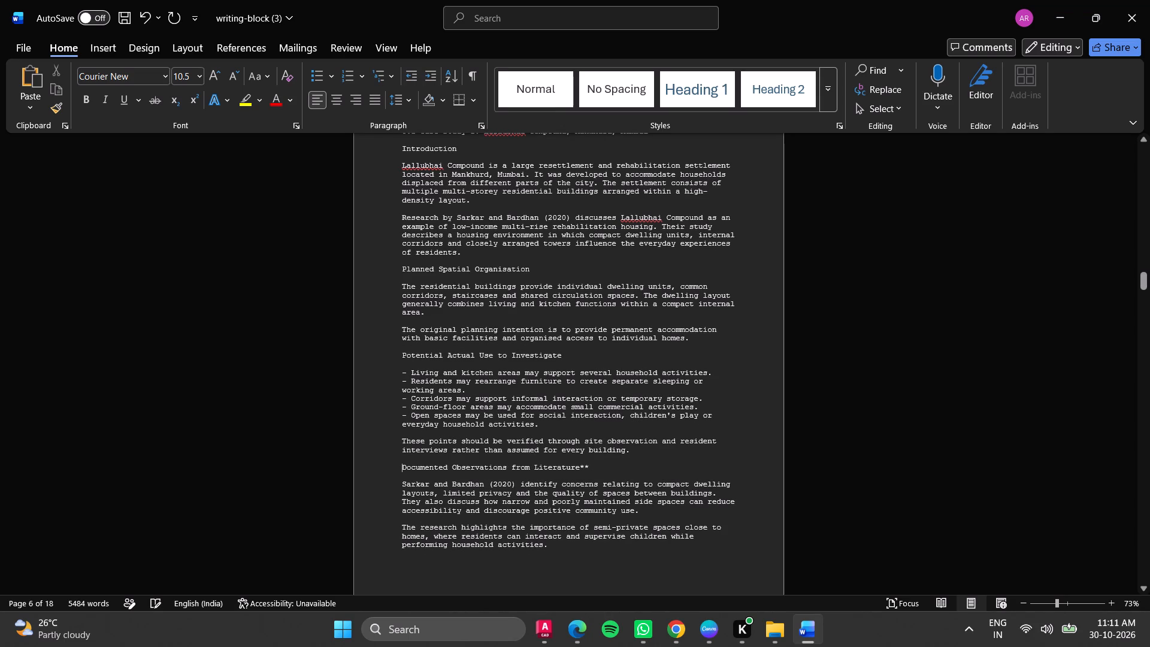
pyautogui.click(609, 466)
pyautogui.press('BackSpace')
pyautogui.press('BackSpace')
# Delete the double asterisks before and after the "Research Relevance" subheading at the end of section 5.1.
pyautogui.scroll(-3, 521, 484)
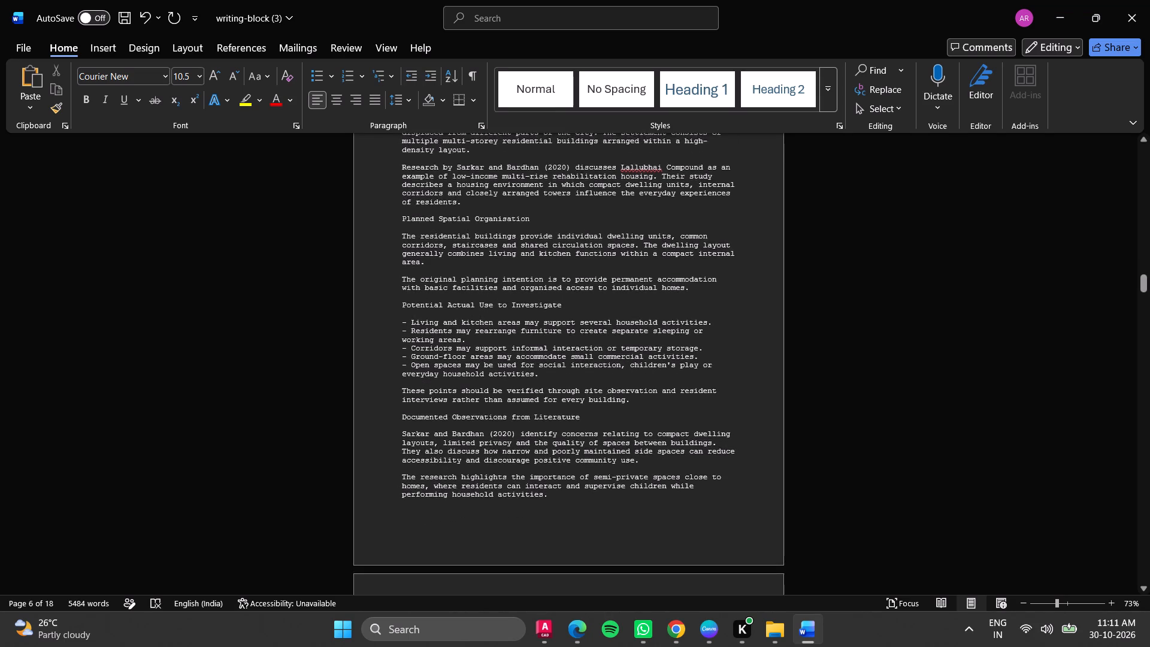
pyautogui.scroll(-8, 477, 488)
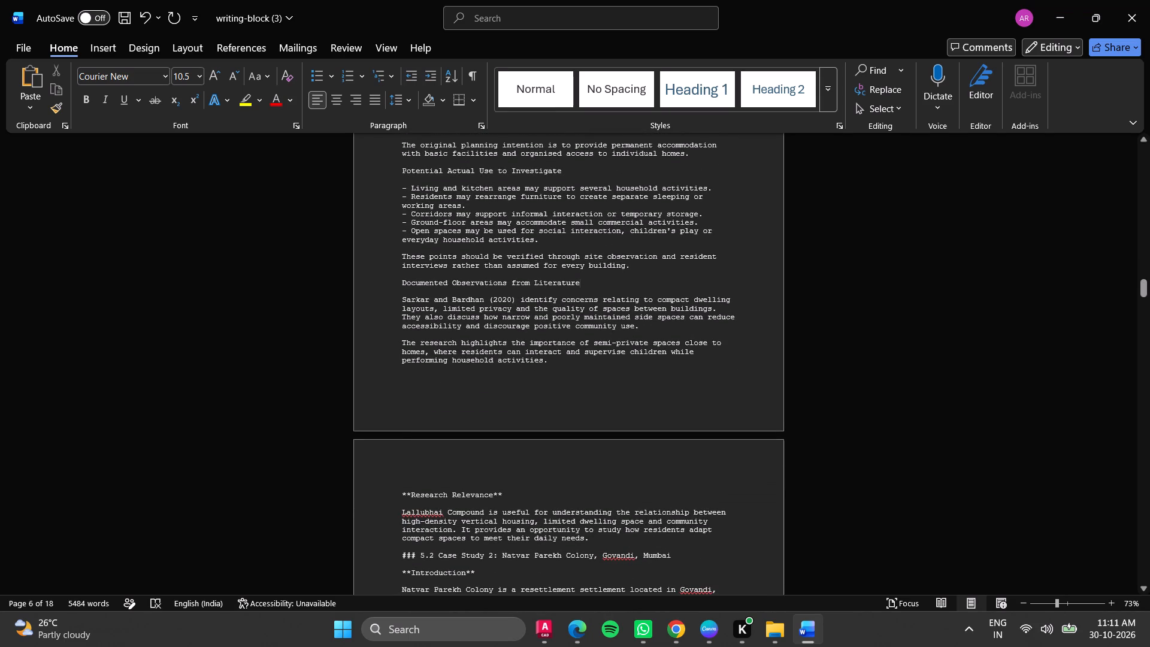
pyautogui.click(410, 494)
pyautogui.press('BackSpace')
pyautogui.press('BackSpace')
pyautogui.click(501, 495)
pyautogui.press('BackSpace')
pyautogui.press('BackSpace')
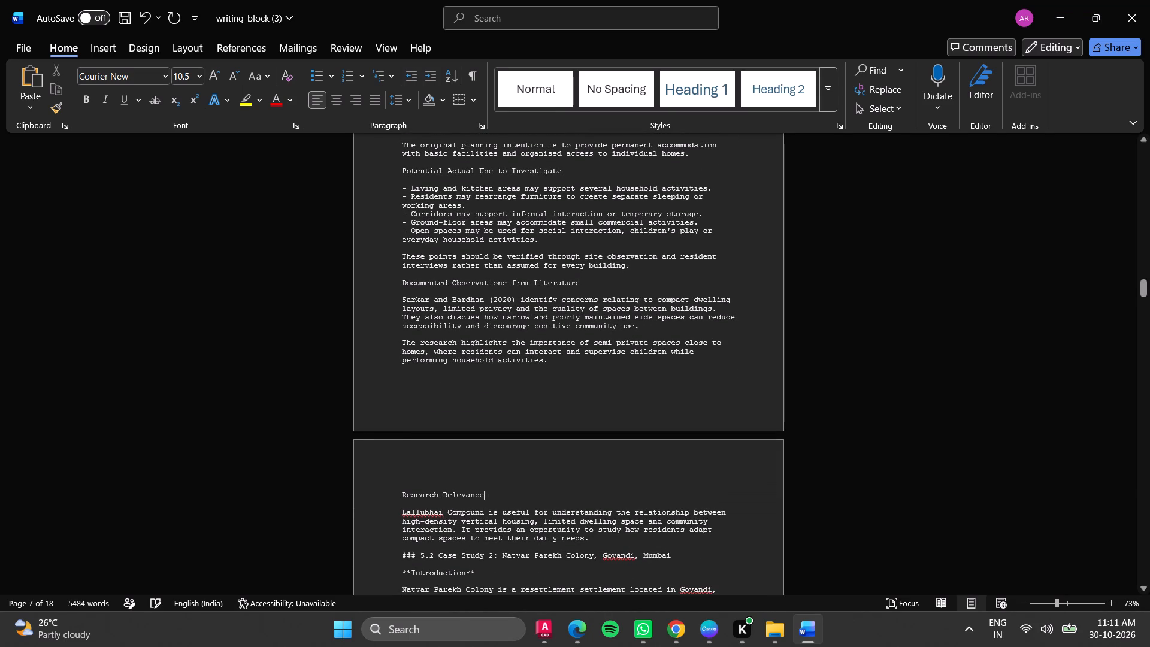
# Delete the ### marks and the space before the "5.2 Case Study 2: Natvar Parekh Colony, Govandi, Mumbai" heading.
pyautogui.scroll(-5, 494, 494)
pyautogui.click(419, 470)
pyautogui.press('BackSpace')
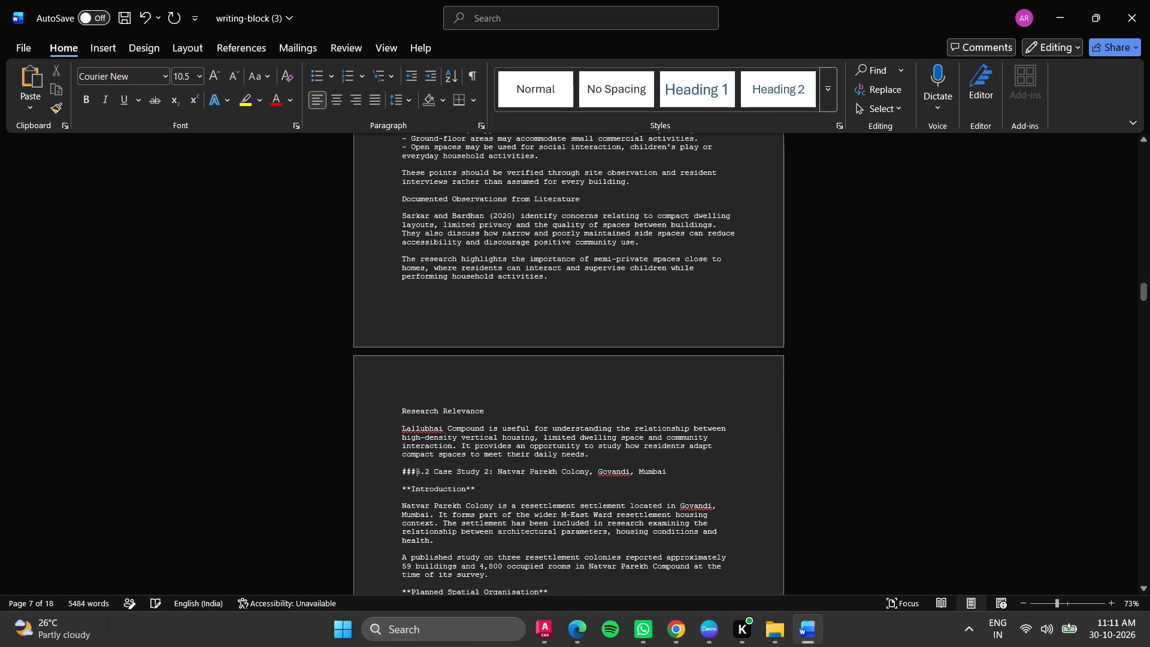
pyautogui.press('BackSpace')
pyautogui.press('BackSpace')
pyautogui.press('BackSpace')
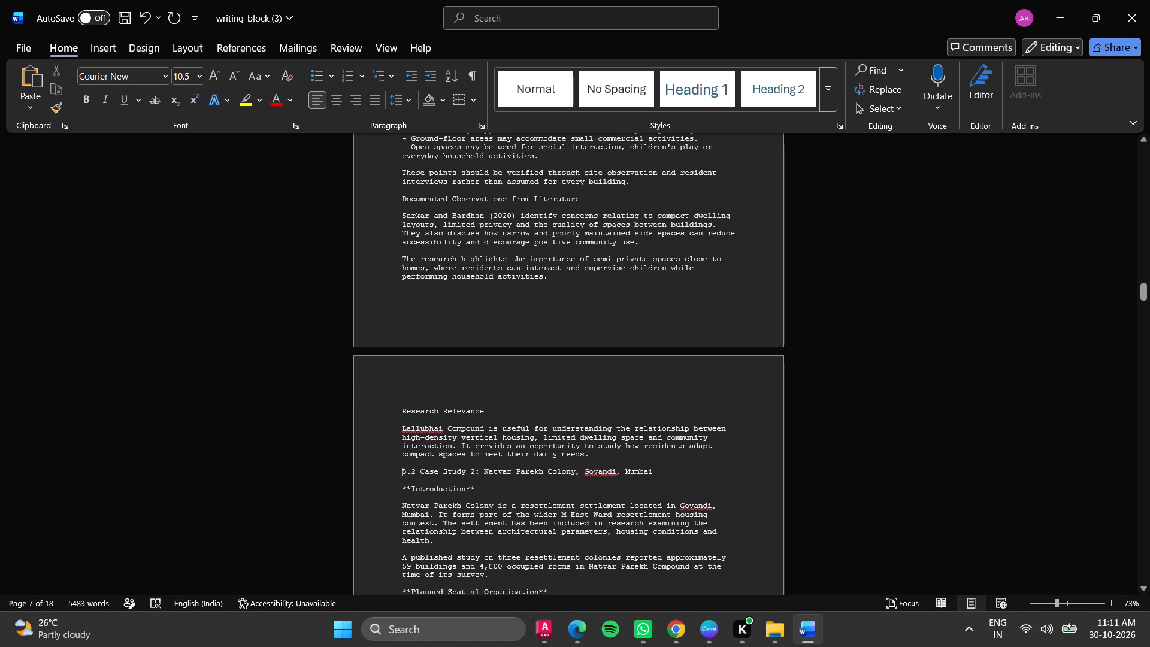
# Delete the double asterisks before and after the "Introduction" subheading in section 5.2.
pyautogui.click(411, 488)
pyautogui.press('BackSpace')
pyautogui.press('BackSpace')
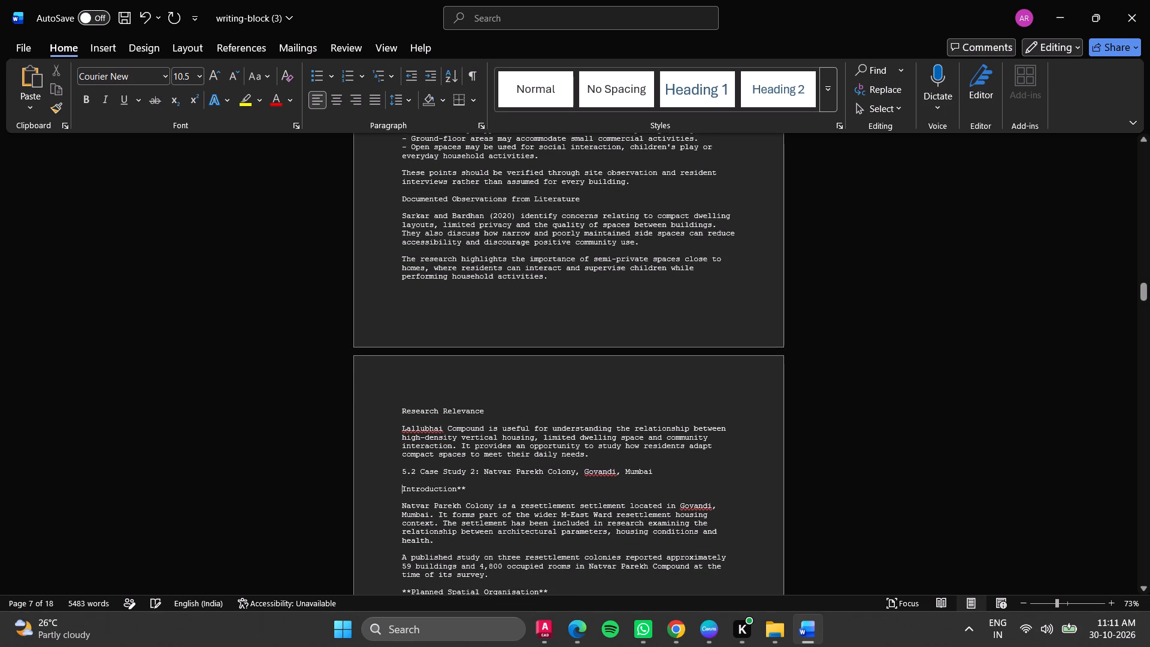
pyautogui.click(470, 488)
pyautogui.press('BackSpace')
pyautogui.press('BackSpace')
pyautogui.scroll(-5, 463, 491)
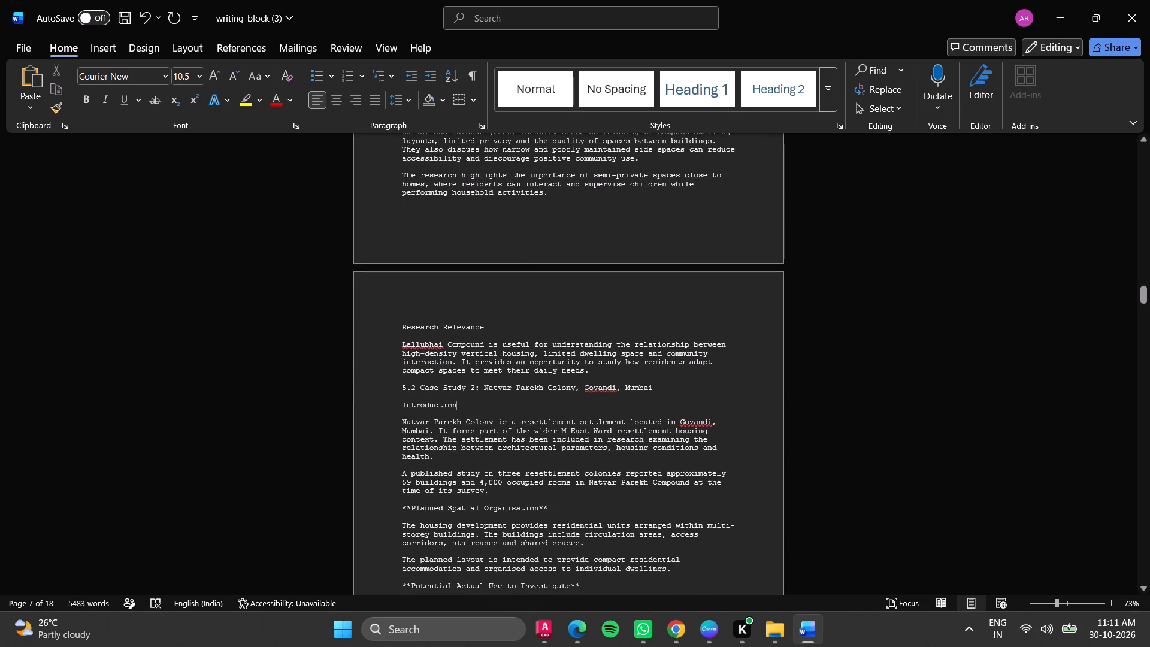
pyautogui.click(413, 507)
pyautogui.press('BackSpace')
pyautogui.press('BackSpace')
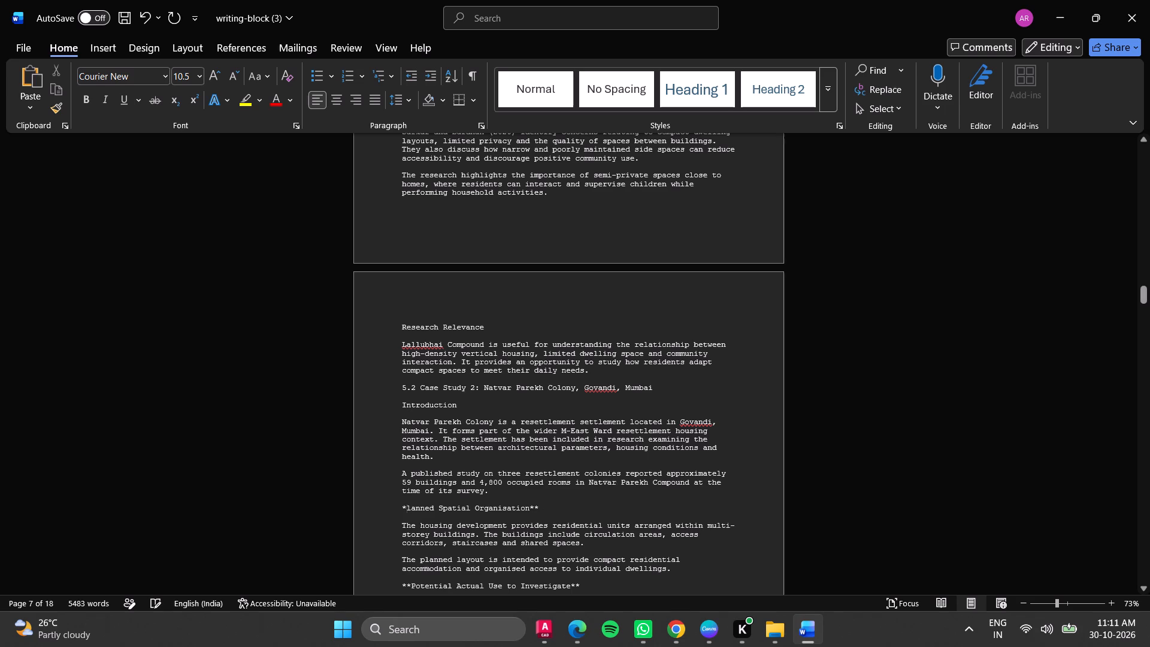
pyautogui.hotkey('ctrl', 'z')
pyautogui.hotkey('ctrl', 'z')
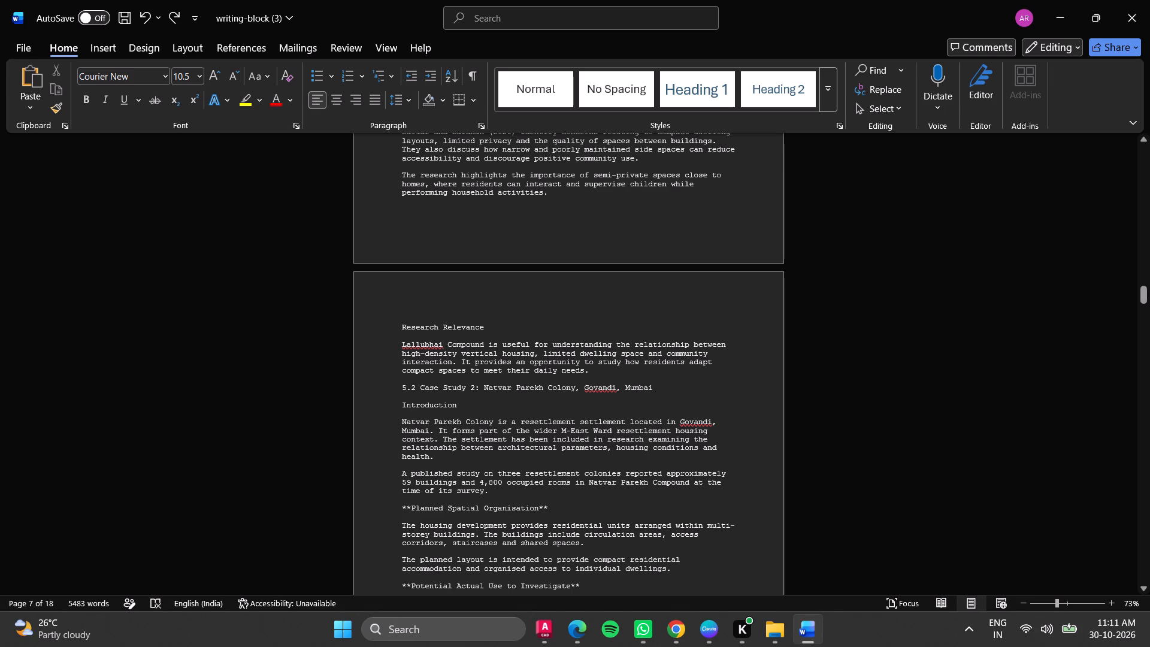
# Delete the double asterisks before and after the "Planned Spatial Organisation" subheading in section 5.2.
pyautogui.click(411, 508)
pyautogui.press('BackSpace')
pyautogui.press('BackSpace')
pyautogui.click(544, 510)
pyautogui.press('BackSpace')
pyautogui.press('BackSpace')
# Delete the double asterisks before and after the "Potential Actual Use to Investigate" subheading in section 5.2.
pyautogui.scroll(-3, 532, 508)
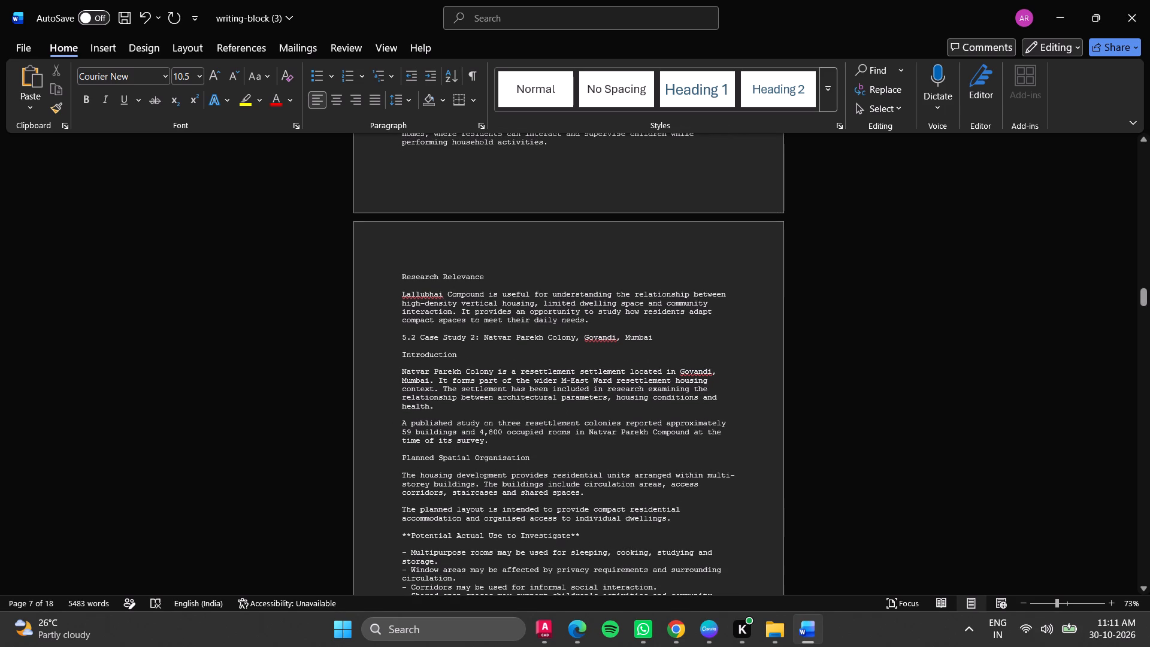
pyautogui.click(413, 533)
pyautogui.press('BackSpace')
pyautogui.press('BackSpace')
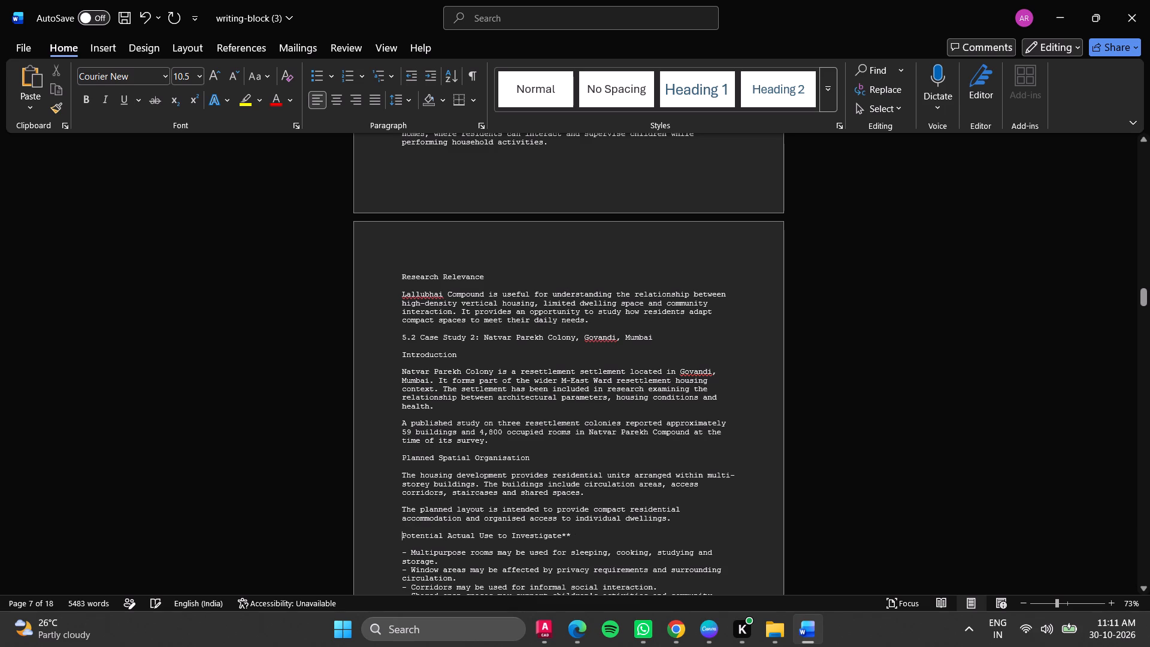
pyautogui.click(573, 536)
pyautogui.press('BackSpace')
pyautogui.press('BackSpace')
# Delete the double asterisks before and after the "Documented Observations from Literature" subheading in section 5.2.
pyautogui.scroll(-5, 539, 530)
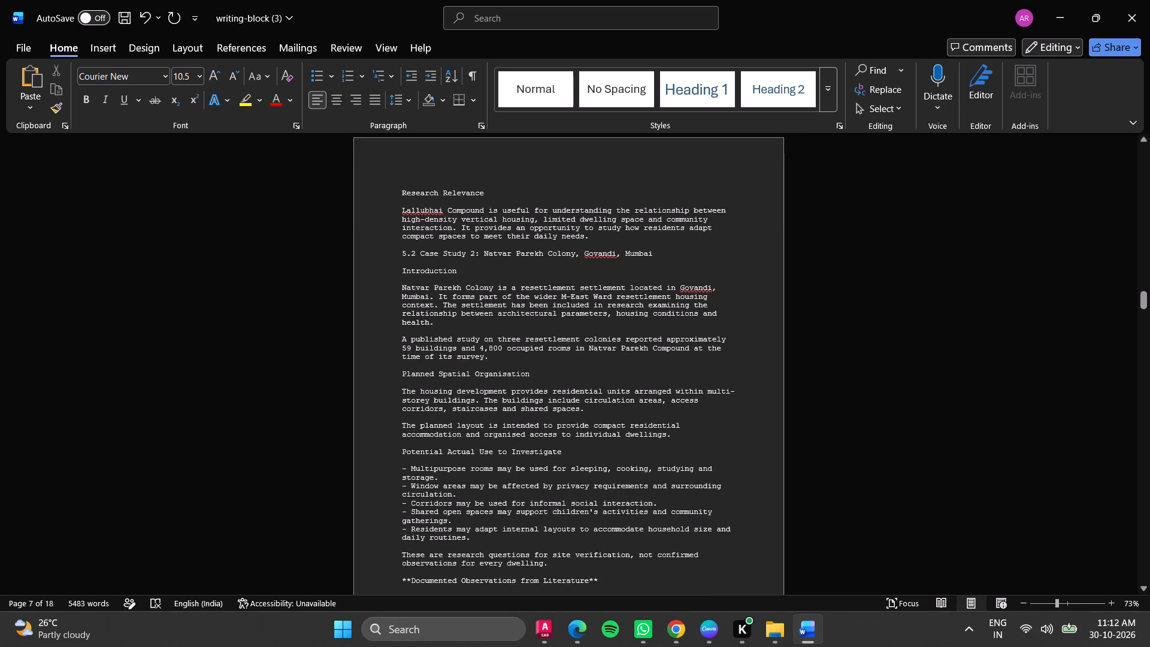
pyautogui.scroll(-5, 435, 509)
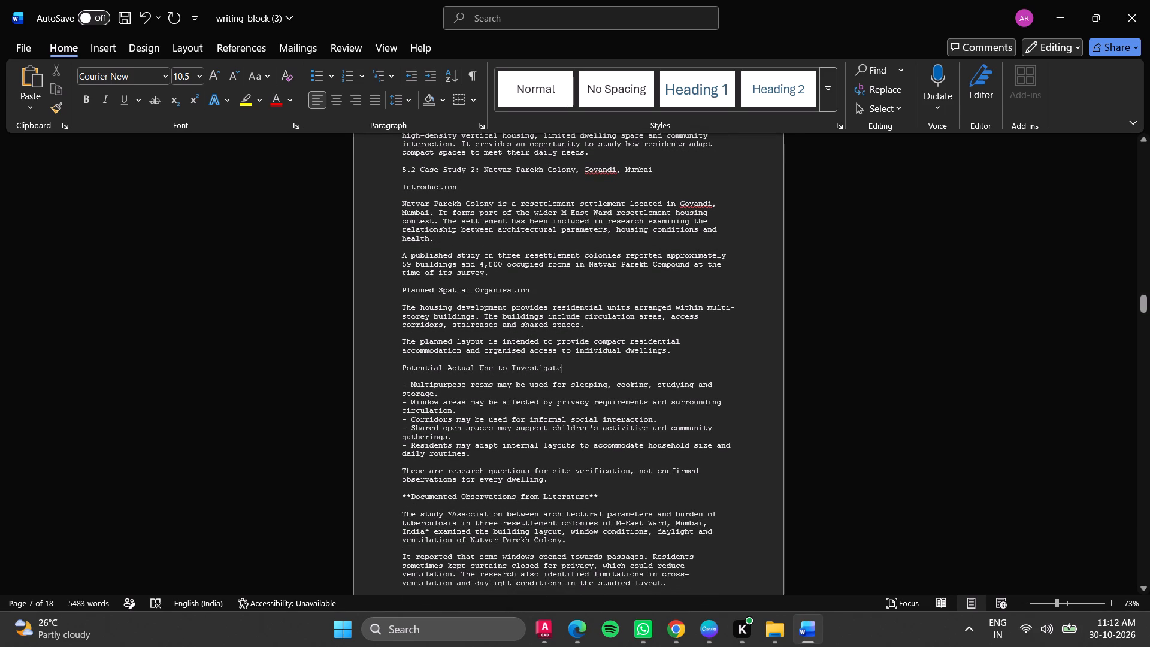
pyautogui.click(412, 494)
pyautogui.press('BackSpace')
pyautogui.press('BackSpace')
pyautogui.click(589, 495)
pyautogui.press('BackSpace')
pyautogui.press('BackSpace')
# Delete the double asterisks before and after the "Research Relevance" subheading in section 5.2.
pyautogui.scroll(-3, 537, 506)
pyautogui.scroll(-16, 469, 506)
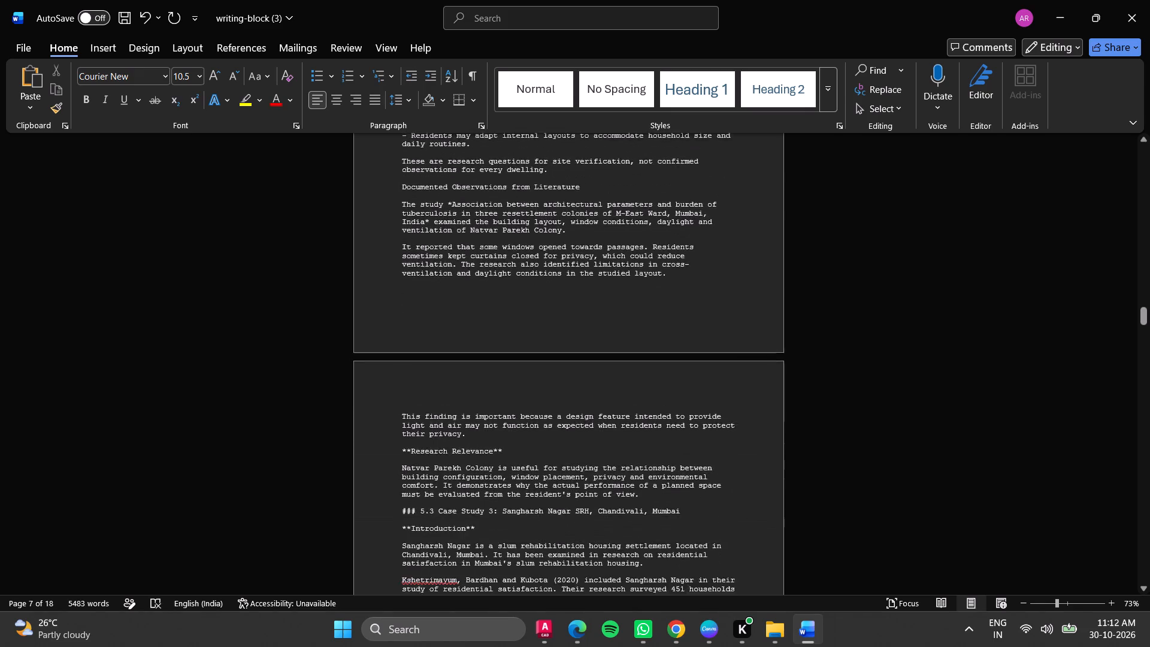
pyautogui.click(412, 442)
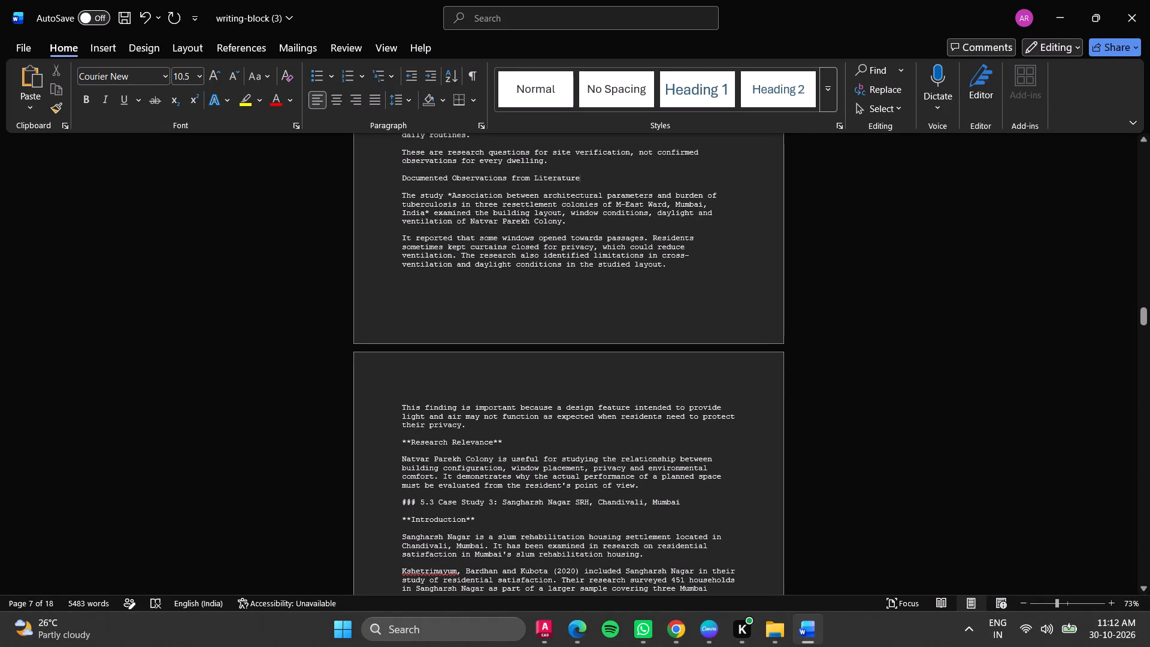
pyautogui.press('BackSpace')
pyautogui.press('BackSpace')
pyautogui.click(506, 441)
pyautogui.press('BackSpace')
pyautogui.press('BackSpace')
# Delete the ### marks and the space before the "5.3 Case Study 3: Sangharsh Nagar SRH, Chandivali, Mumbai" heading.
pyautogui.scroll(-4, 462, 470)
pyautogui.click(420, 435)
pyautogui.press('BackSpace')
pyautogui.press('BackSpace')
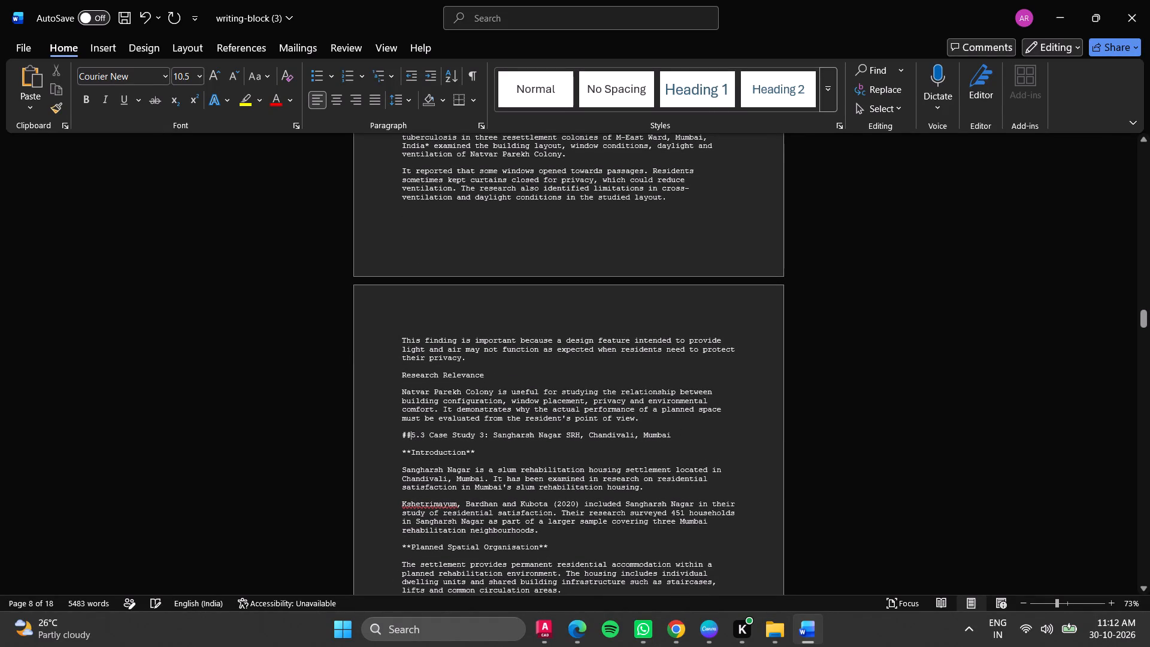
pyautogui.press('BackSpace')
pyautogui.press('BackSpace')
# Delete the double asterisks before and after the "Introduction" subheading in section 5.3.
pyautogui.click(489, 450)
pyautogui.press('BackSpace')
pyautogui.press('BackSpace')
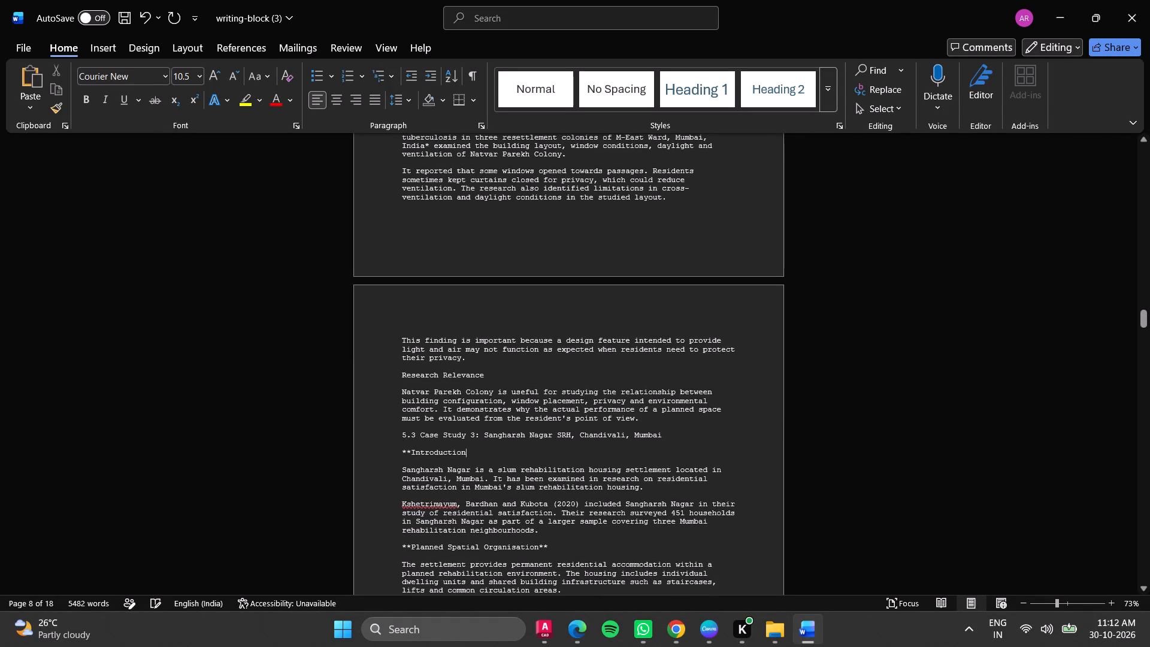
pyautogui.click(413, 453)
pyautogui.press('BackSpace')
pyautogui.press('BackSpace')
# Delete the double asterisks before and after the "Planned Spatial Organisation" subheading in section 5.3.
pyautogui.scroll(-4, 453, 458)
pyautogui.click(413, 478)
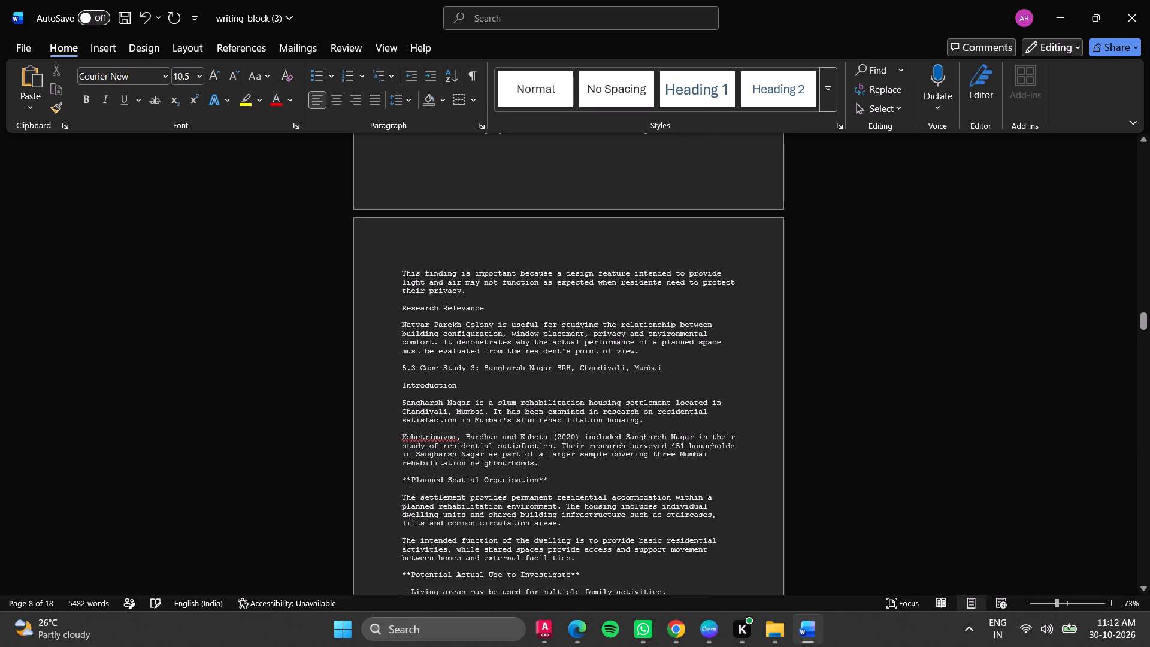
pyautogui.press('BackSpace')
pyautogui.press('BackSpace')
pyautogui.click(544, 479)
pyautogui.press('BackSpace')
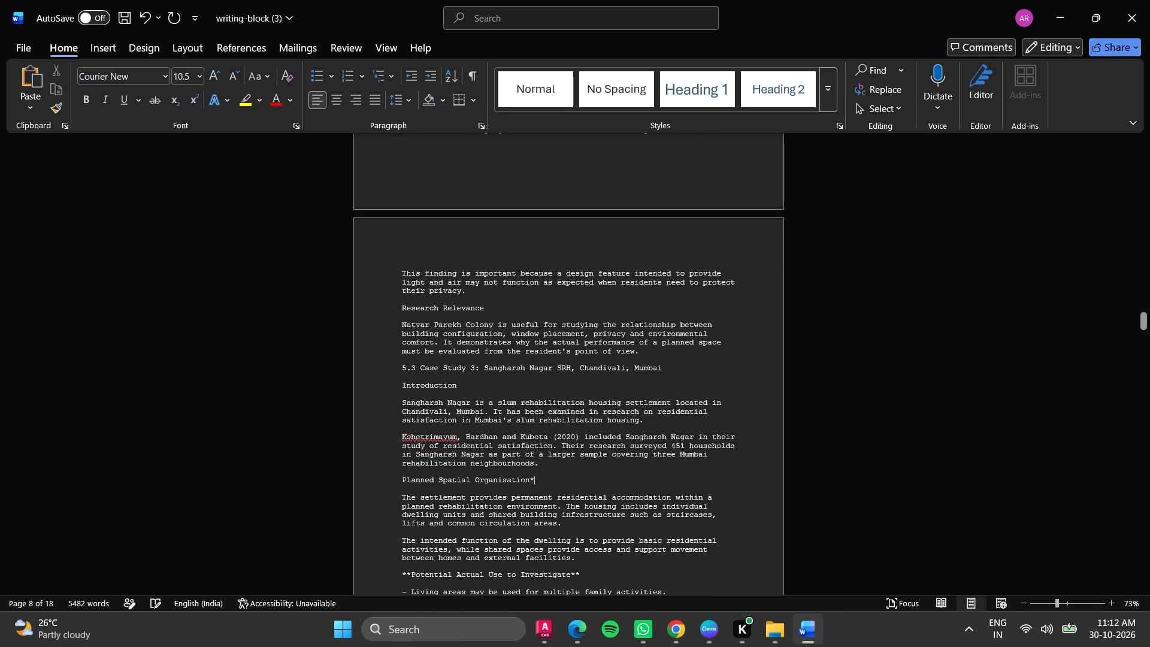
pyautogui.press('BackSpace')
# Delete the double asterisks before and after the "Documented Observations from Literature" subheading in section 5.3.
pyautogui.scroll(-6, 482, 500)
pyautogui.scroll(-3, 423, 497)
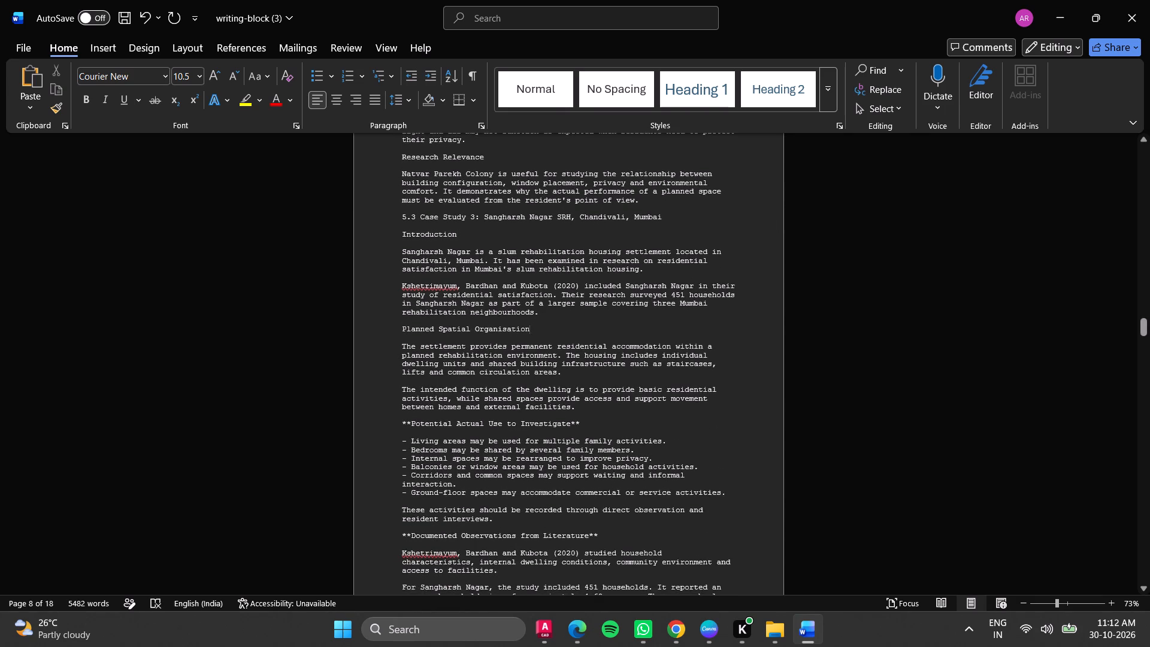
pyautogui.scroll(-1, 511, 528)
pyautogui.click(411, 517)
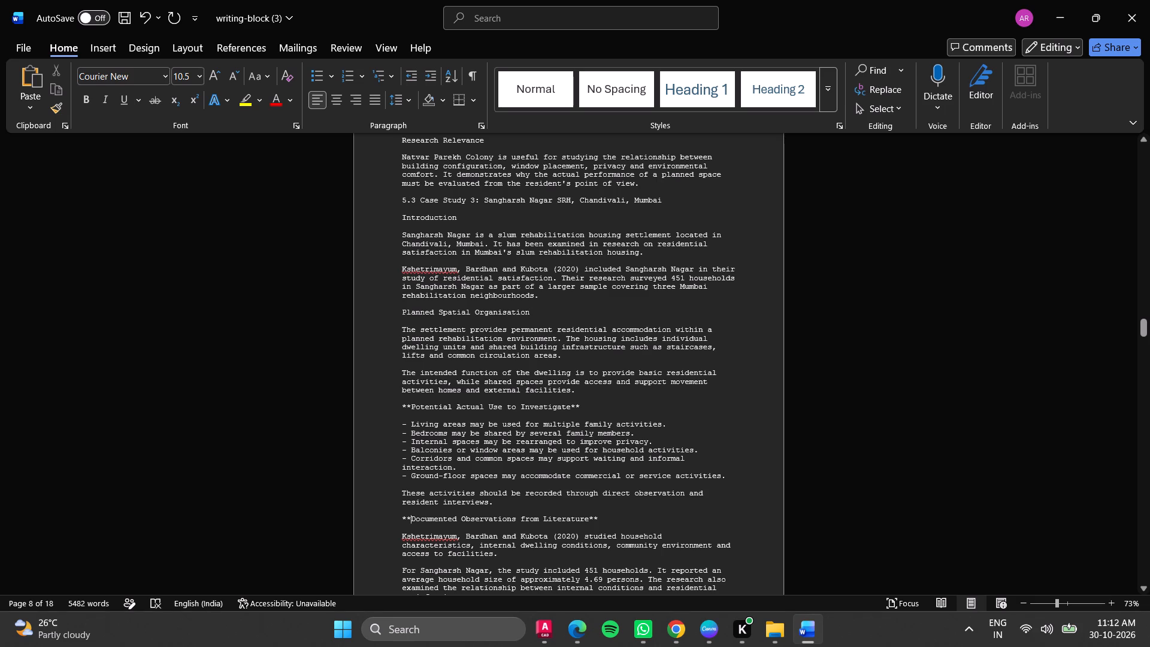
pyautogui.press('BackSpace')
pyautogui.press('BackSpace')
pyautogui.click(592, 521)
pyautogui.press('BackSpace')
pyautogui.press('BackSpace')
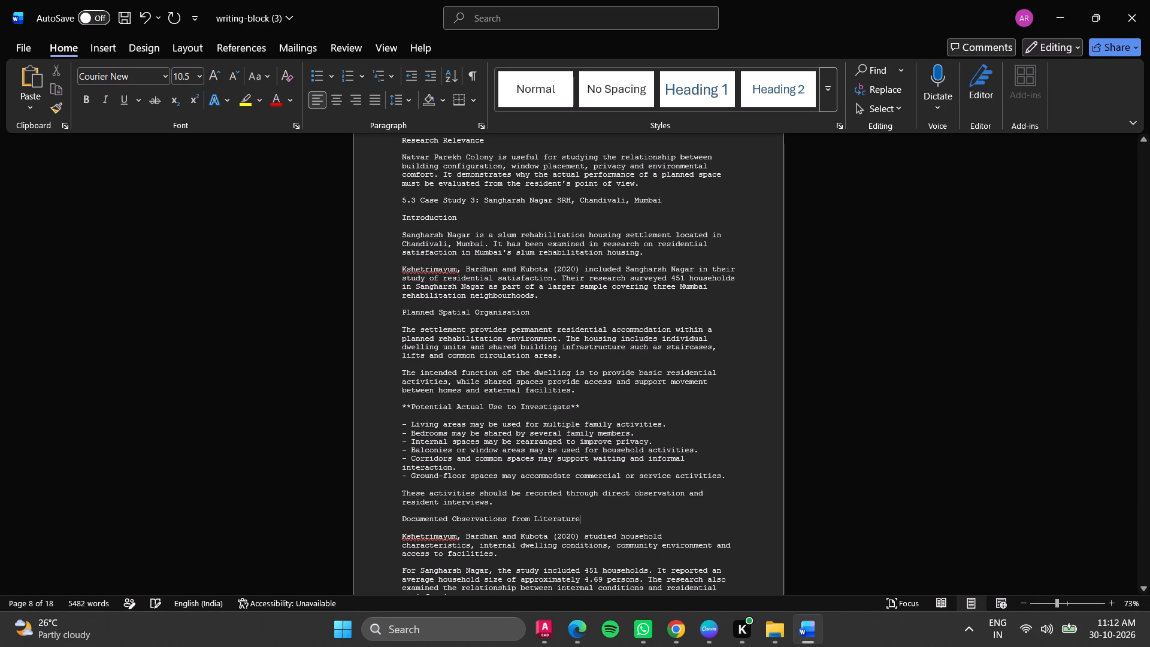
# Delete the double asterisks before and after the "Research Relevance" subheading in section 5.3.
pyautogui.scroll(-4, 575, 514)
pyautogui.scroll(-15, 452, 522)
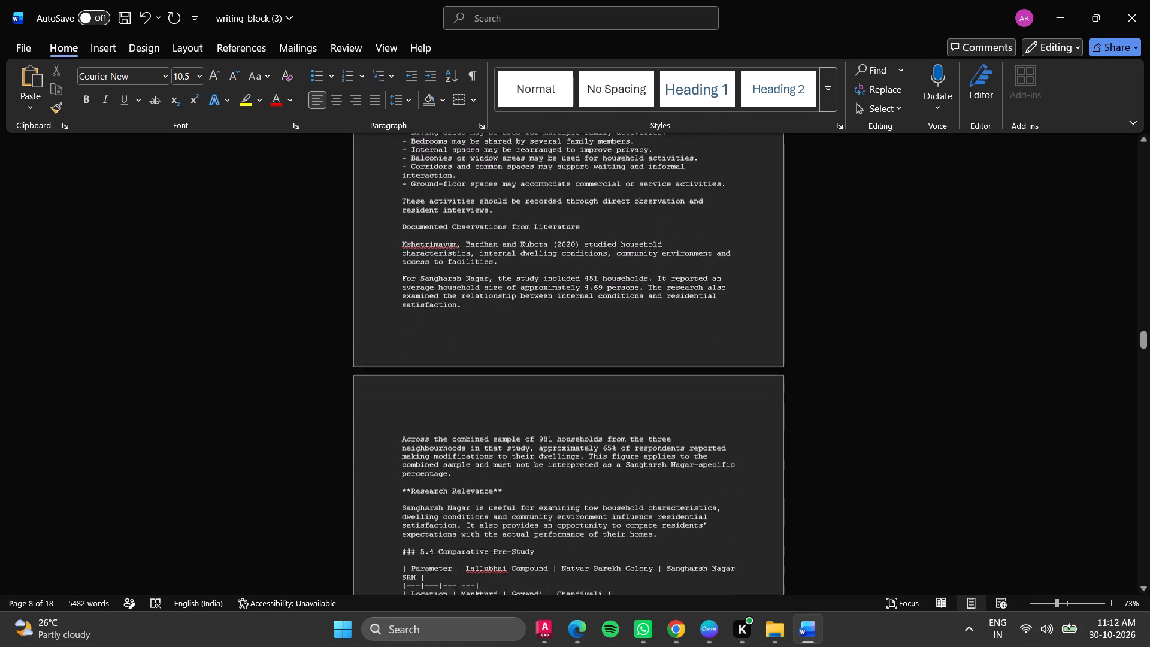
pyautogui.click(410, 464)
pyautogui.press('BackSpace')
pyautogui.press('BackSpace')
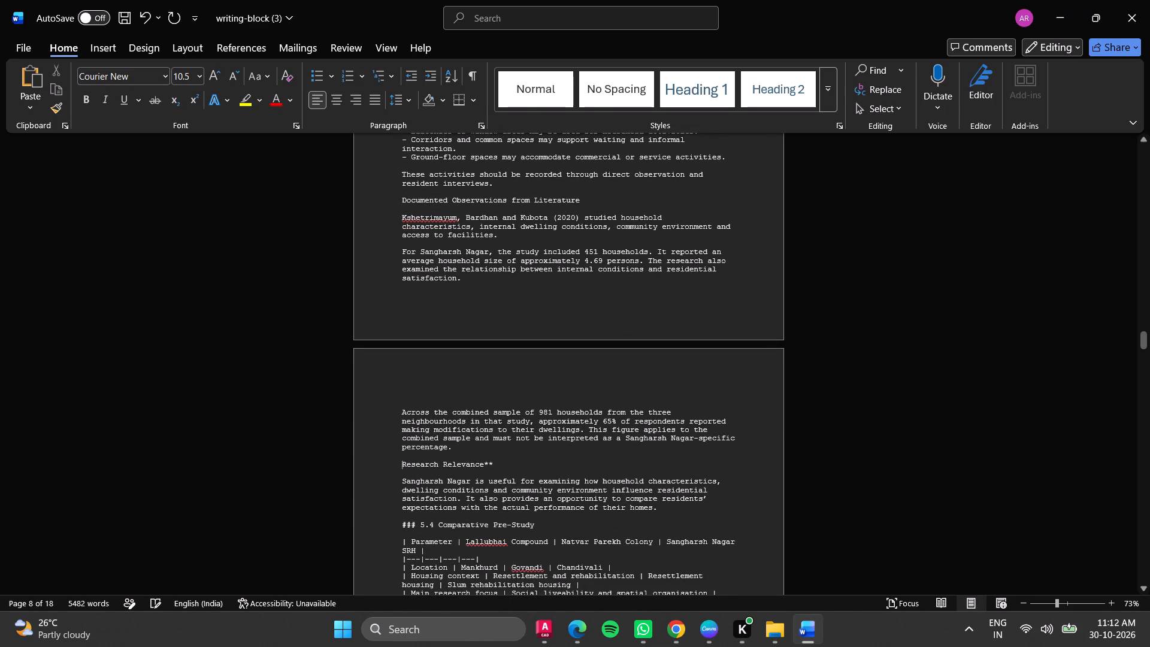
pyautogui.click(497, 465)
pyautogui.press('BackSpace')
pyautogui.press('BackSpace')
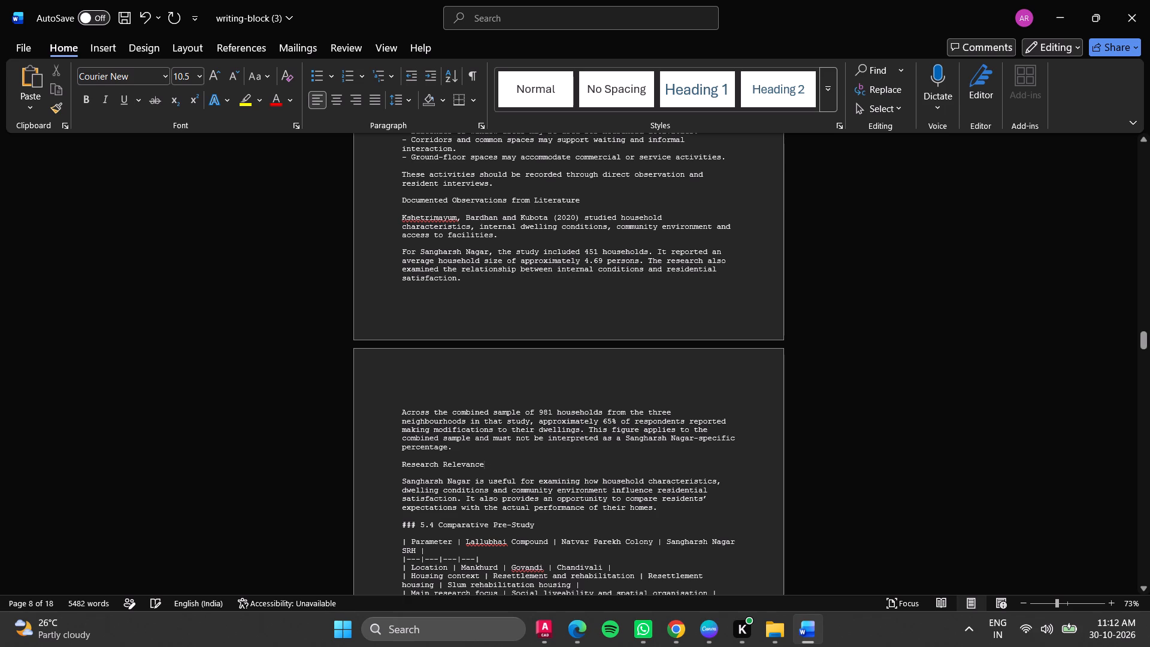
# Delete the ### marks and the space before the "5.4 Comparative Pre-Study" heading.
pyautogui.click(420, 525)
pyautogui.press('BackSpace')
pyautogui.press('BackSpace')
pyautogui.press('BackSpace')
pyautogui.press('BackSpace')
# Look back through sections 5.3, 5.2 and 5.1 to the Literature Review, checking the headings for leftover marks.
pyautogui.scroll(10, 522, 398)
pyautogui.scroll(11, 519, 374)
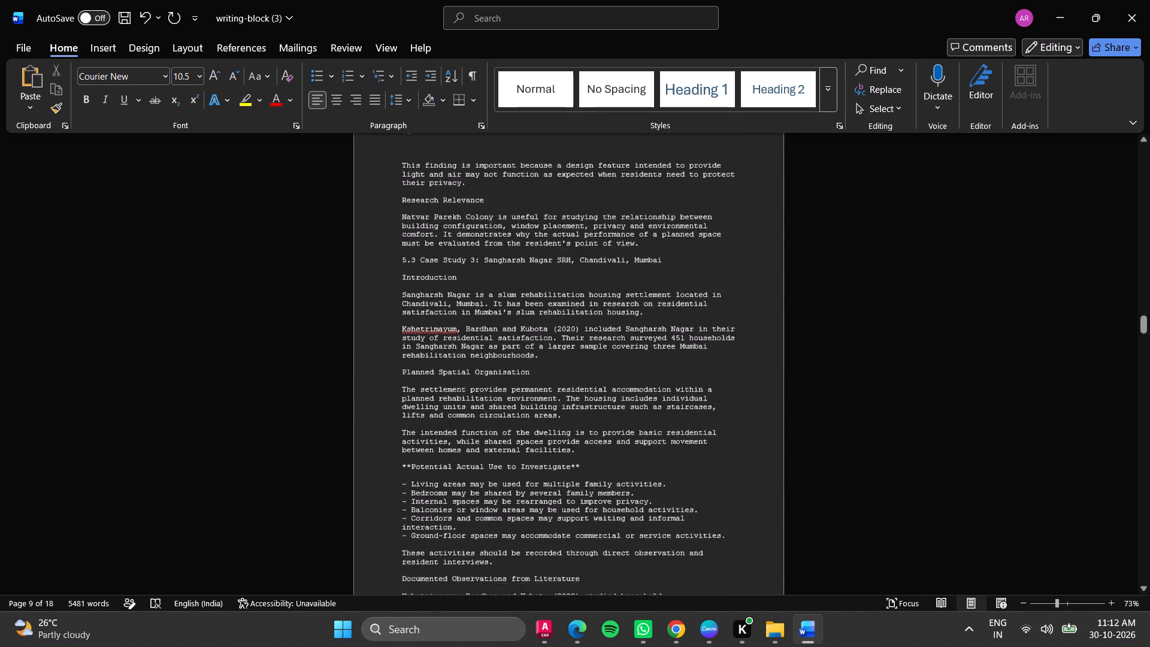
pyautogui.scroll(20, 519, 373)
pyautogui.scroll(13, 519, 373)
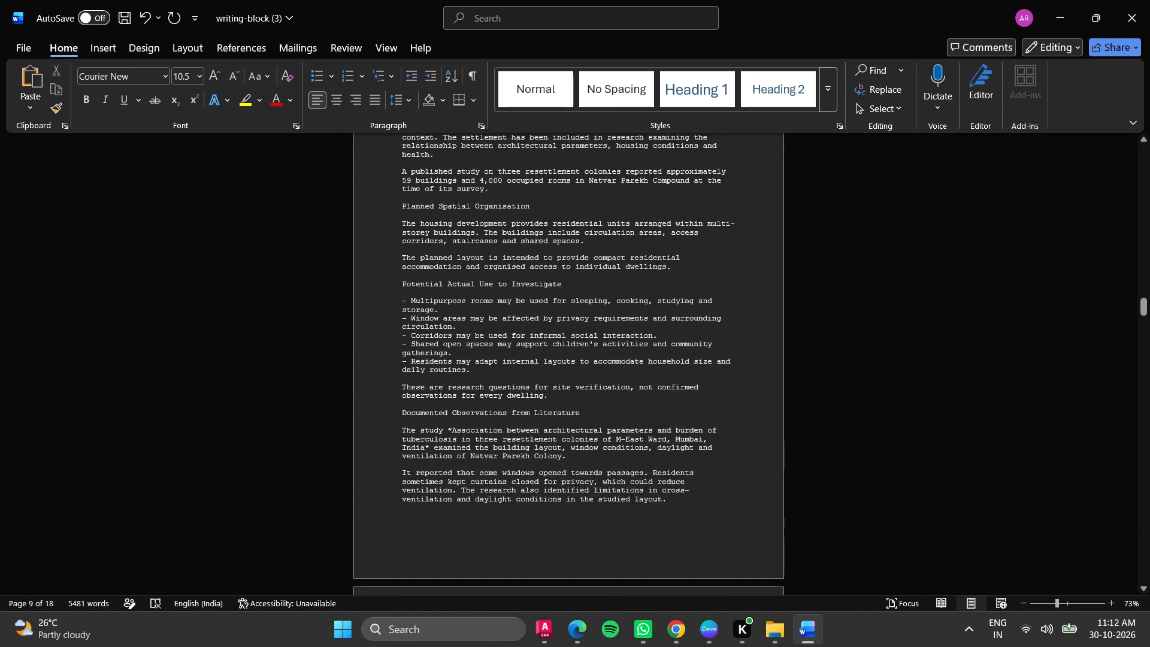
pyautogui.scroll(2, 519, 373)
pyautogui.scroll(20, 519, 373)
pyautogui.scroll(8, 519, 373)
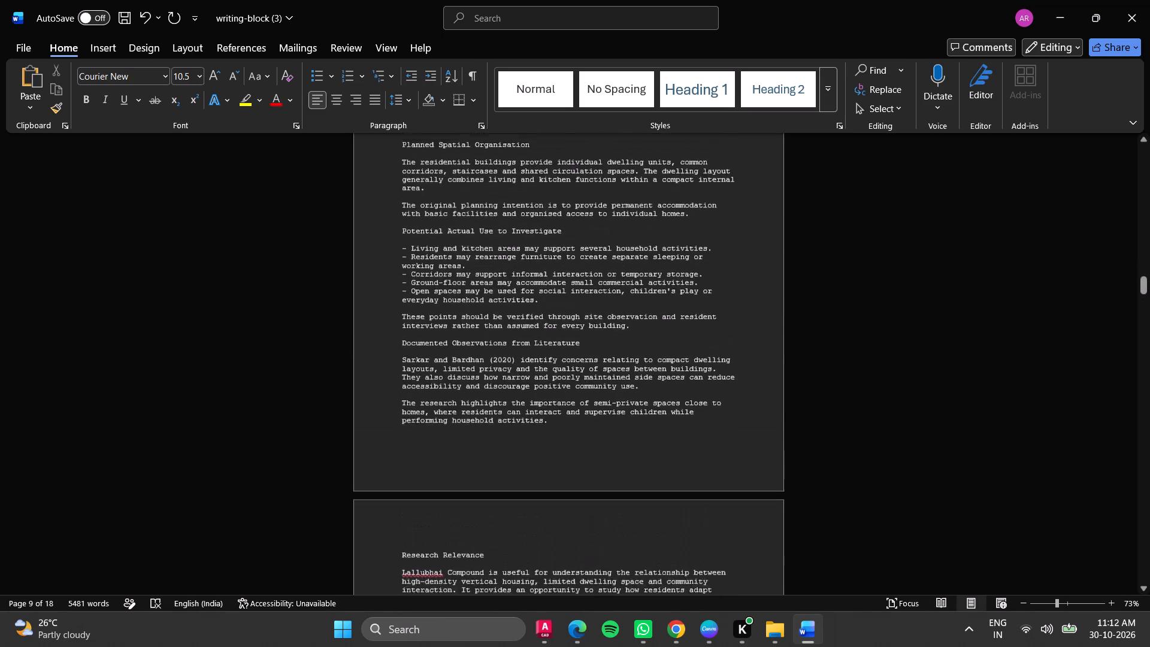
pyautogui.scroll(20, 519, 373)
pyautogui.scroll(18, 519, 373)
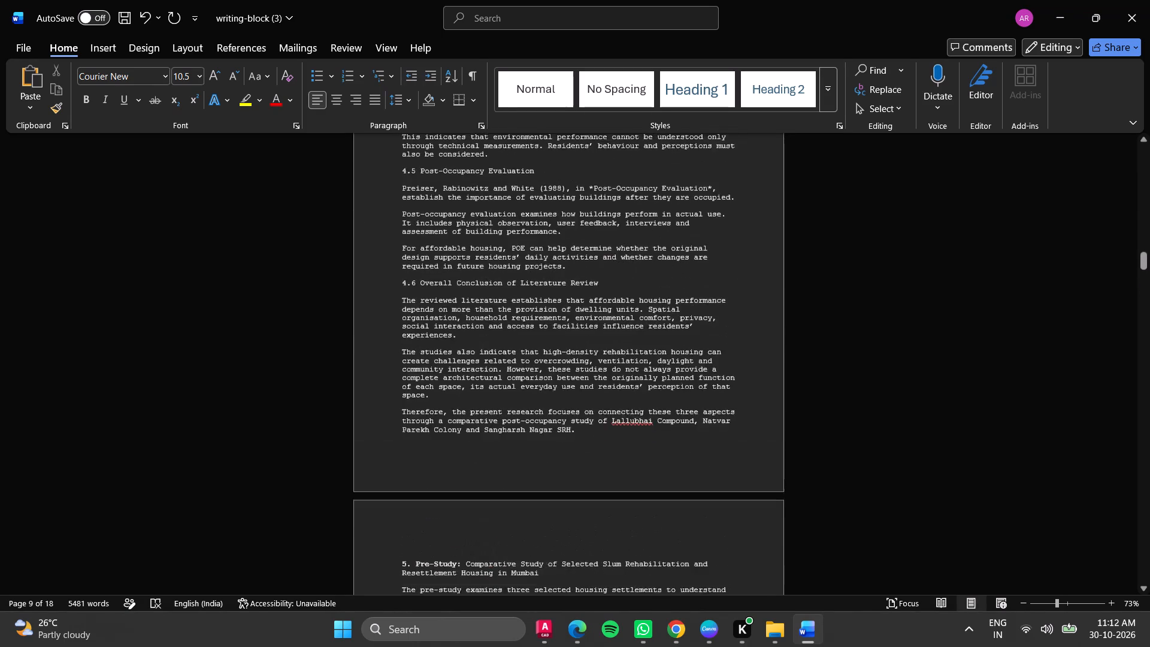
pyautogui.scroll(6, 519, 373)
# Return to the beginning of the document and check the headings down to "4. Literature Review" for formatting and leftover marks.
pyautogui.moveTo(1140, 256); pyautogui.dragTo(1145, 250)
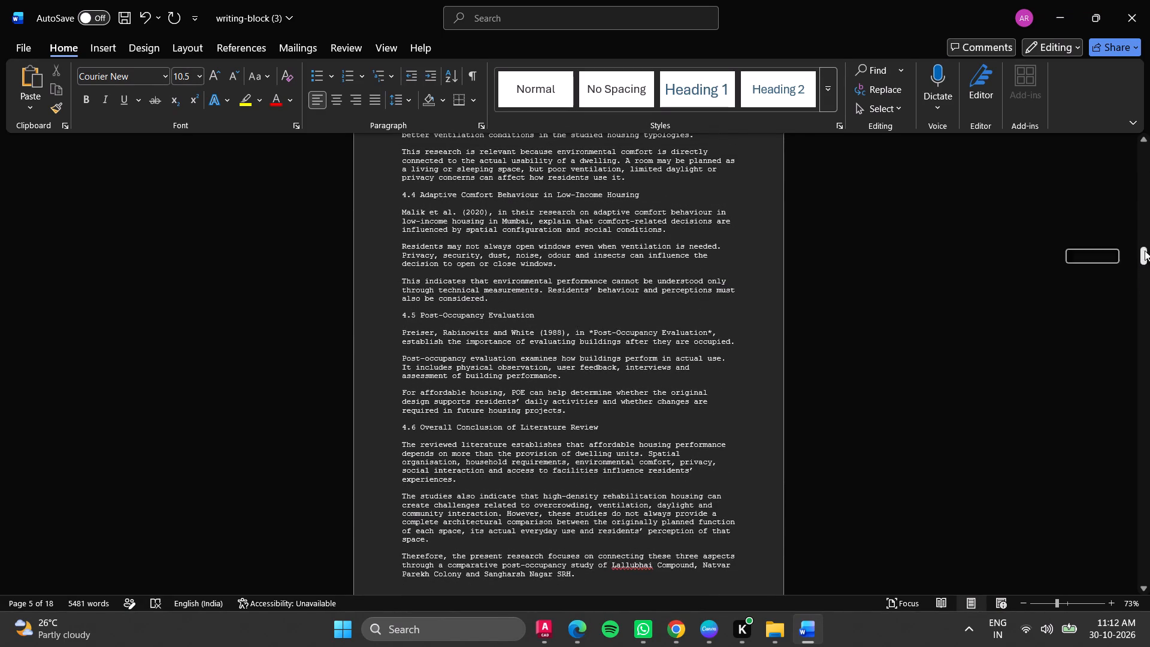
pyautogui.moveTo(1145, 250); pyautogui.dragTo(1138, 139)
pyautogui.scroll(-4, 310, 477)
pyautogui.scroll(1, 310, 477)
pyautogui.scroll(-3, 310, 477)
pyautogui.scroll(-7, 589, 394)
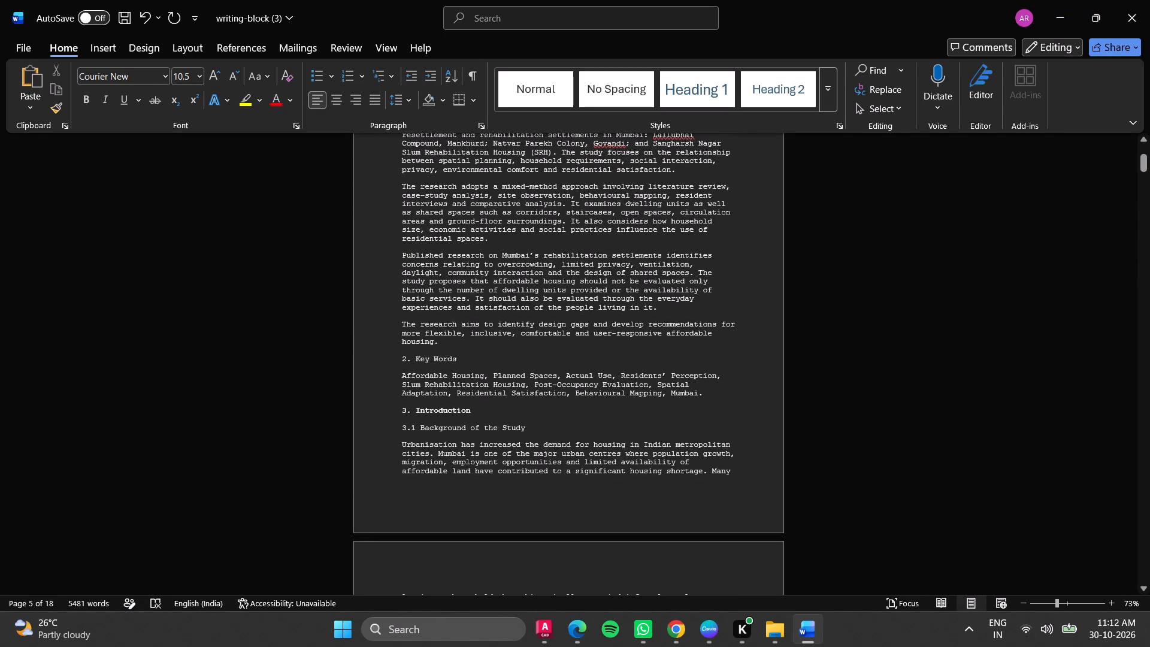
pyautogui.scroll(-13, 513, 424)
pyautogui.scroll(-11, 512, 442)
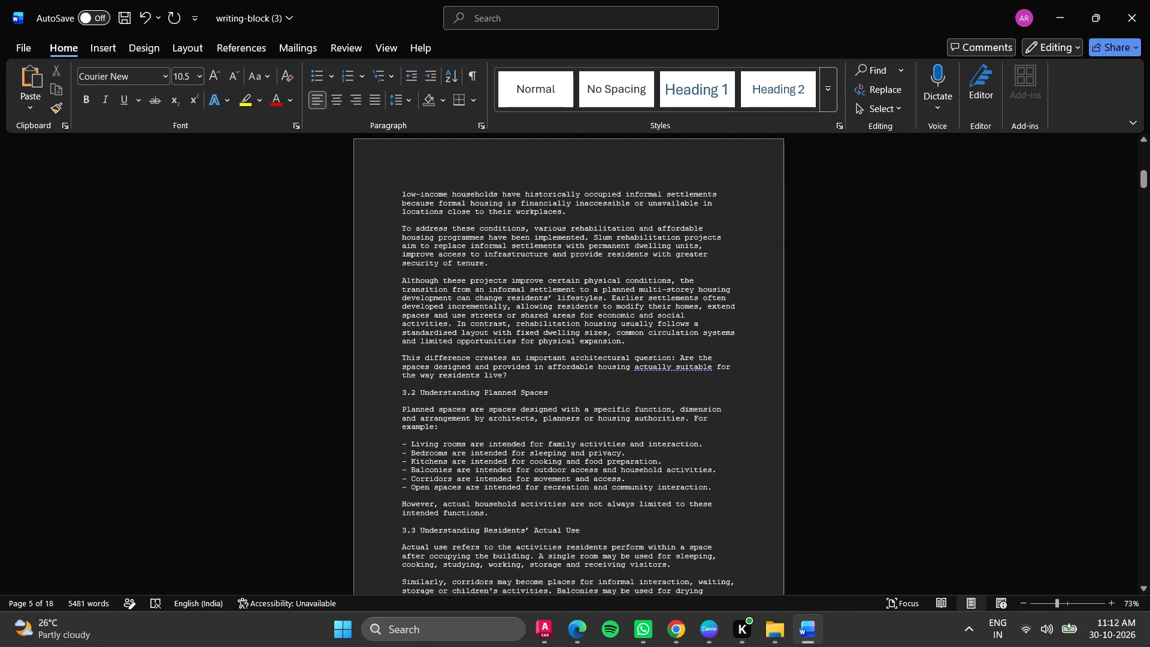
pyautogui.scroll(-19, 506, 452)
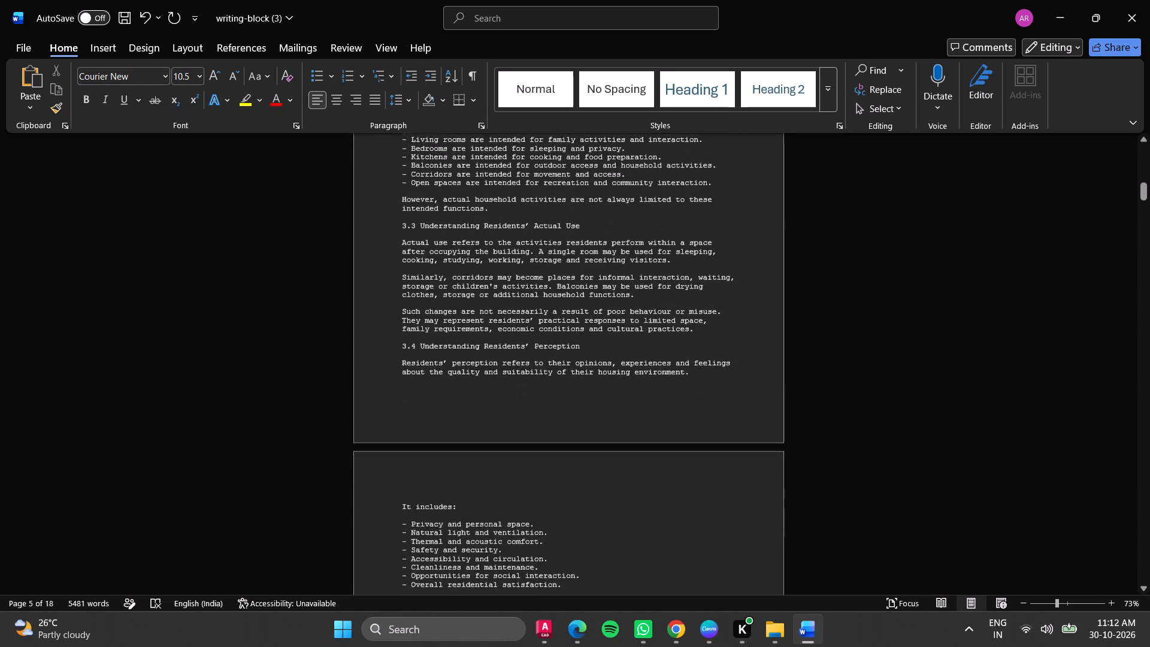
pyautogui.scroll(-18, 492, 469)
pyautogui.scroll(-10, 488, 478)
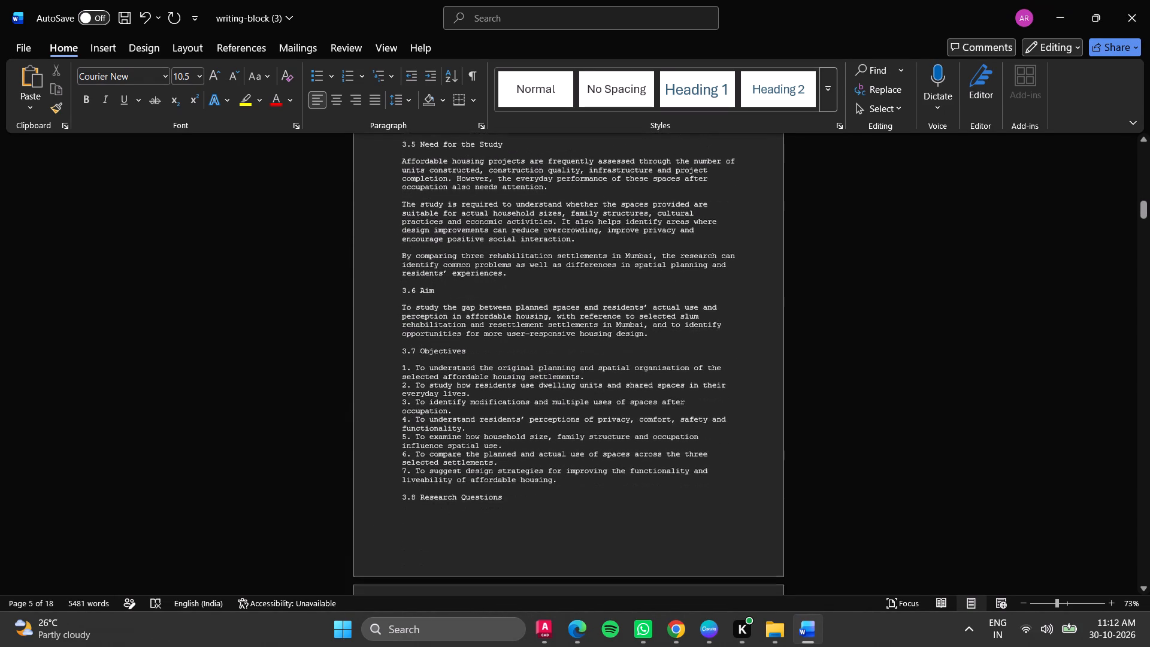
pyautogui.scroll(-13, 488, 478)
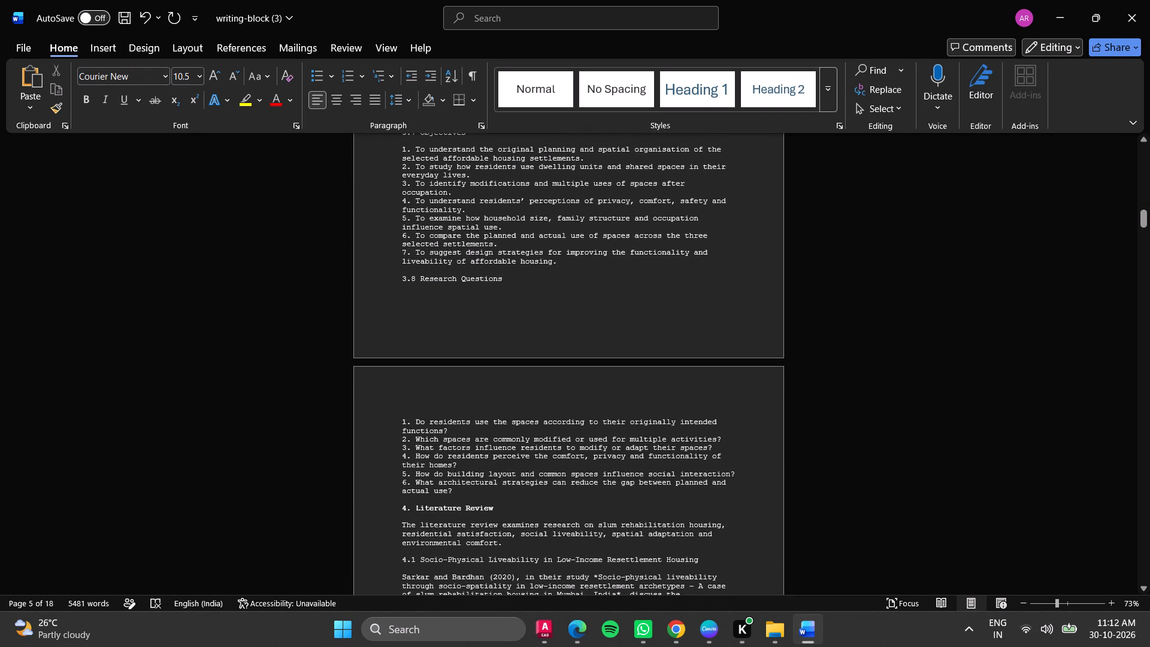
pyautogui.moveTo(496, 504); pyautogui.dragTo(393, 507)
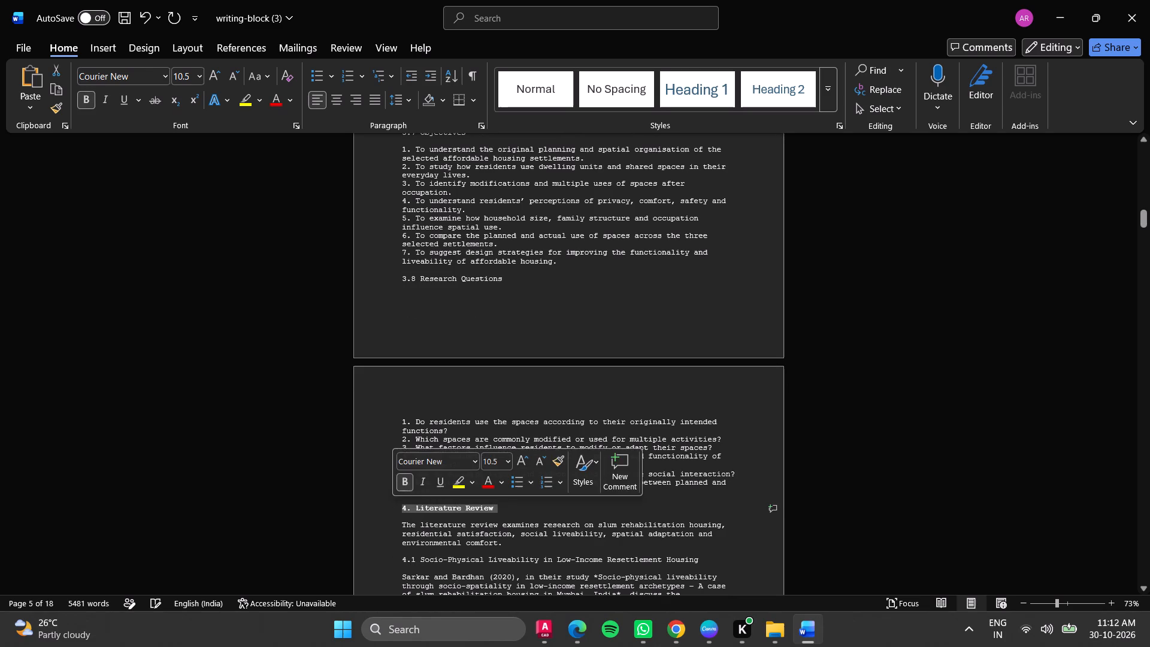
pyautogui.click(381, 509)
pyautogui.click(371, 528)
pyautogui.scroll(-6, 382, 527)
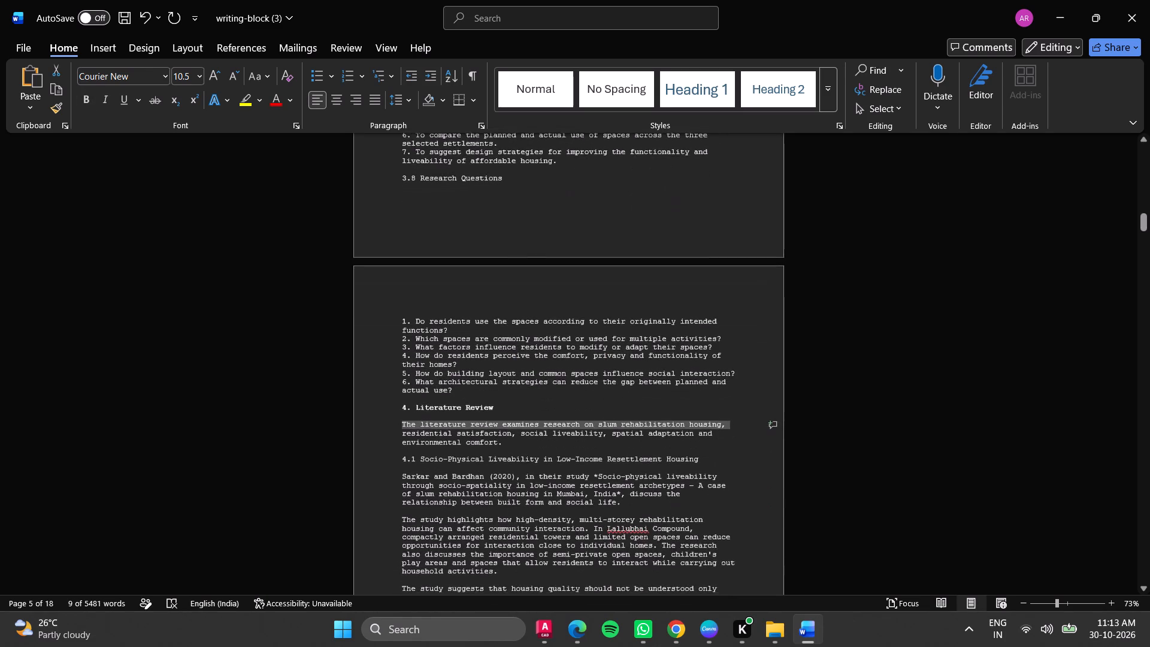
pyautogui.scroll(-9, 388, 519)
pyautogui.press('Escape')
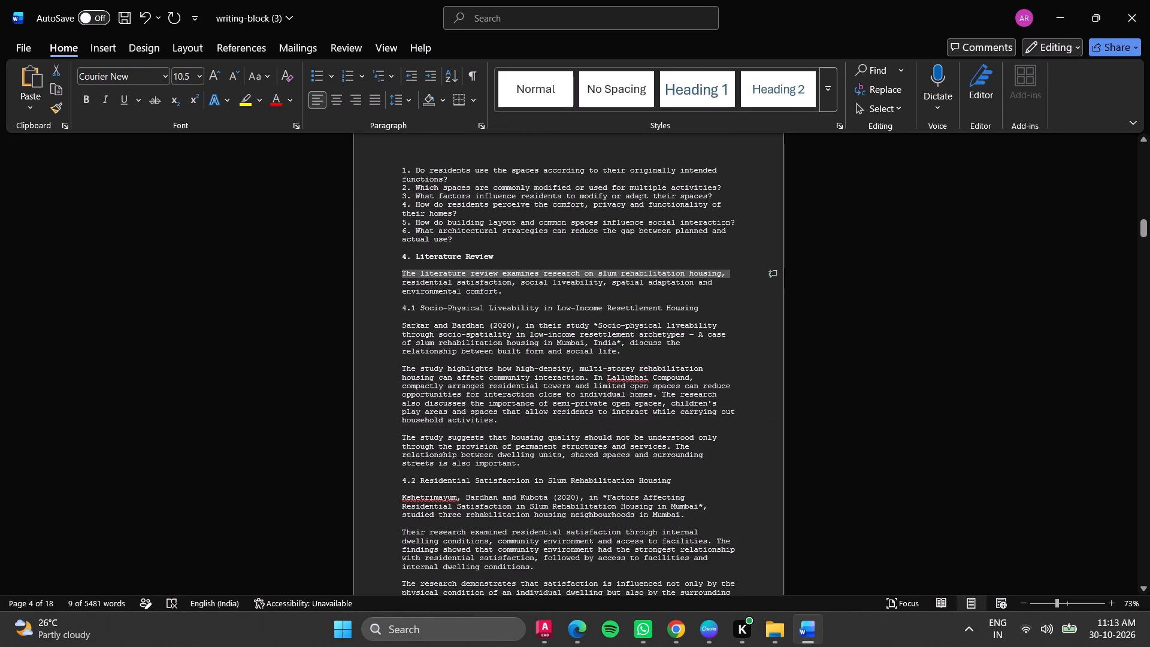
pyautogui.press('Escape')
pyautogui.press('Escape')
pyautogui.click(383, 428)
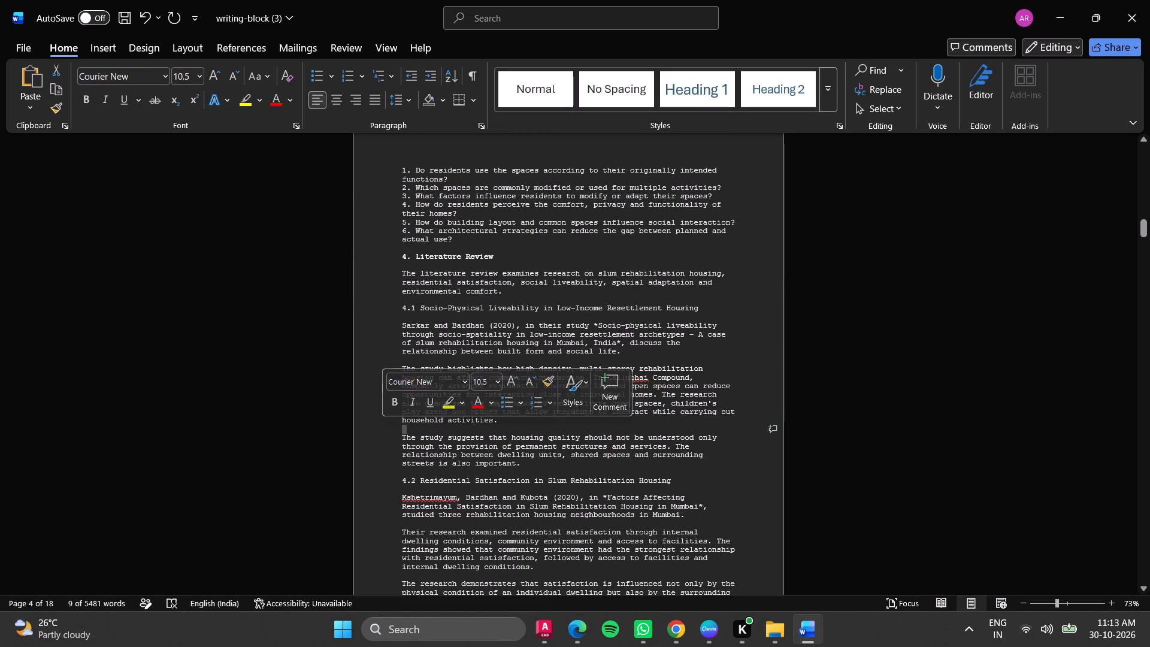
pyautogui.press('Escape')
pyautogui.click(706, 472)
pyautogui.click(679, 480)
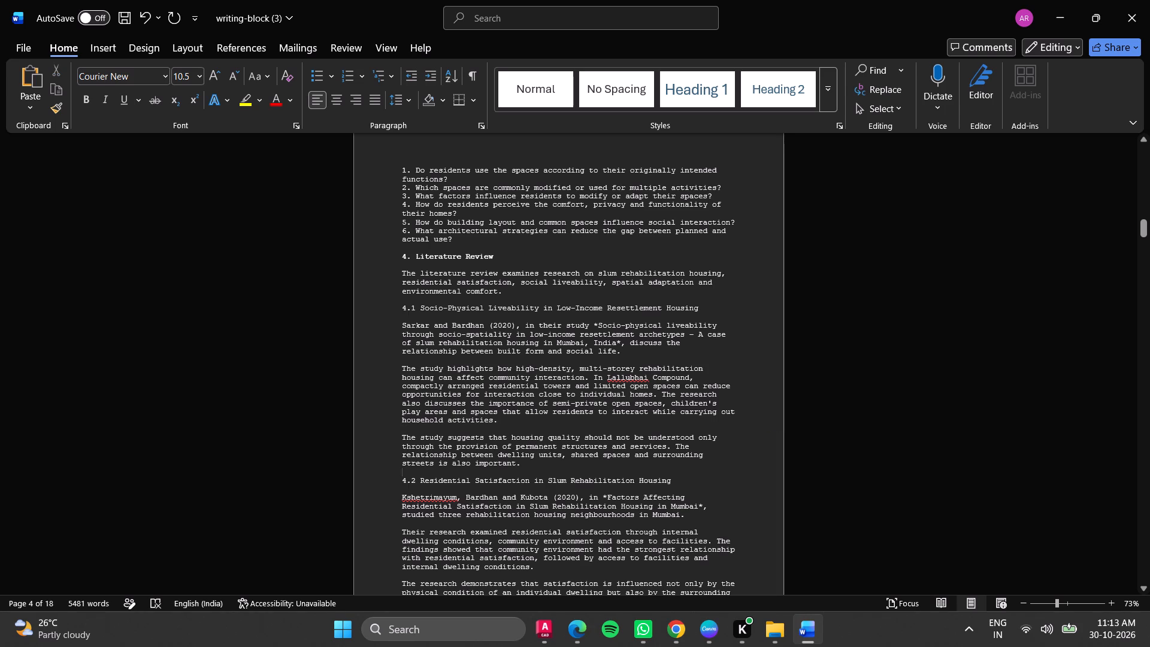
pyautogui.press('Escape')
# Check Literature Review sections 4.1 to 4.6 and the "5. Pre-Study" heading for formatting and leftover marks.
pyautogui.scroll(-6, 437, 518)
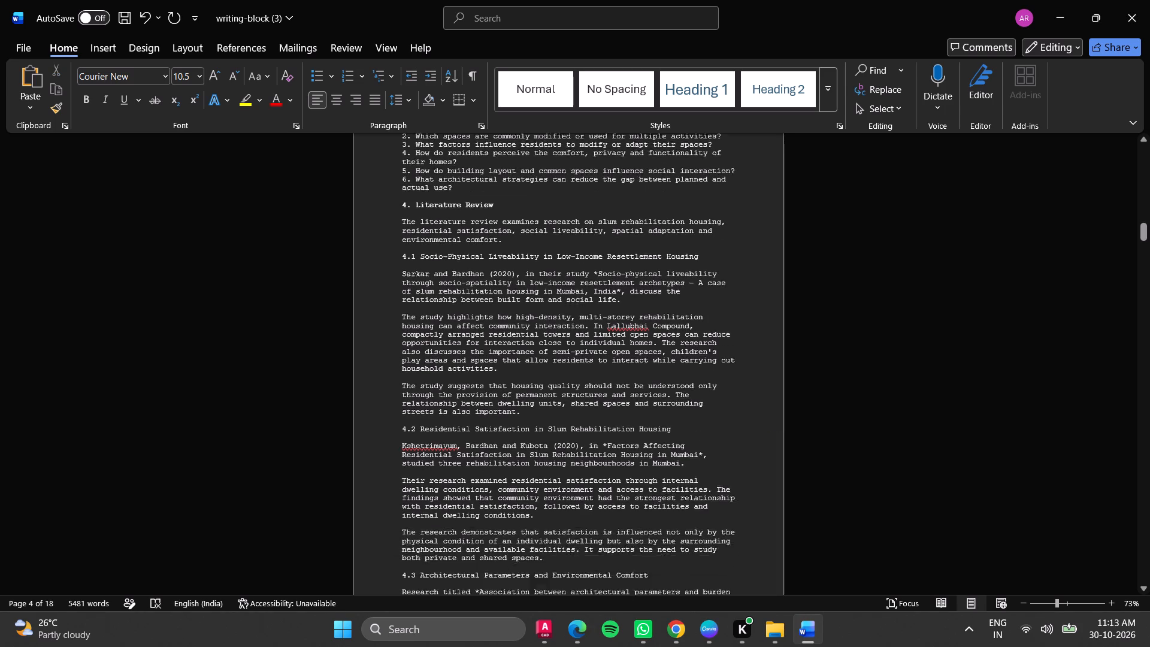
pyautogui.scroll(-6, 441, 515)
pyautogui.scroll(-8, 416, 449)
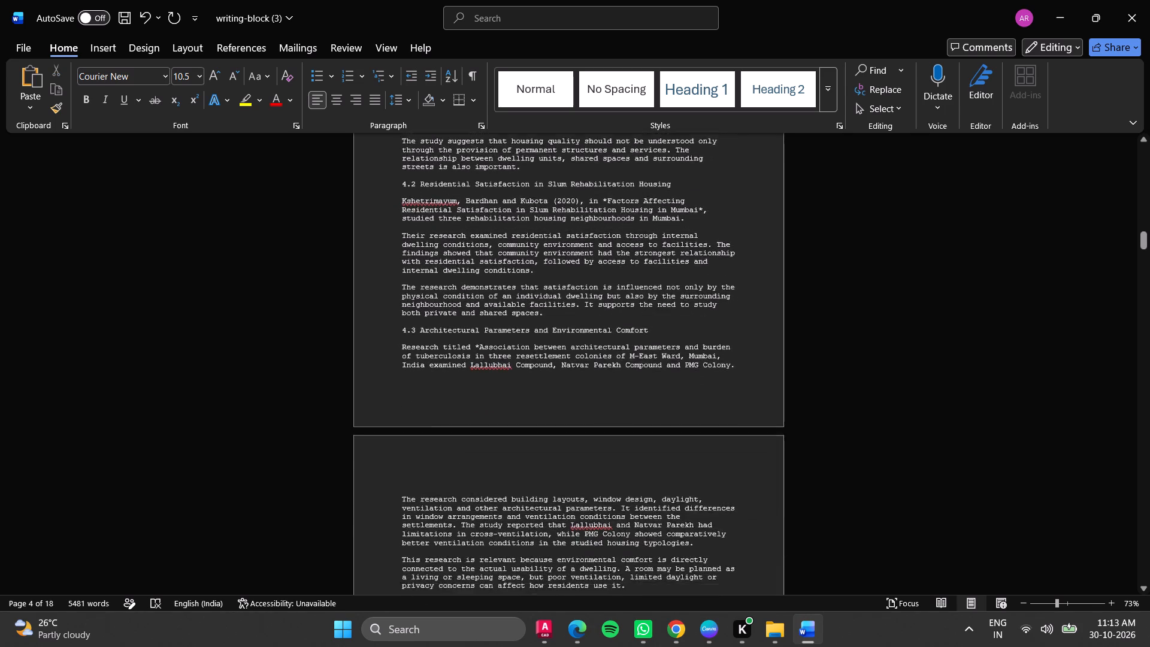
pyautogui.scroll(-19, 416, 451)
pyautogui.scroll(-3, 417, 463)
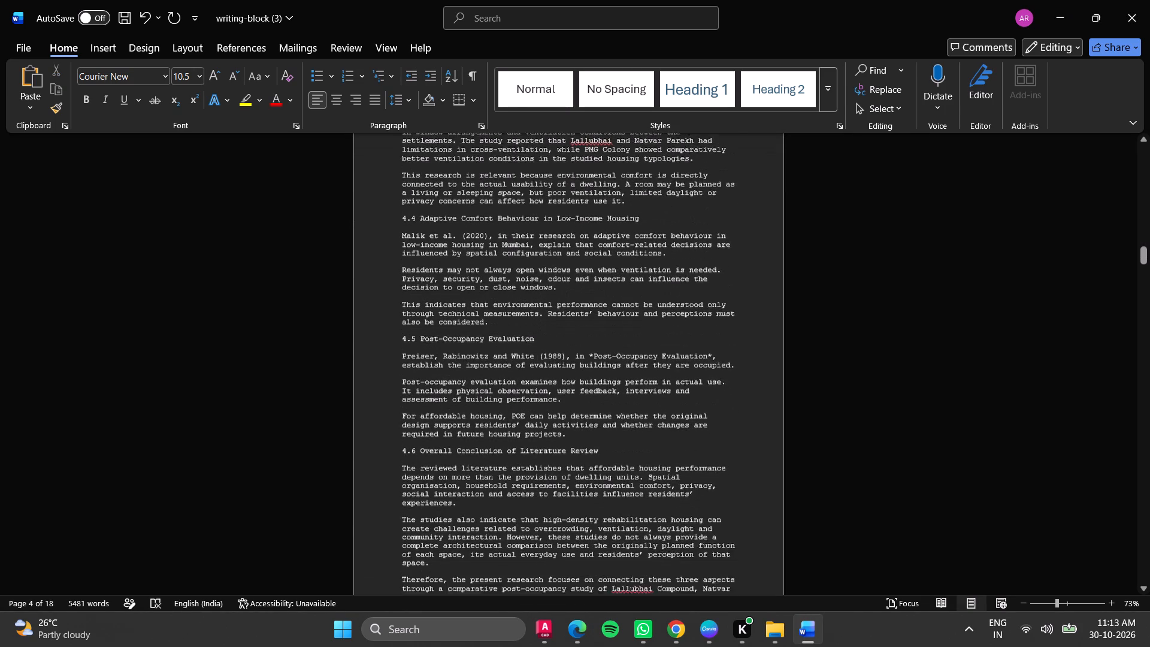
pyautogui.scroll(-13, 417, 463)
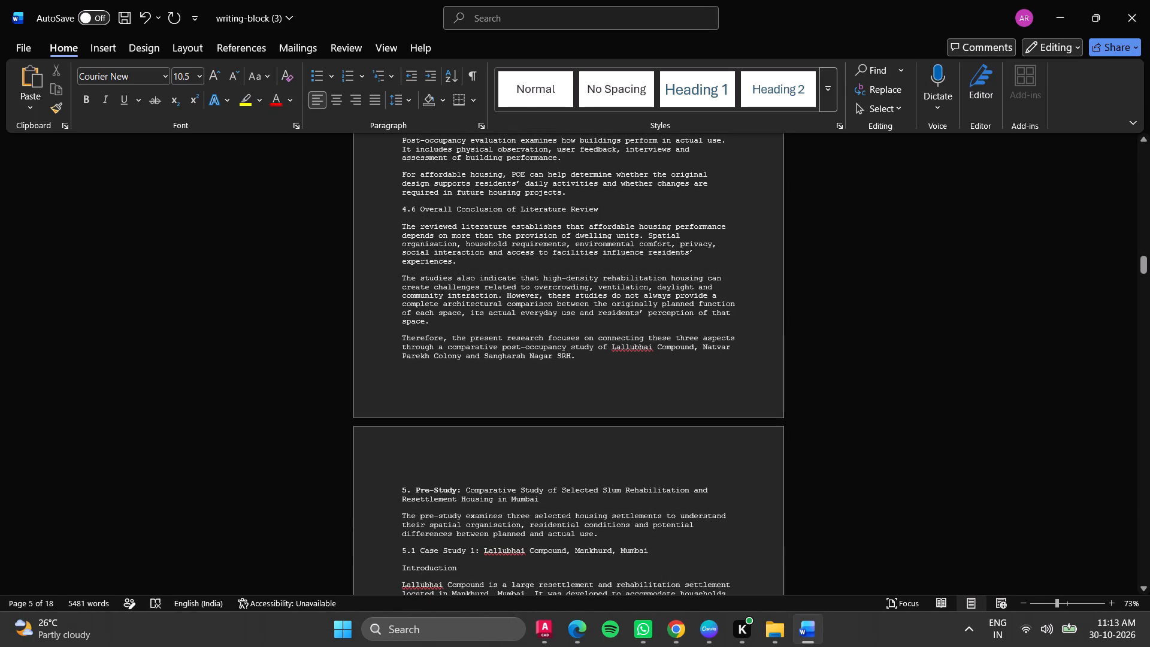
pyautogui.moveTo(462, 489); pyautogui.dragTo(425, 491)
pyautogui.moveTo(425, 491); pyautogui.dragTo(401, 491)
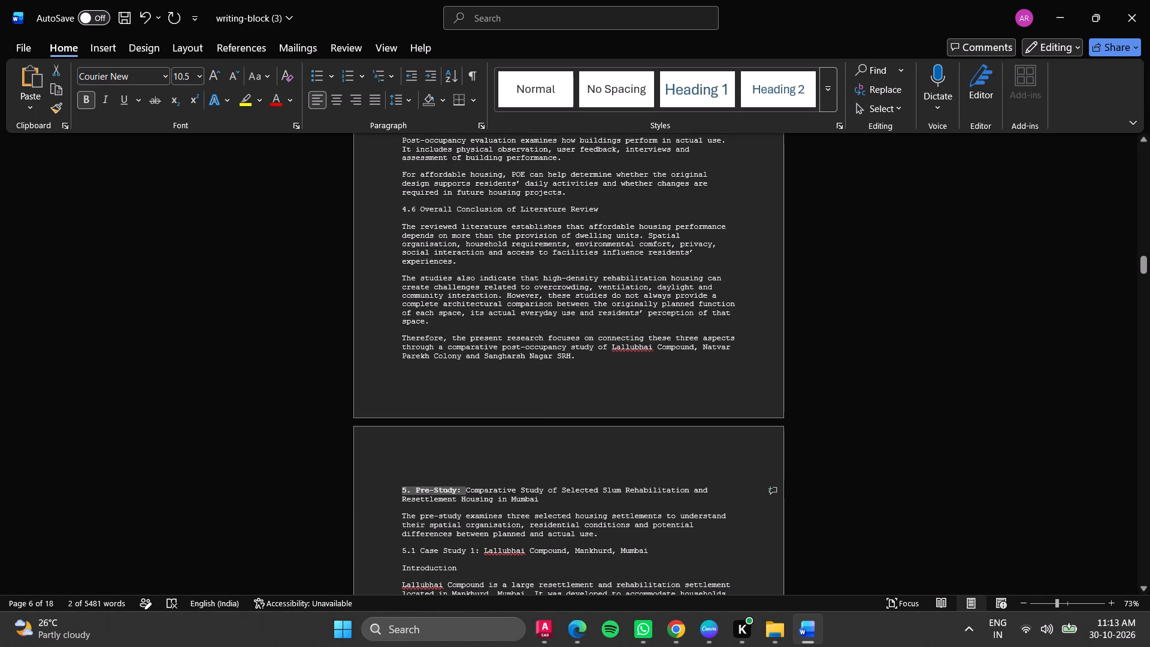
pyautogui.click(580, 500)
# Check the headings and subheadings of case studies 5.1, 5.2 and 5.3 for leftover hash and asterisk marks.
pyautogui.scroll(-7, 559, 526)
pyautogui.scroll(-10, 510, 503)
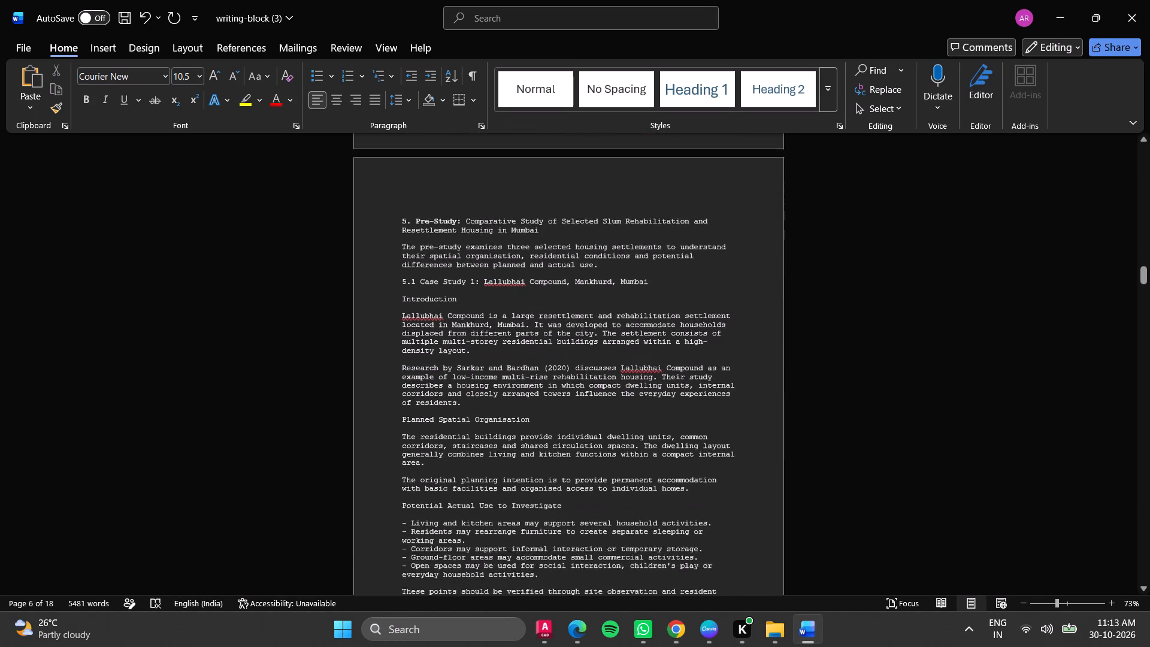
pyautogui.scroll(-16, 467, 502)
pyautogui.scroll(-5, 473, 504)
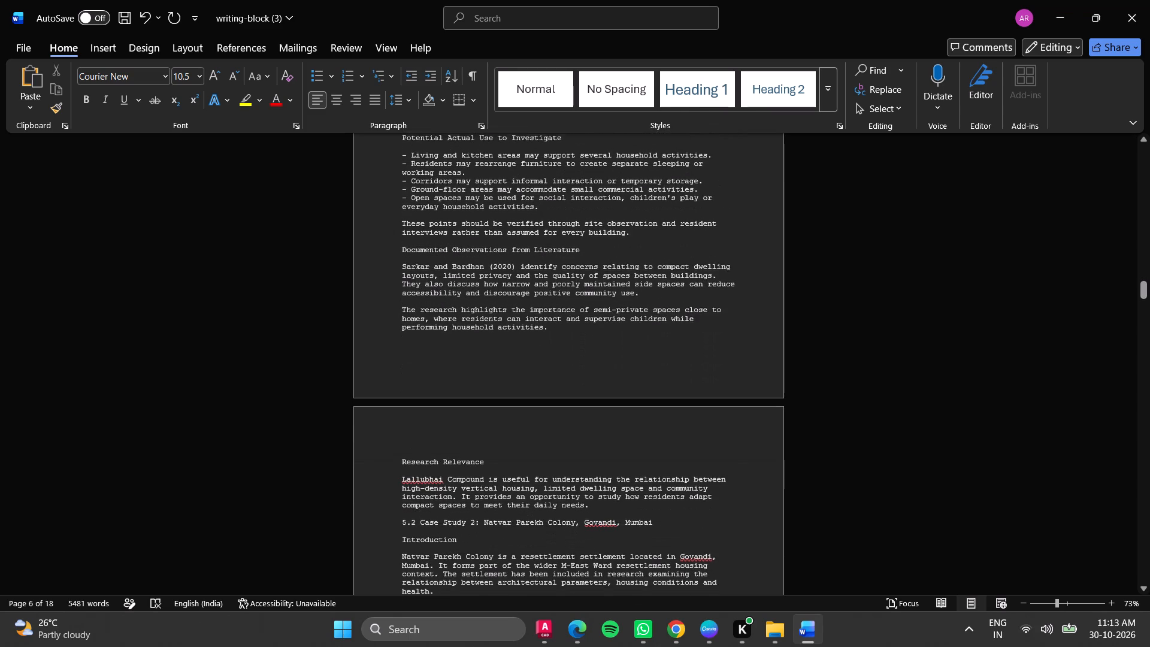
pyautogui.scroll(-9, 473, 504)
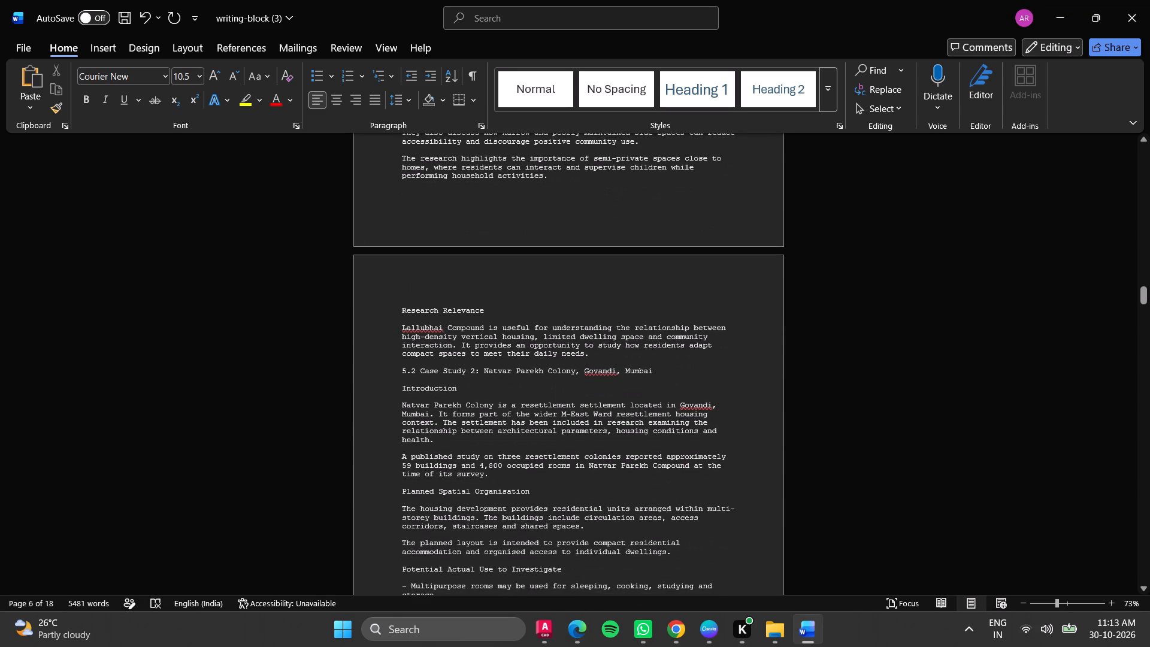
pyautogui.scroll(-5, 473, 503)
pyautogui.scroll(1, 457, 517)
pyautogui.scroll(-6, 457, 517)
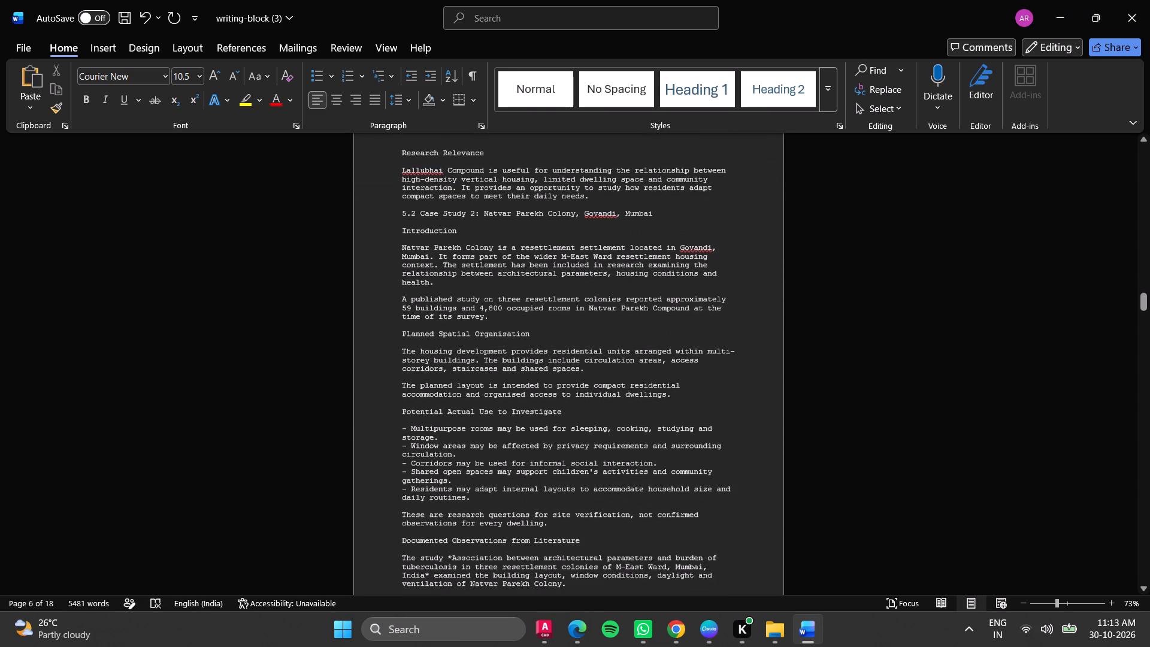
pyautogui.scroll(-18, 457, 514)
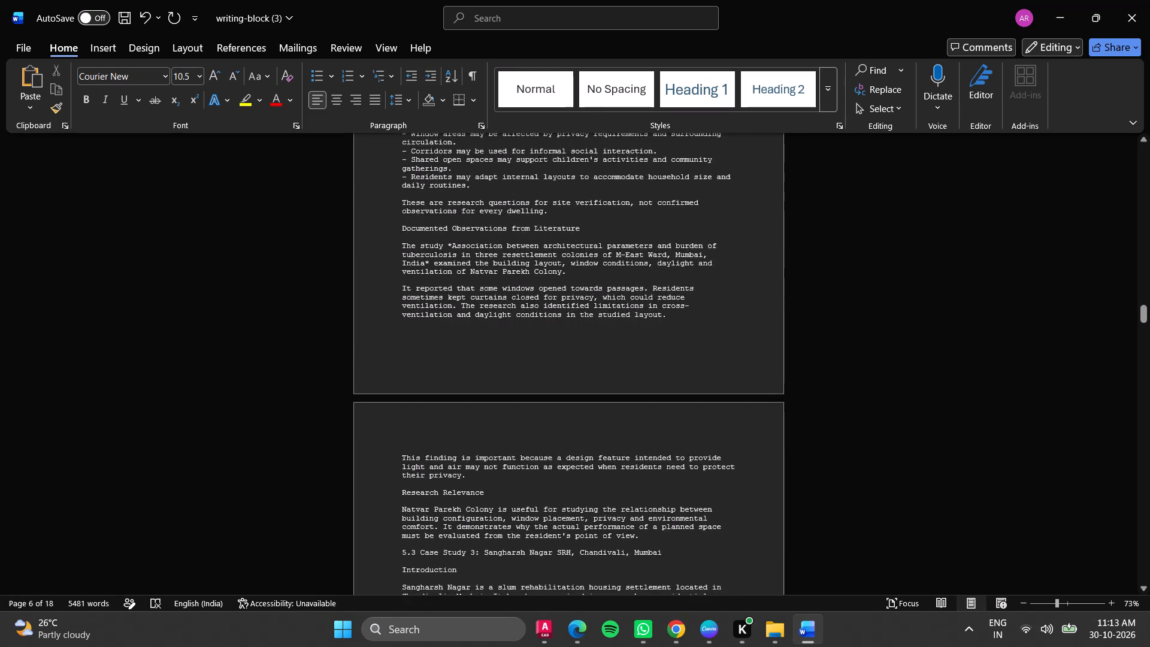
pyautogui.scroll(-12, 457, 511)
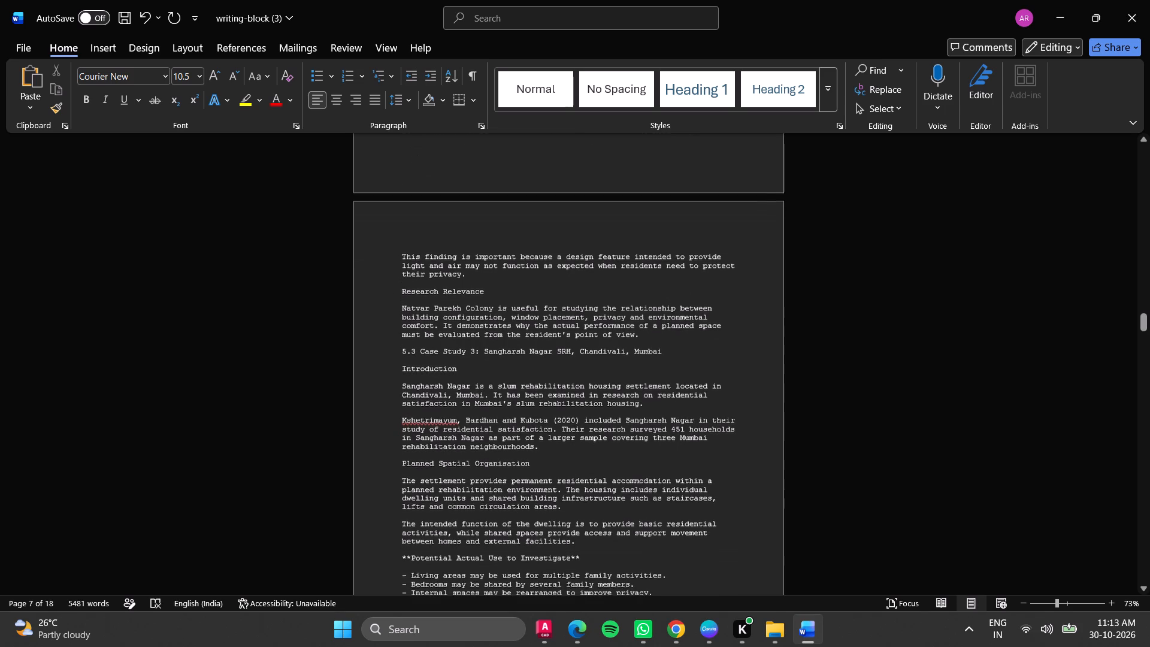
# Delete the double asterisks after and before the "Potential Actual Use to Investigate" subheading in section 5.3.
pyautogui.scroll(-8, 435, 509)
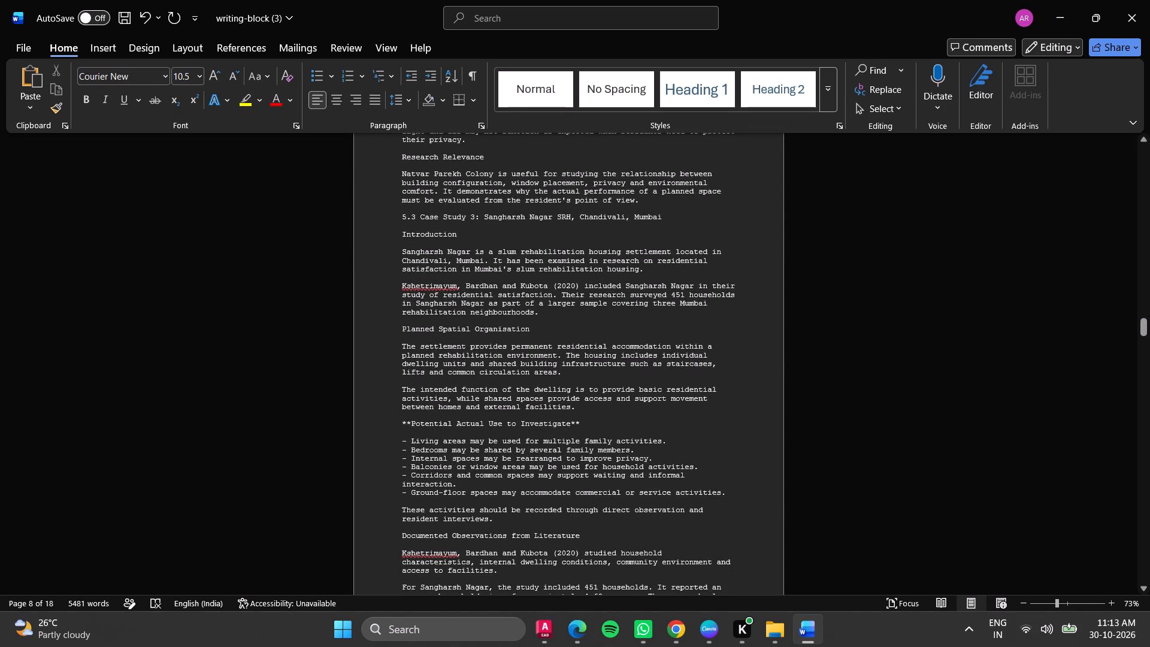
pyautogui.click(591, 419)
pyautogui.click(589, 422)
pyautogui.press('BackSpace')
pyautogui.press('BackSpace')
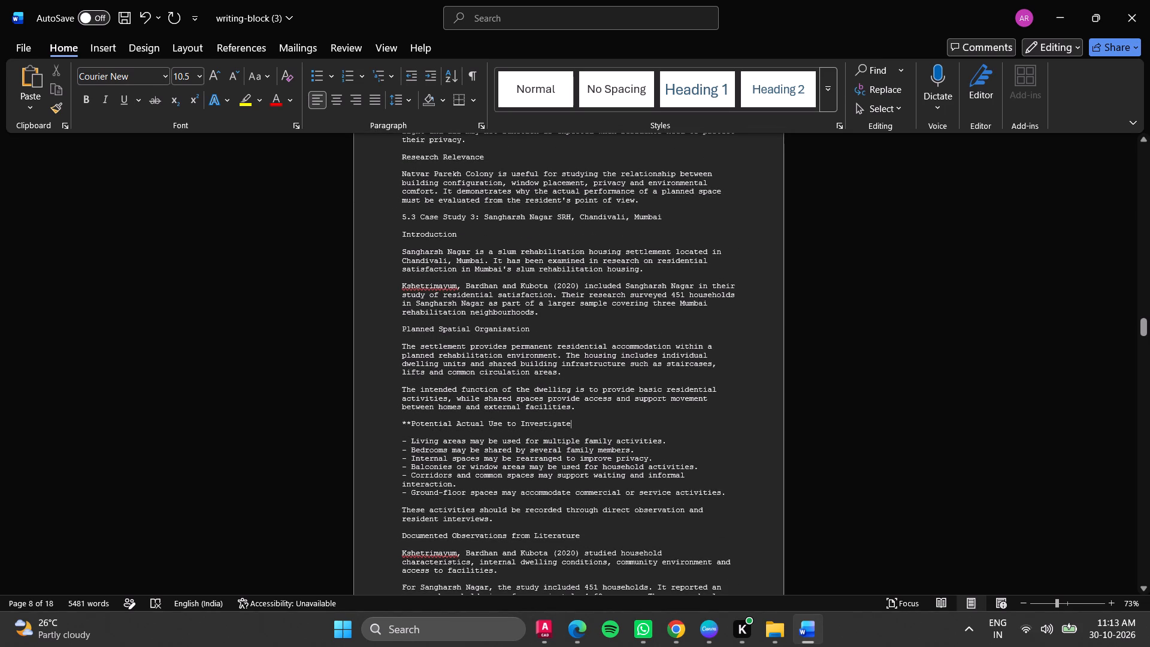
pyautogui.click(413, 424)
pyautogui.click(410, 421)
pyautogui.press('BackSpace')
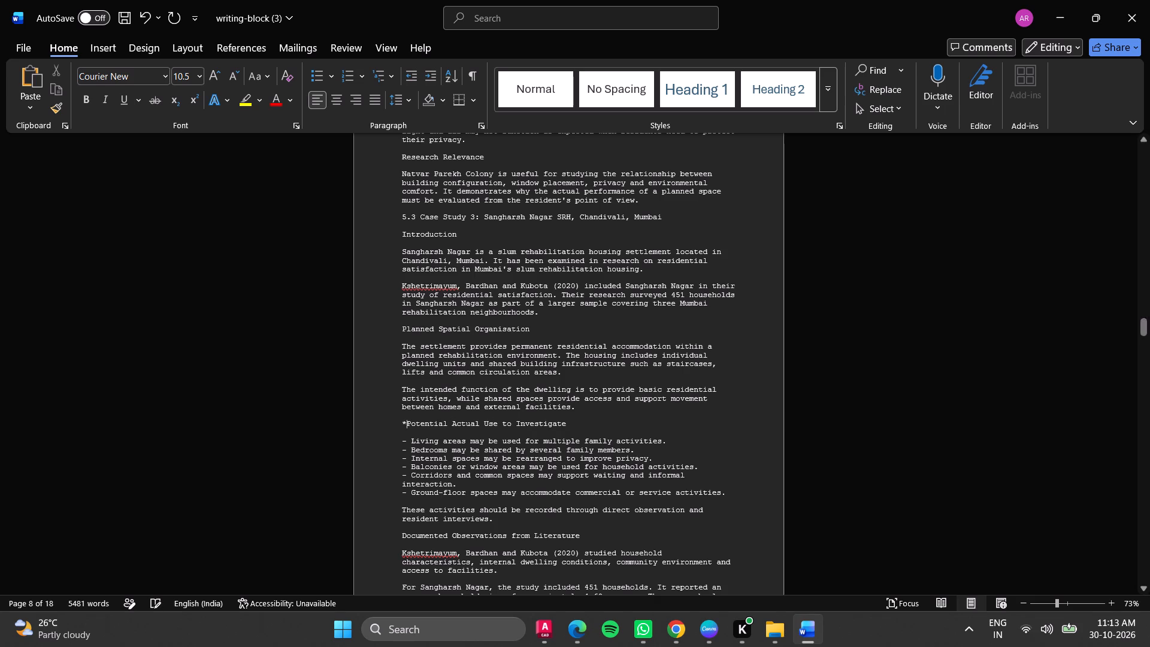
pyautogui.press('BackSpace')
# Check the rest of section 5.3 and the "5.4 Comparative Pre-Study" heading with its plain-text comparison table.
pyautogui.scroll(-4, 483, 453)
pyautogui.scroll(-4, 572, 469)
pyautogui.scroll(-5, 503, 465)
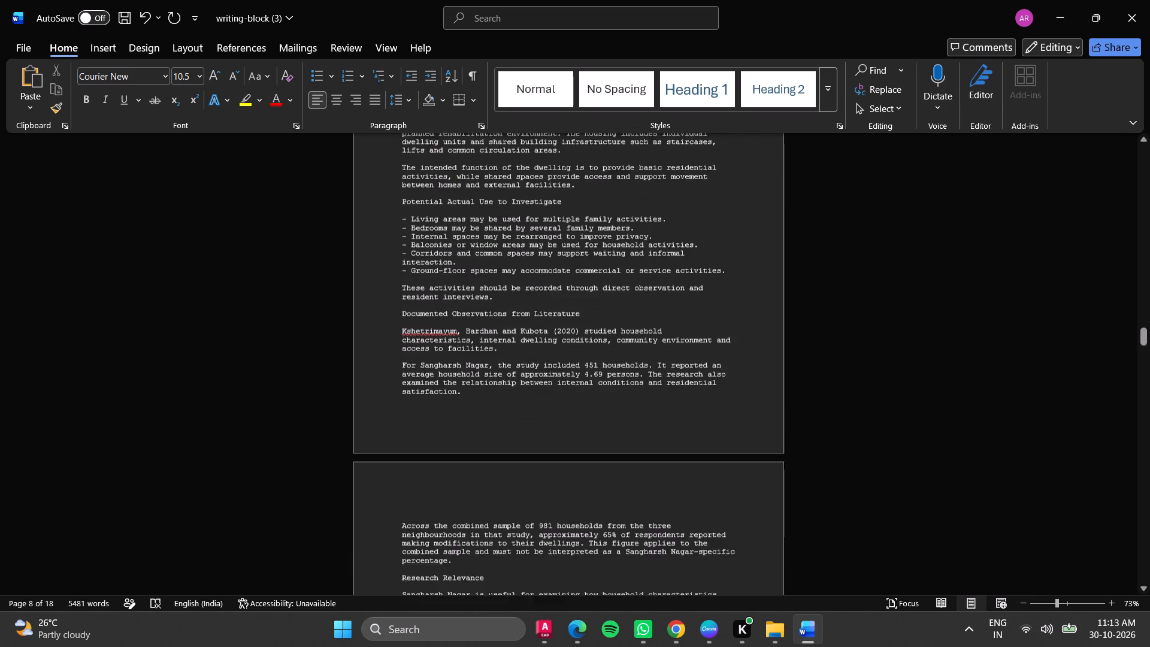
pyautogui.scroll(-10, 492, 464)
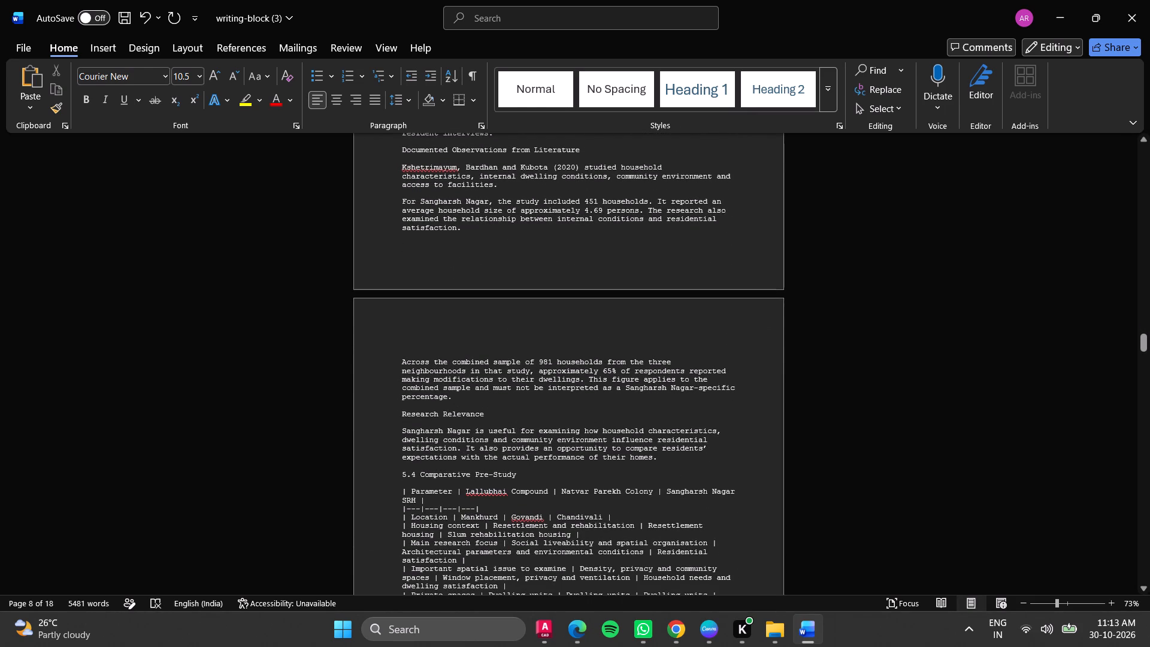
pyautogui.moveTo(547, 470); pyautogui.dragTo(523, 474)
pyautogui.scroll(4, 443, 377)
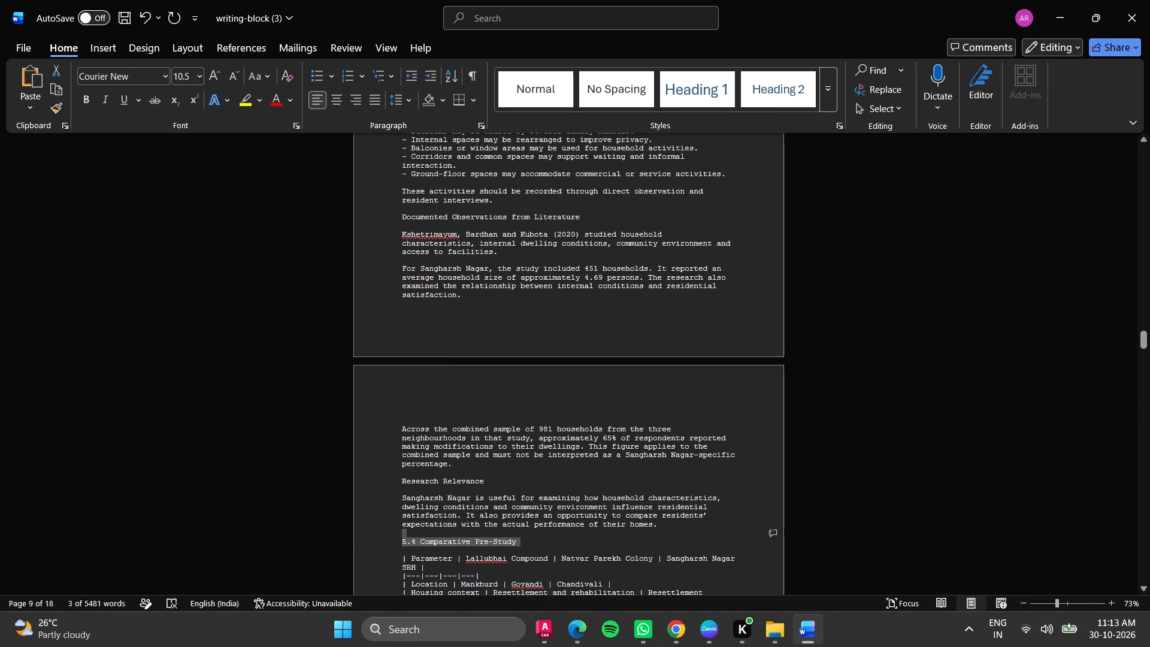
pyautogui.scroll(-9, 501, 557)
pyautogui.click(491, 522)
pyautogui.scroll(-4, 491, 515)
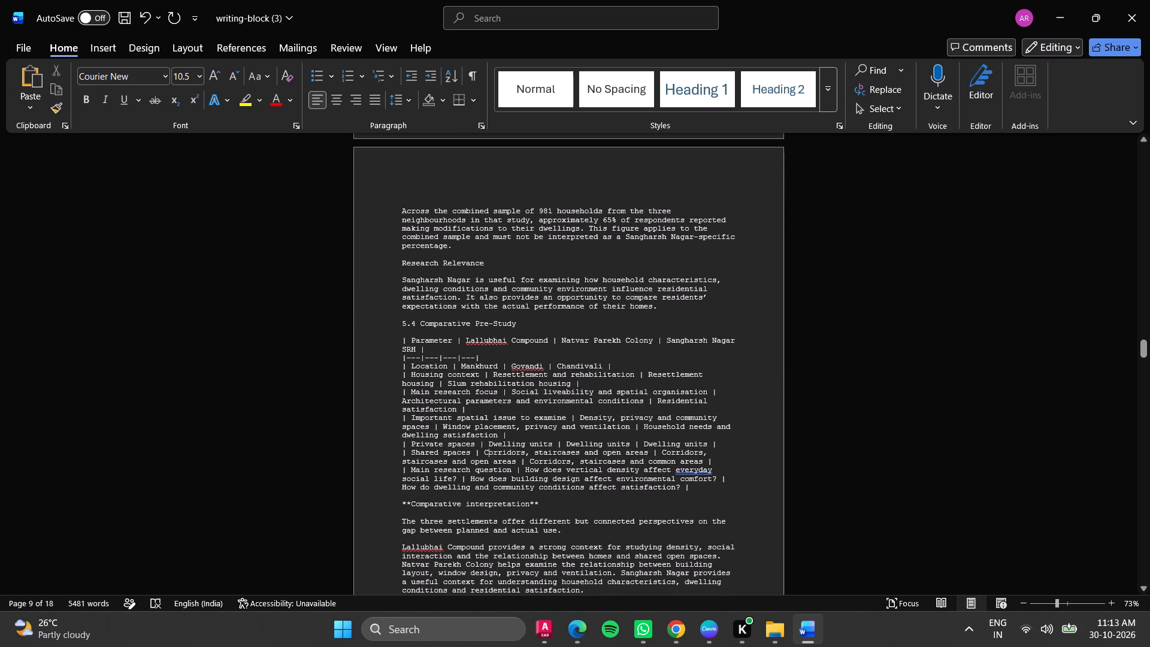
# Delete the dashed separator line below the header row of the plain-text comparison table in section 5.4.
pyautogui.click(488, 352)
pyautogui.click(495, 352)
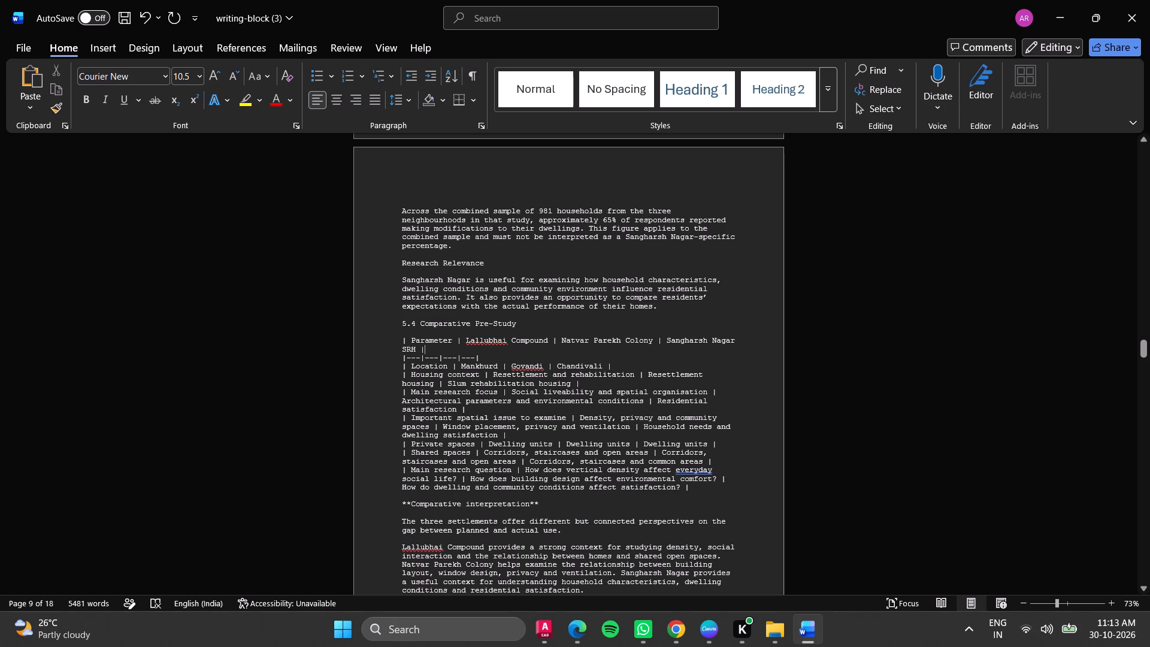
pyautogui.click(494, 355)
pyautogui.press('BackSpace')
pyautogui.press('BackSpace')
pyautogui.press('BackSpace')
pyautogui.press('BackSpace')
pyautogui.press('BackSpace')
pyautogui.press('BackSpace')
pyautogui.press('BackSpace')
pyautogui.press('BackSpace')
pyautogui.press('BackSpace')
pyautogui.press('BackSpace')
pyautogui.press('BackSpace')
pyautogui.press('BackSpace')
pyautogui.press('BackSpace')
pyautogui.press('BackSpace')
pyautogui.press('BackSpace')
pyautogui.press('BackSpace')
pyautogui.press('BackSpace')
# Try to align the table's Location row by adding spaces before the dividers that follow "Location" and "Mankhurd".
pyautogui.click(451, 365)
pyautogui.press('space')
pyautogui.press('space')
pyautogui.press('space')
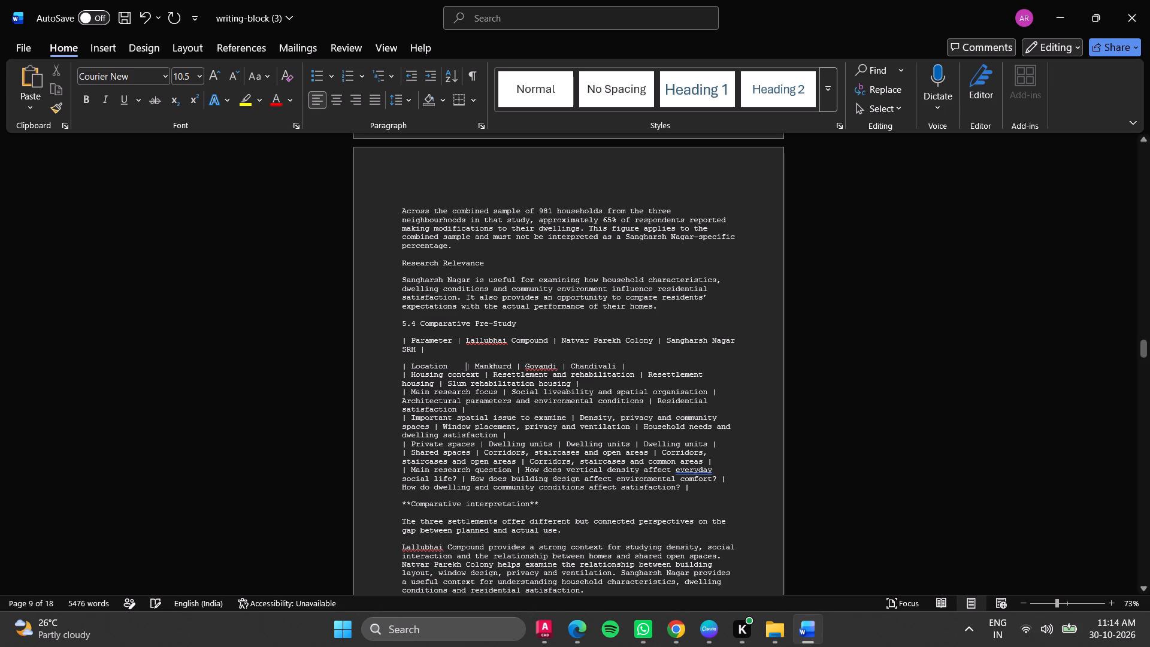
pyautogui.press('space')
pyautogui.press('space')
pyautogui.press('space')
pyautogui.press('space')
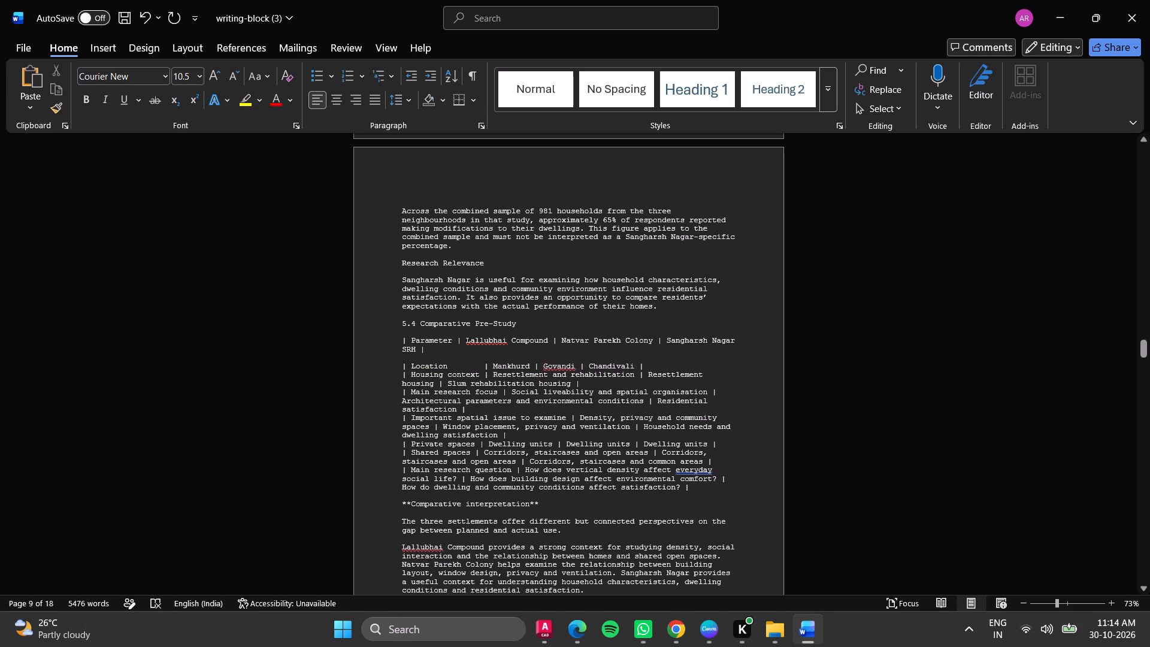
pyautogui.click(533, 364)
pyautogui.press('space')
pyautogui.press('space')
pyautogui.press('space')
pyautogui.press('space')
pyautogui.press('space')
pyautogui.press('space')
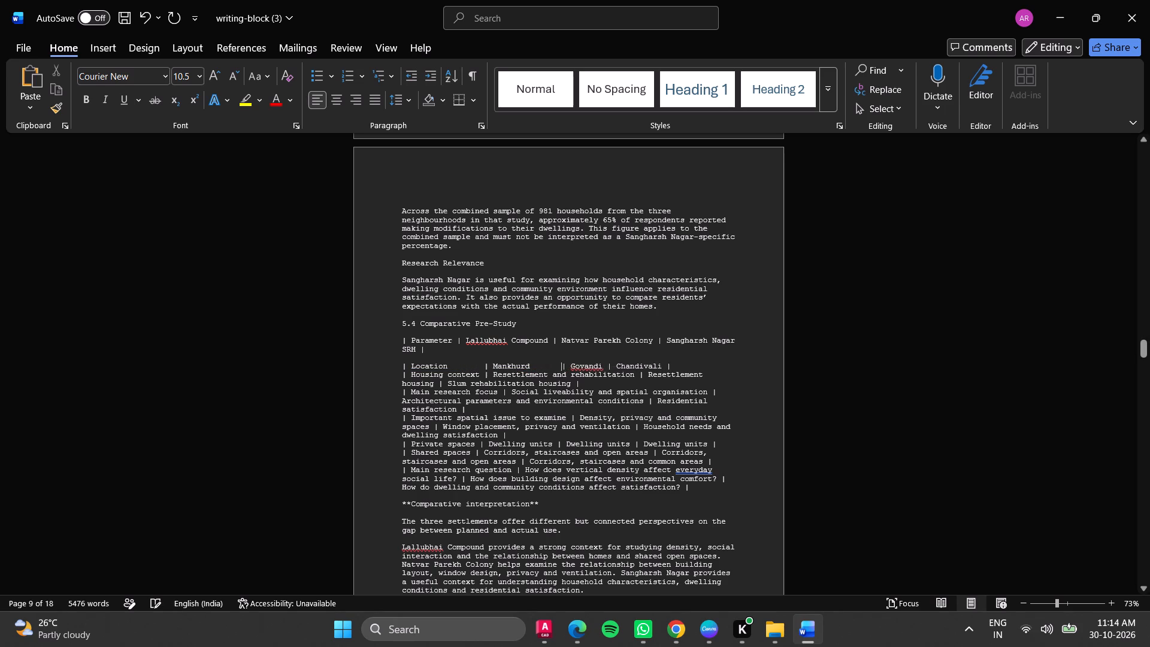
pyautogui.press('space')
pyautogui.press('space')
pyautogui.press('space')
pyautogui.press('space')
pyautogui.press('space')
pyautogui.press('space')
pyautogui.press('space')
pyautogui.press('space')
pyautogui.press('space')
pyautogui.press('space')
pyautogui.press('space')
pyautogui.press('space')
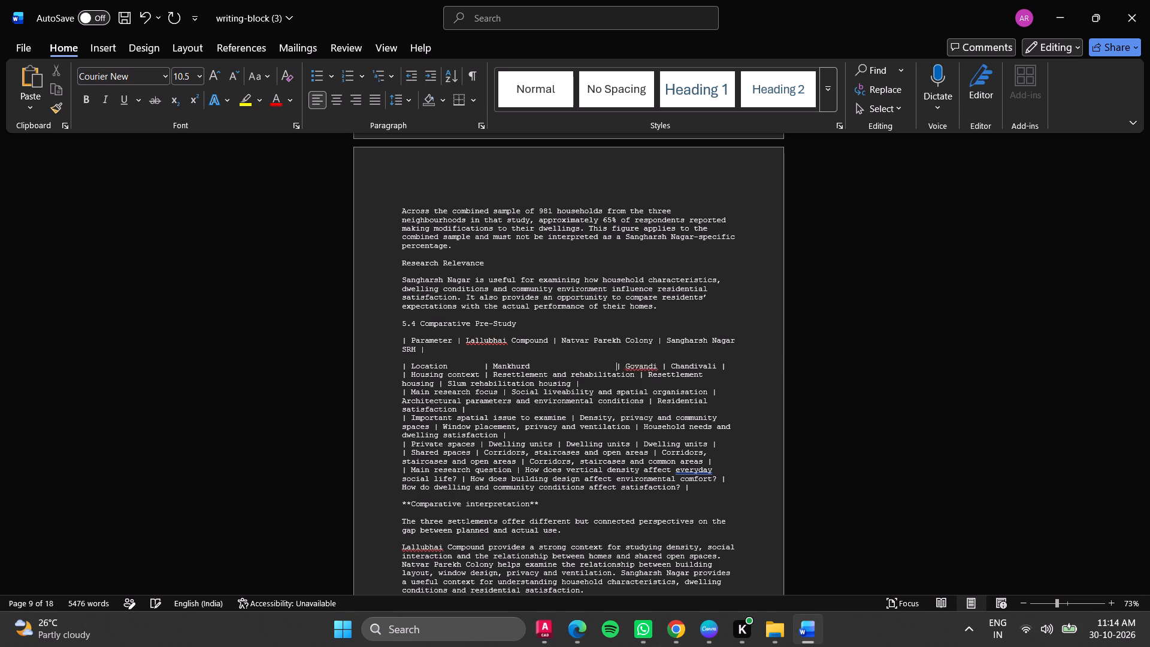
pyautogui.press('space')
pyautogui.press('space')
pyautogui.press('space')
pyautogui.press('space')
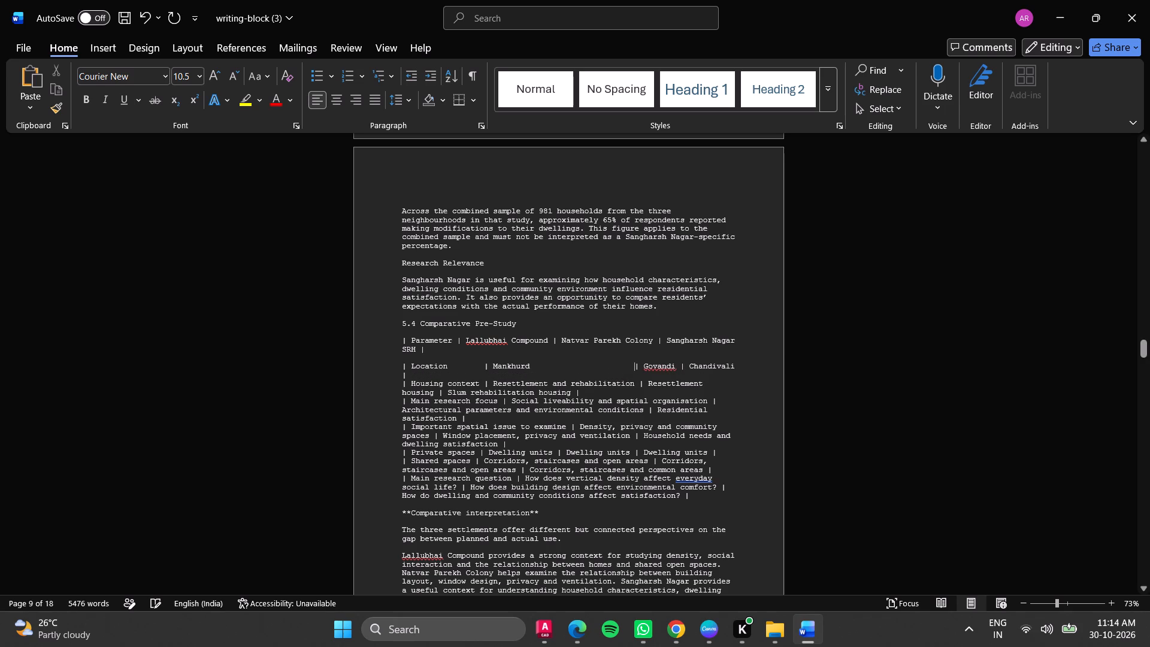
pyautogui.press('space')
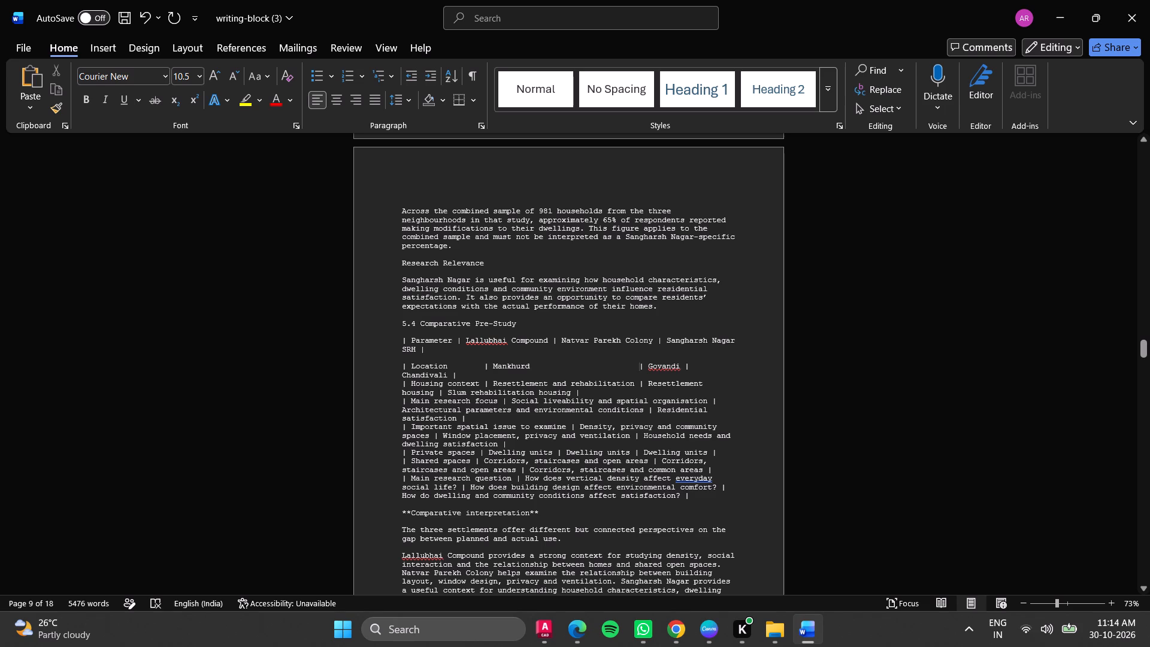
# Delete the entire plain-text comparison table under "5.4 Comparative Pre-Study", from the Parameter row through the Main research question row.
pyautogui.moveTo(690, 501); pyautogui.dragTo(510, 486)
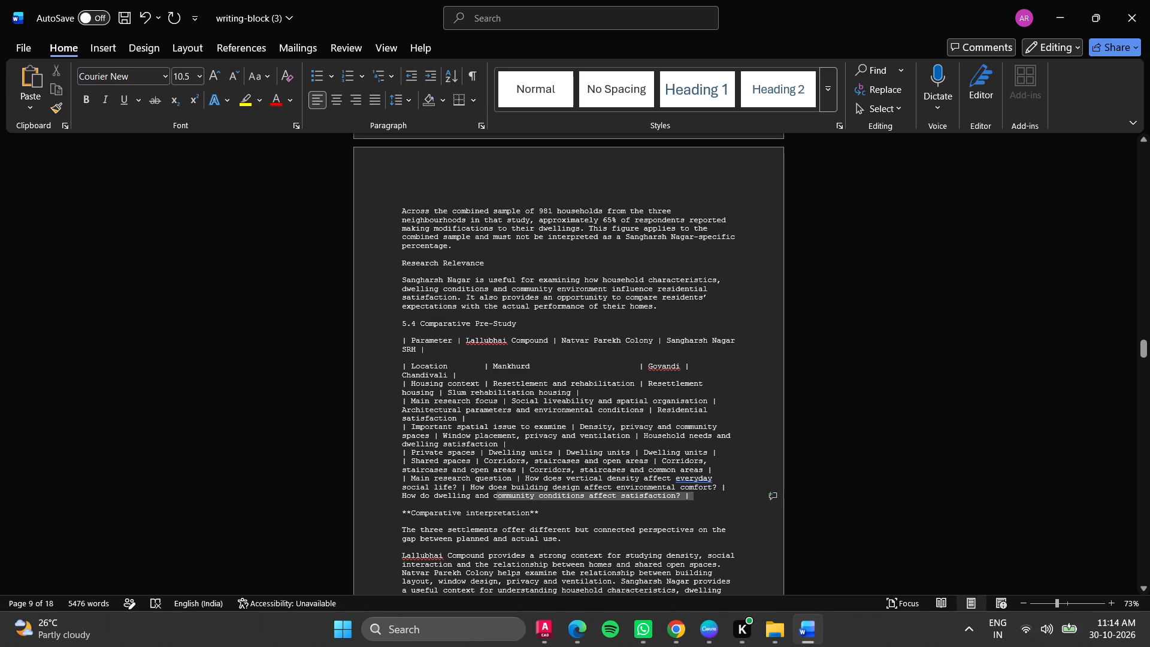
pyautogui.moveTo(510, 486); pyautogui.dragTo(398, 365)
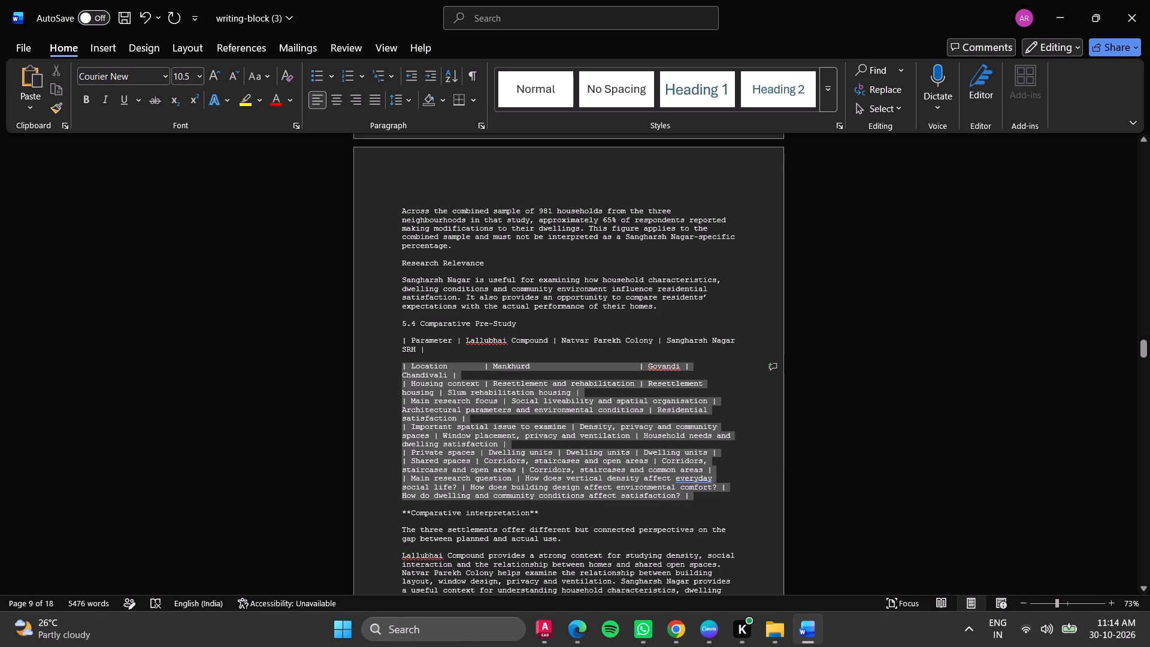
pyautogui.moveTo(398, 365); pyautogui.dragTo(398, 336)
pyautogui.click(398, 344)
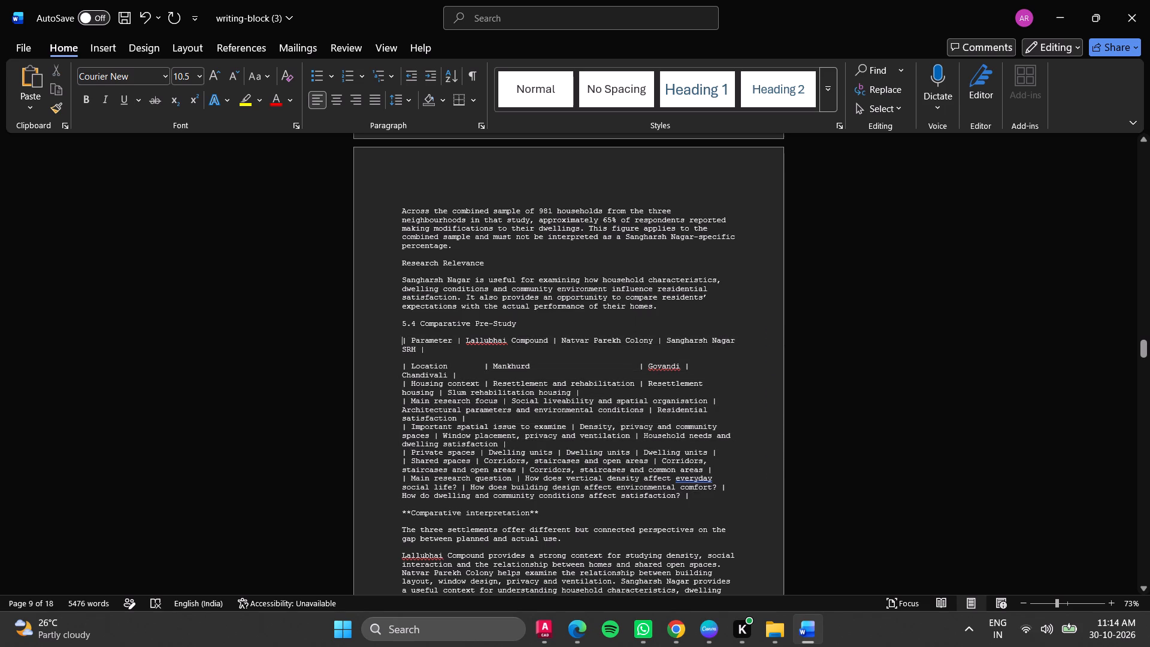
pyautogui.moveTo(400, 342); pyautogui.dragTo(698, 499)
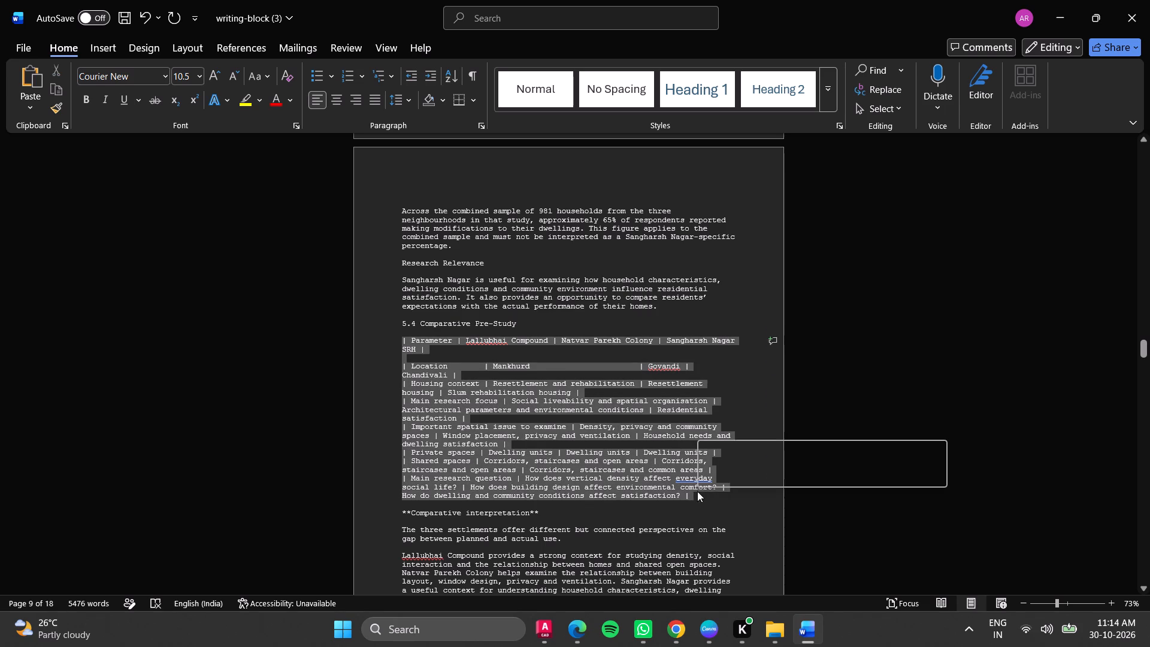
pyautogui.press('BackSpace')
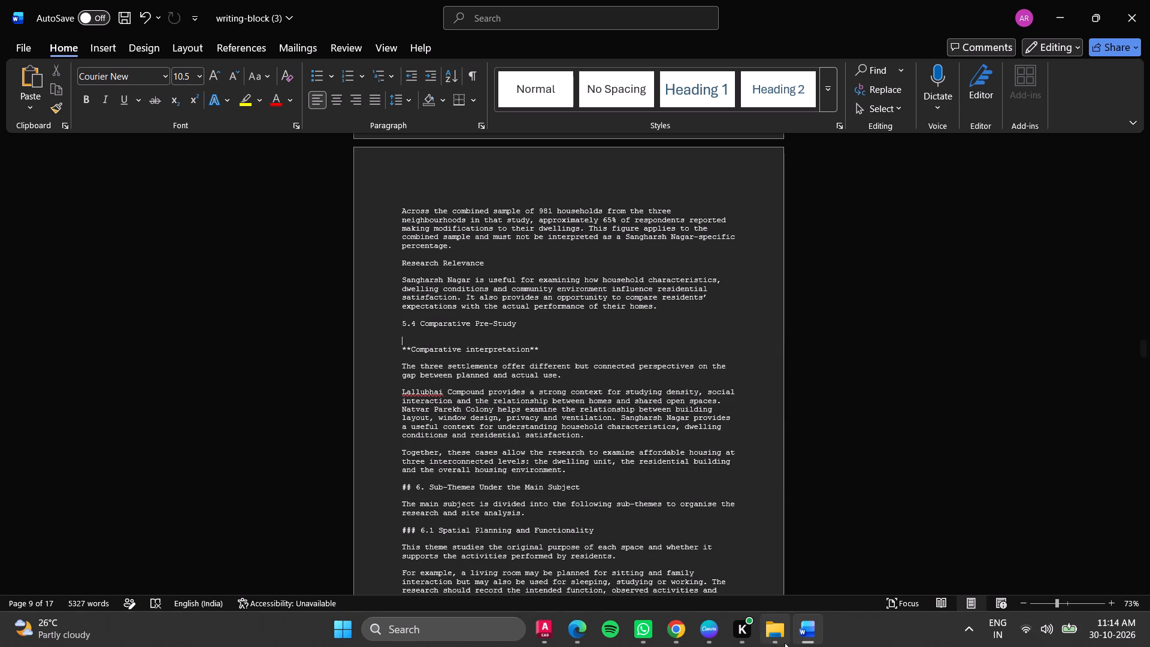
# Switch to the ChatGPT document in Chrome and copy the comparison table under "5.4 Comparative Pre-Study".
pyautogui.click(673, 624)
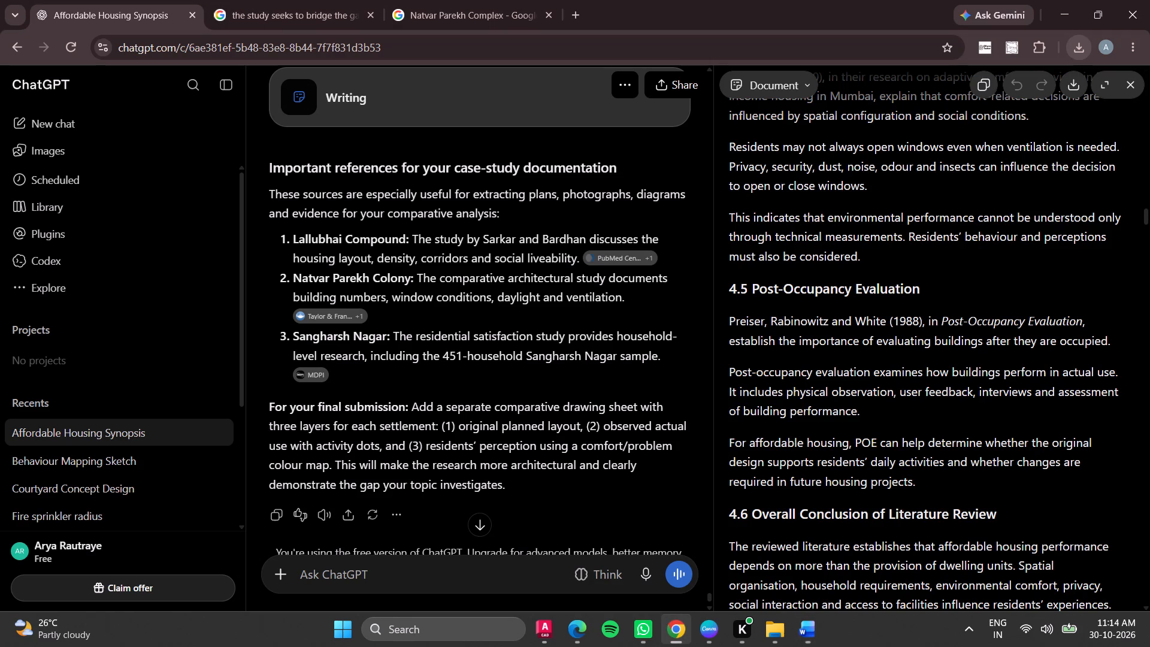
pyautogui.scroll(-20, 772, 425)
pyautogui.scroll(-13, 772, 425)
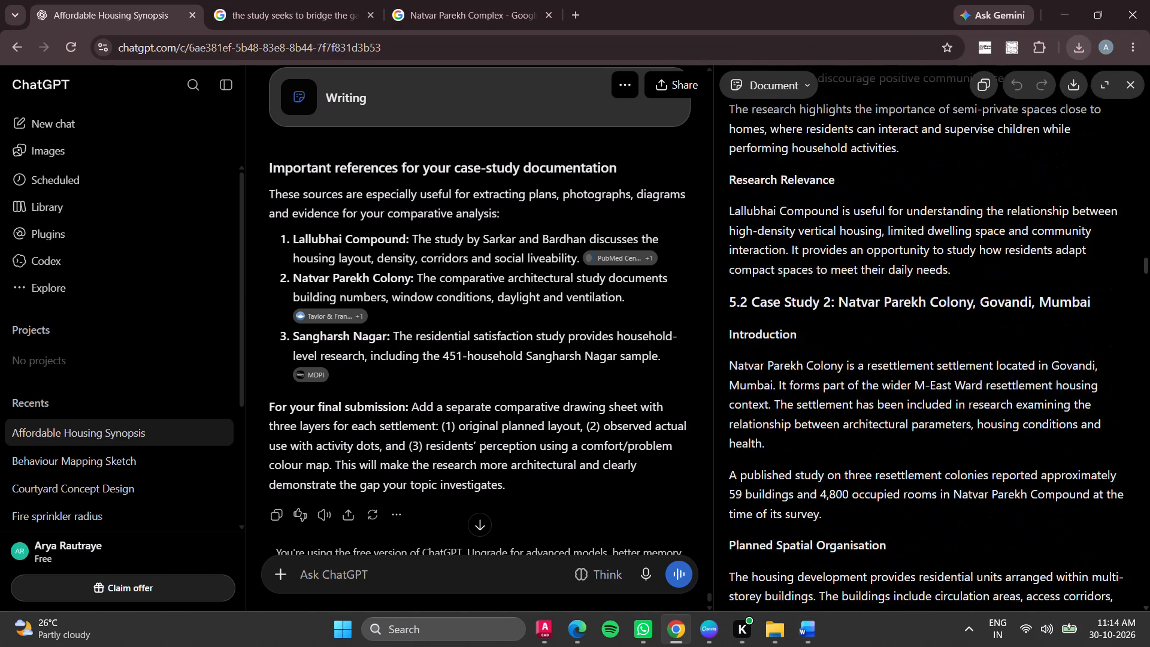
pyautogui.scroll(-11, 779, 413)
pyautogui.scroll(1, 771, 385)
pyautogui.scroll(-20, 771, 385)
pyautogui.scroll(-11, 771, 385)
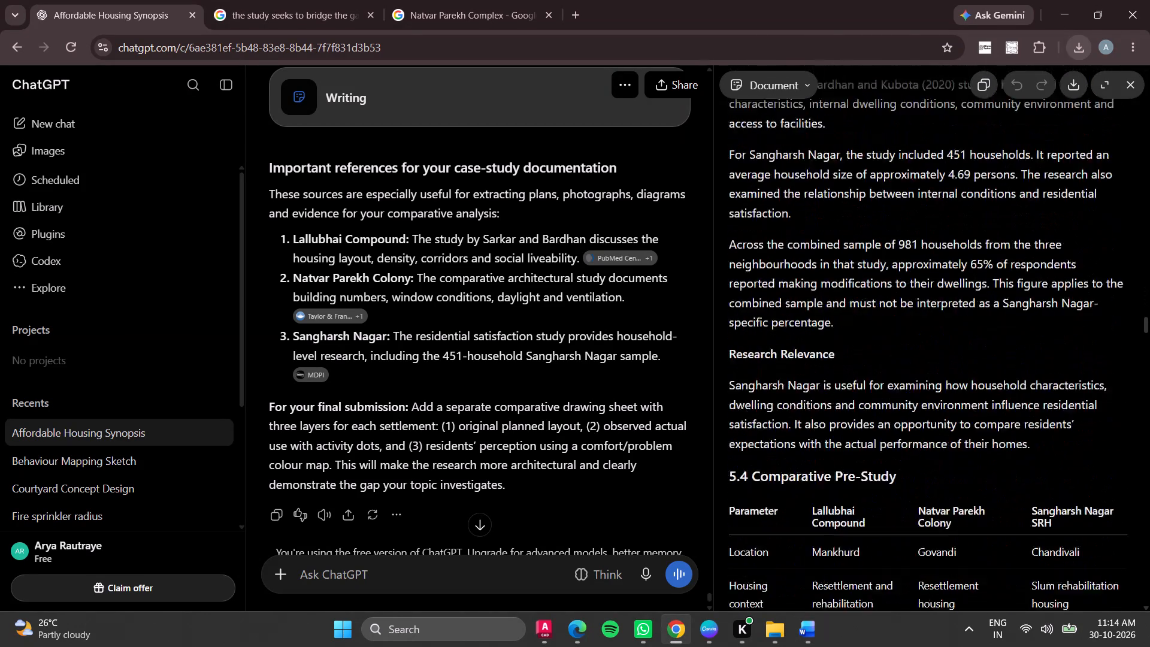
pyautogui.scroll(-8, 786, 381)
pyautogui.scroll(3, 786, 380)
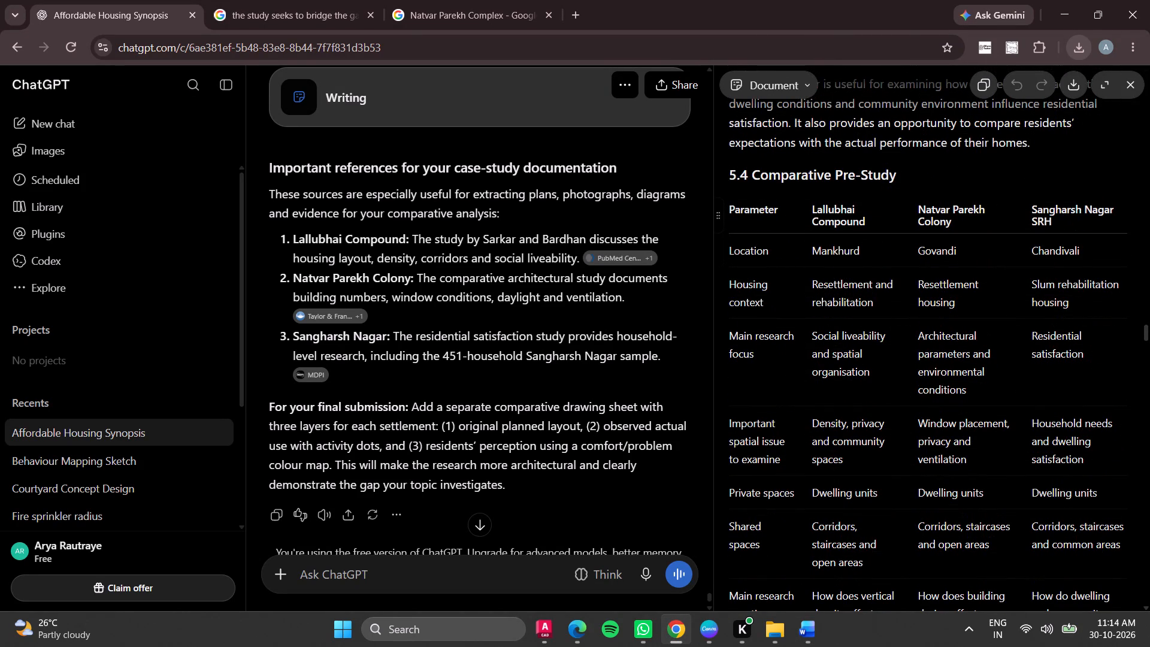
pyautogui.moveTo(730, 207); pyautogui.dragTo(1115, 601)
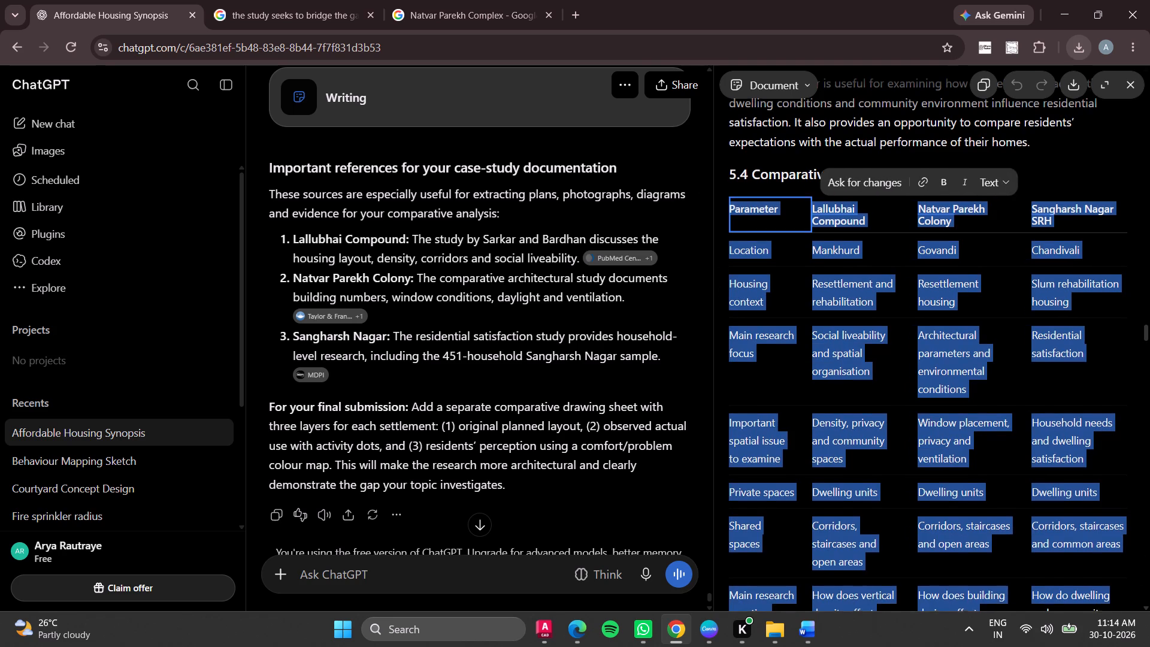
pyautogui.moveTo(1115, 601); pyautogui.dragTo(1112, 510)
pyautogui.rightClick(846, 316)
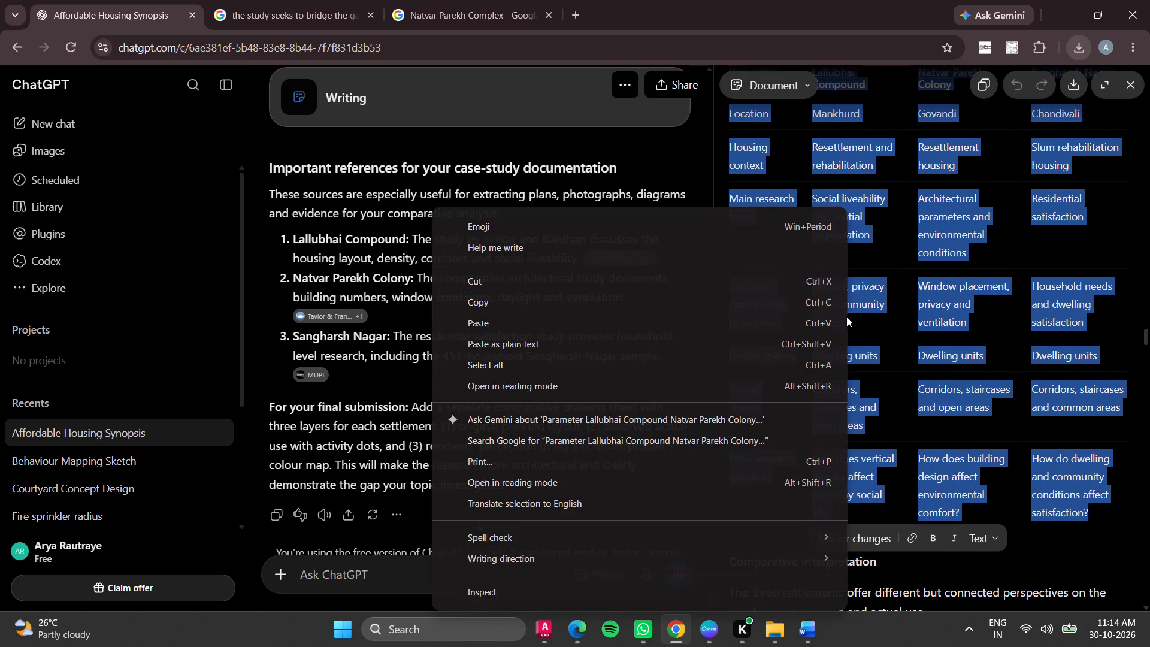
pyautogui.click(547, 301)
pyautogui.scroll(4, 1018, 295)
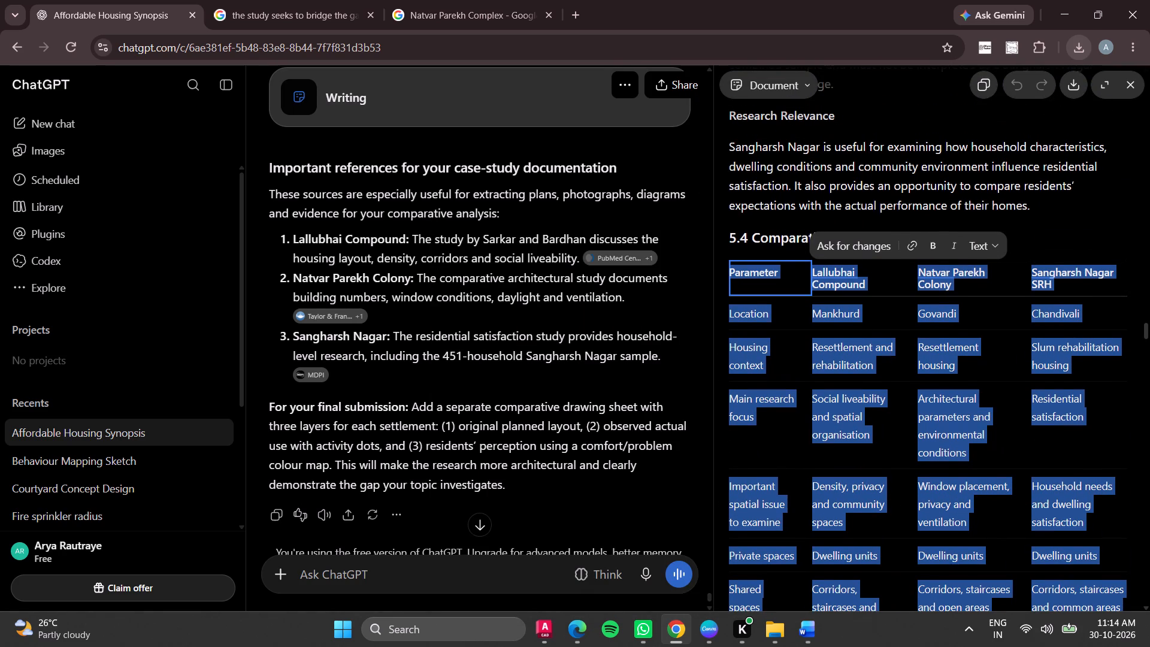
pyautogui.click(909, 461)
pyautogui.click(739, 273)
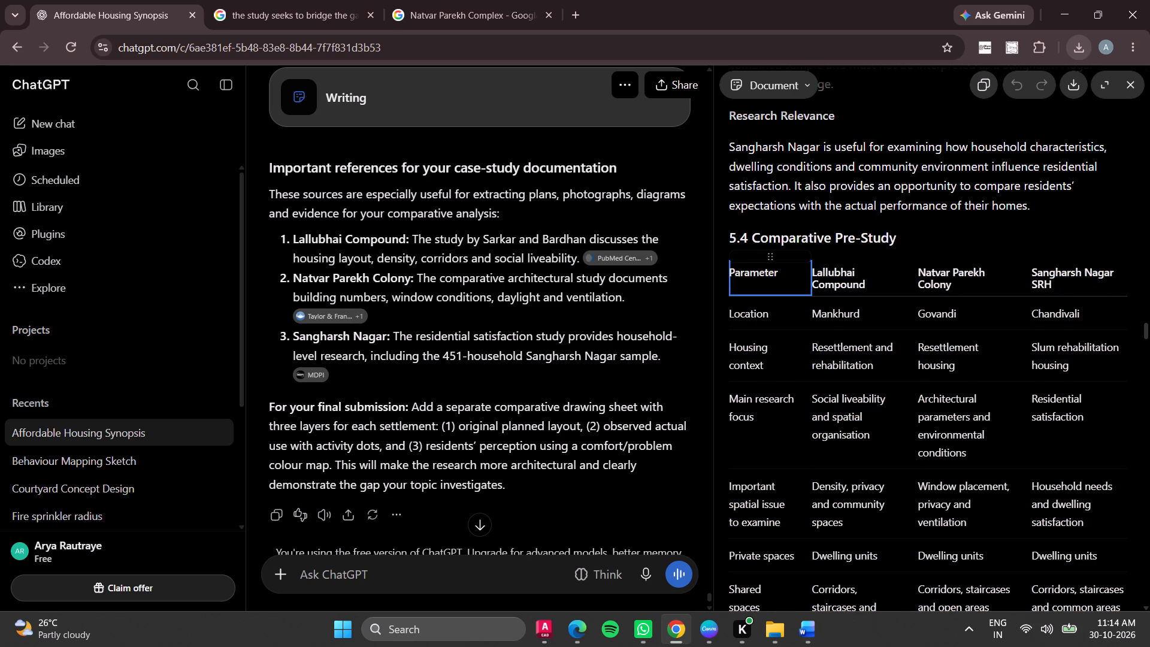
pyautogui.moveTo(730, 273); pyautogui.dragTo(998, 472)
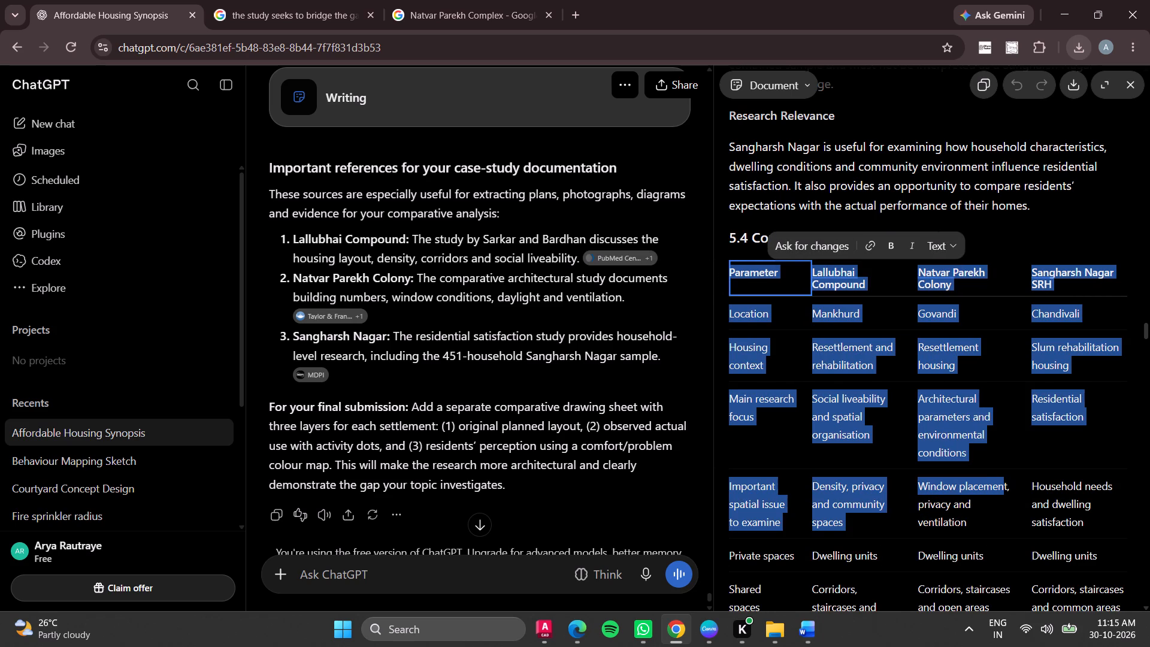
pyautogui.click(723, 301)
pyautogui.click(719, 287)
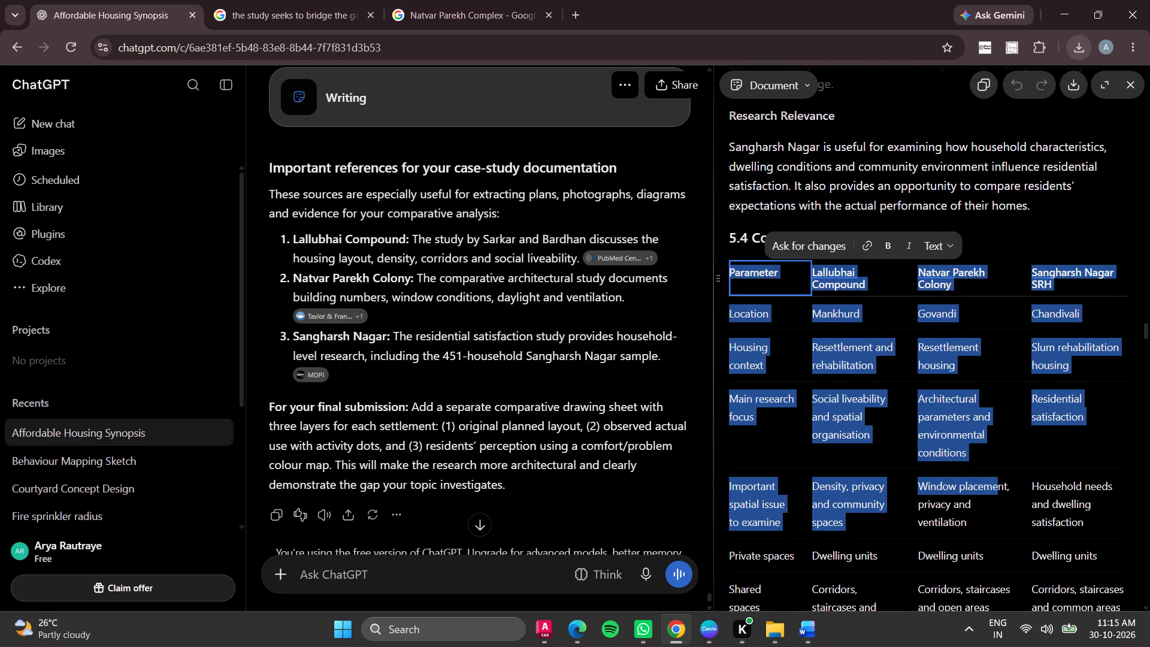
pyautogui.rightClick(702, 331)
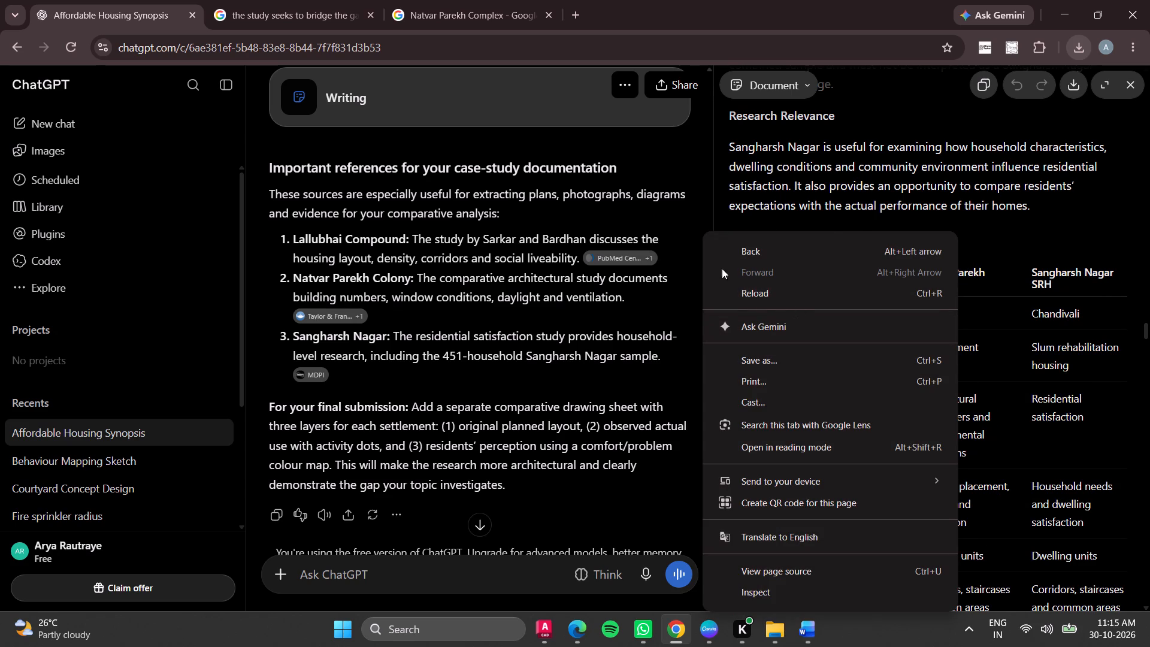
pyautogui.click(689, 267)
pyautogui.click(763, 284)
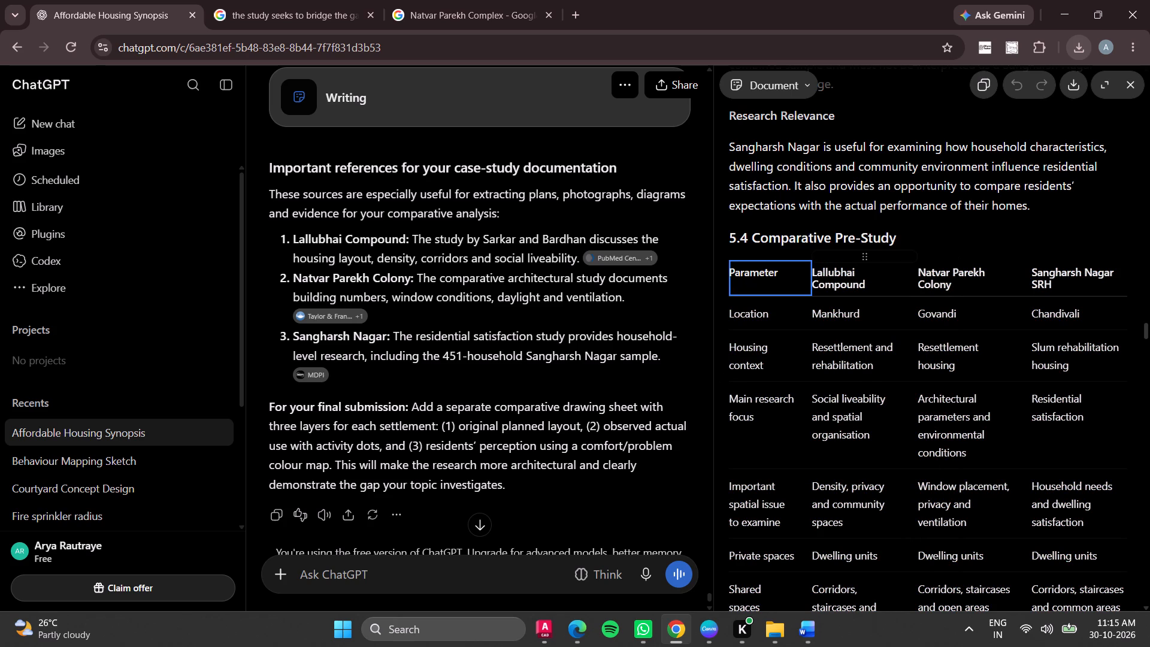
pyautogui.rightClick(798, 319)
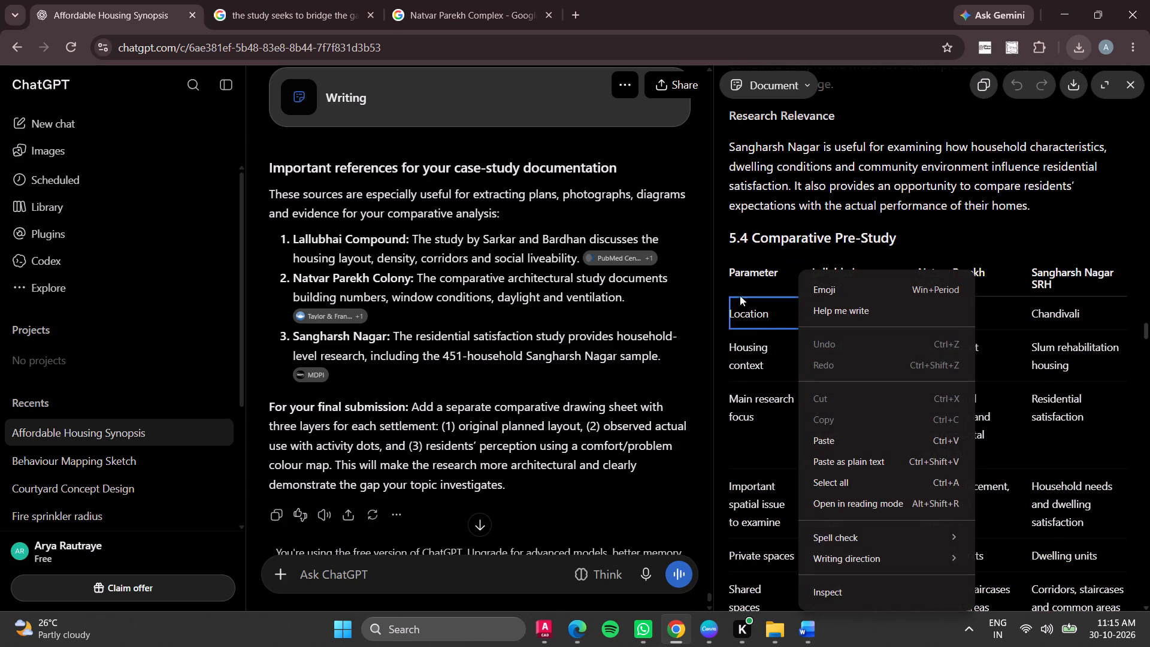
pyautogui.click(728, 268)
# Copy the section 5.4 comparison table again, from the Parameter header row through the Main research question row.
pyautogui.moveTo(730, 273); pyautogui.dragTo(1075, 556)
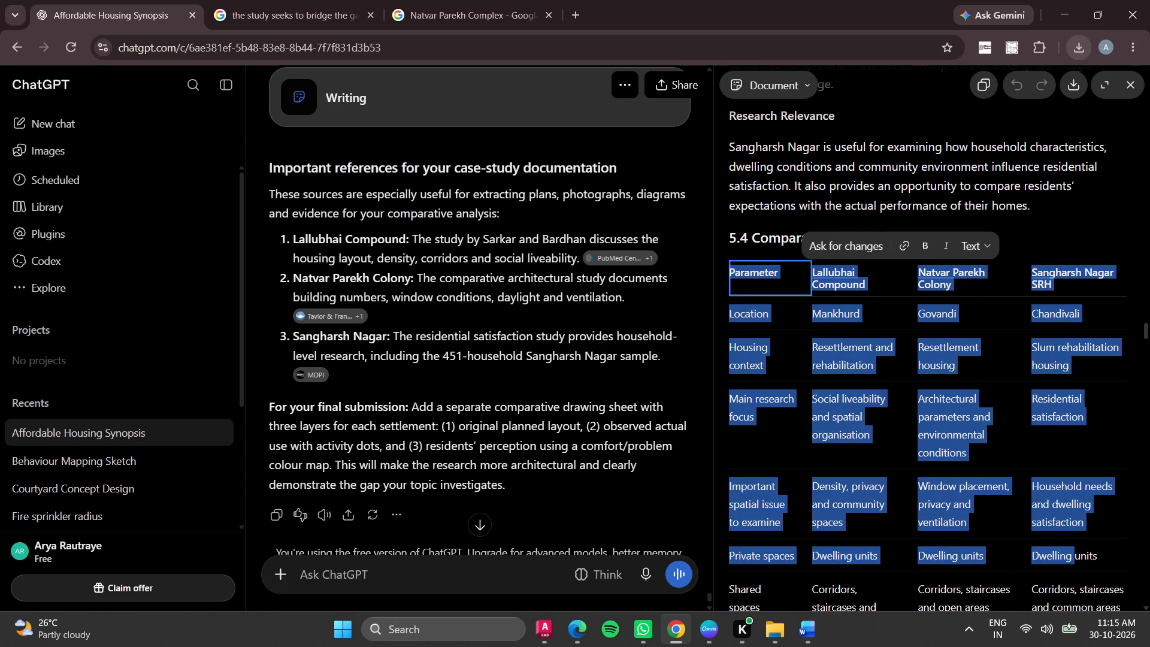
pyautogui.moveTo(1075, 556); pyautogui.dragTo(1101, 532)
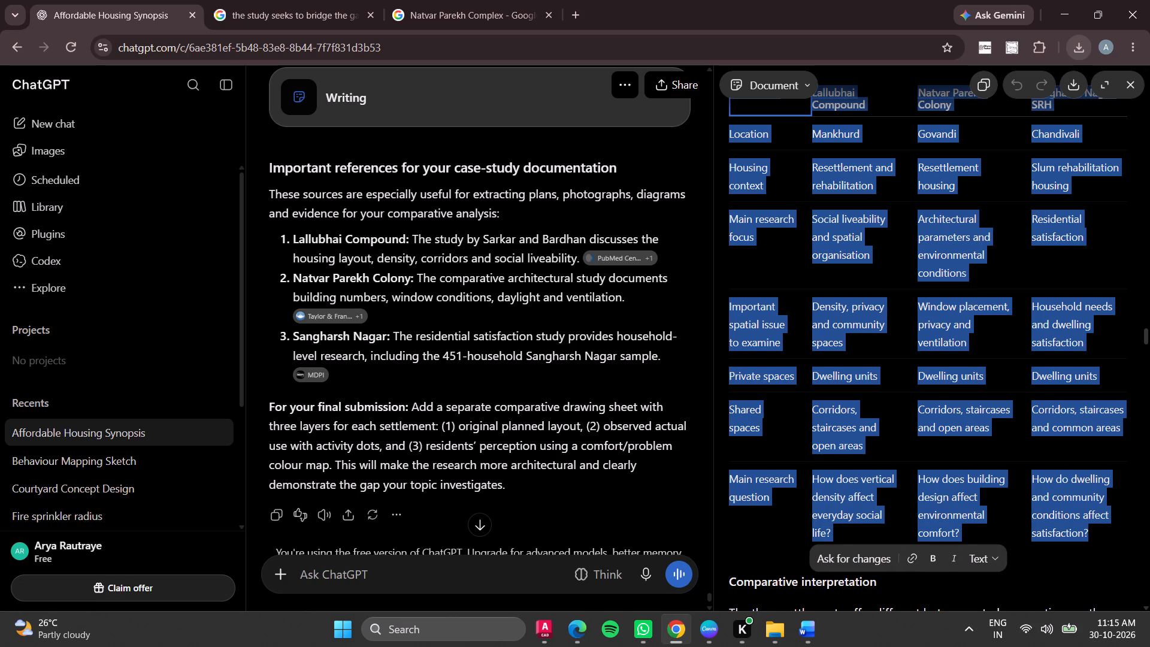
pyautogui.rightClick(1045, 430)
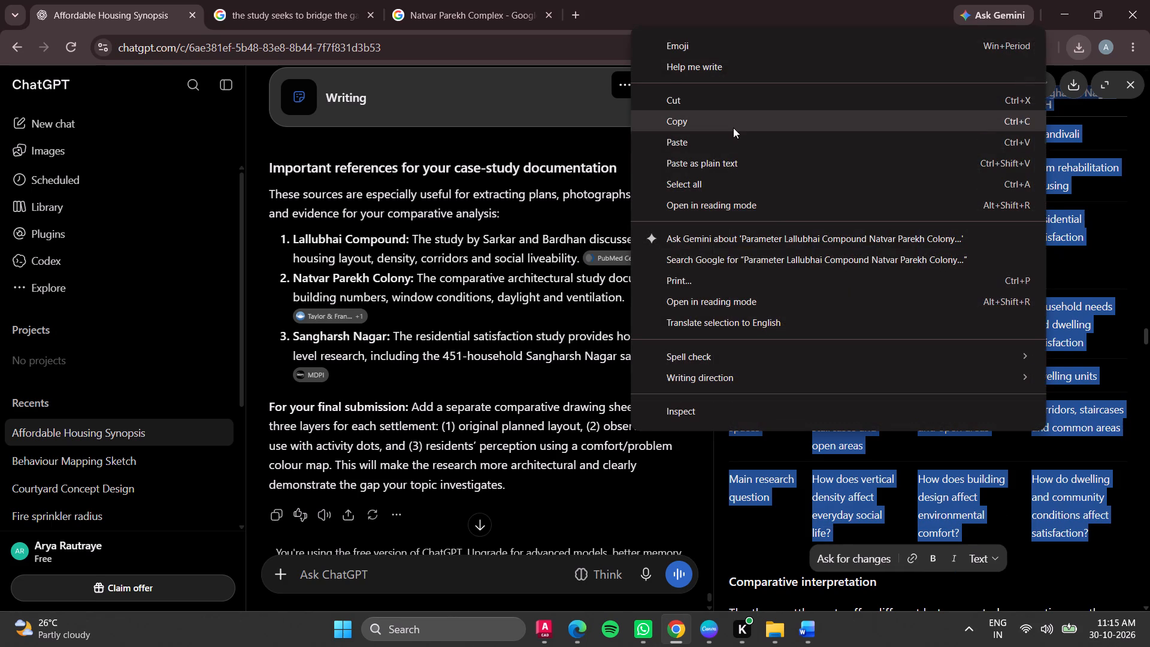
pyautogui.click(734, 127)
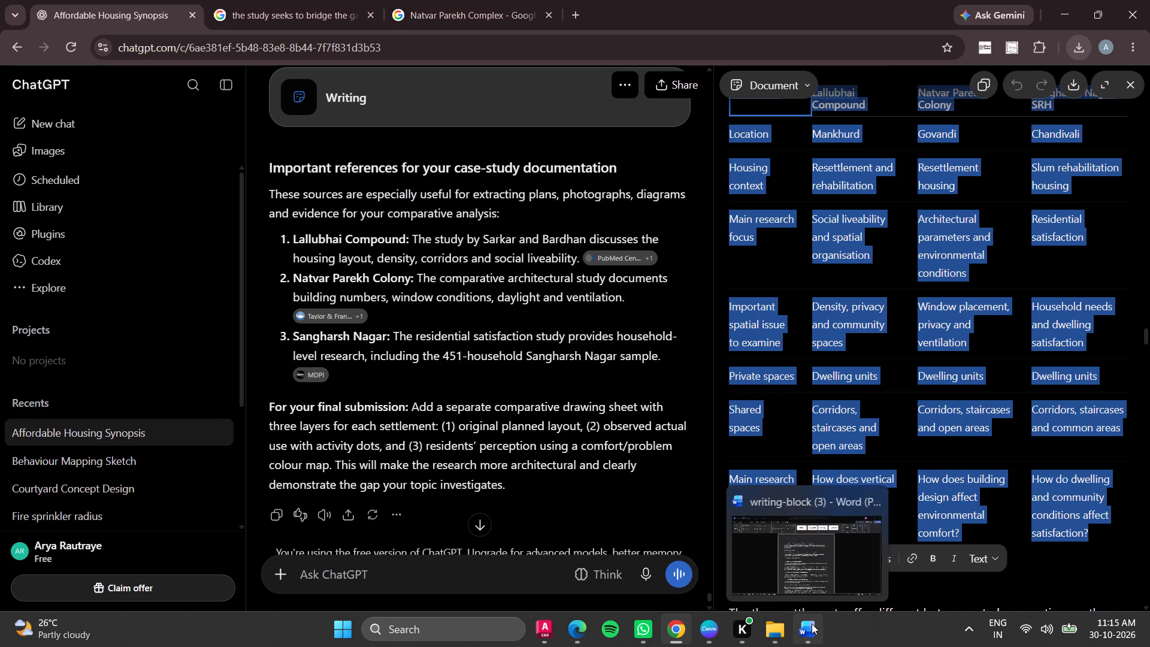
# Switch to Word and paste the copied table on the empty line below the "5.4 Comparative Pre-Study" heading.
pyautogui.click(816, 574)
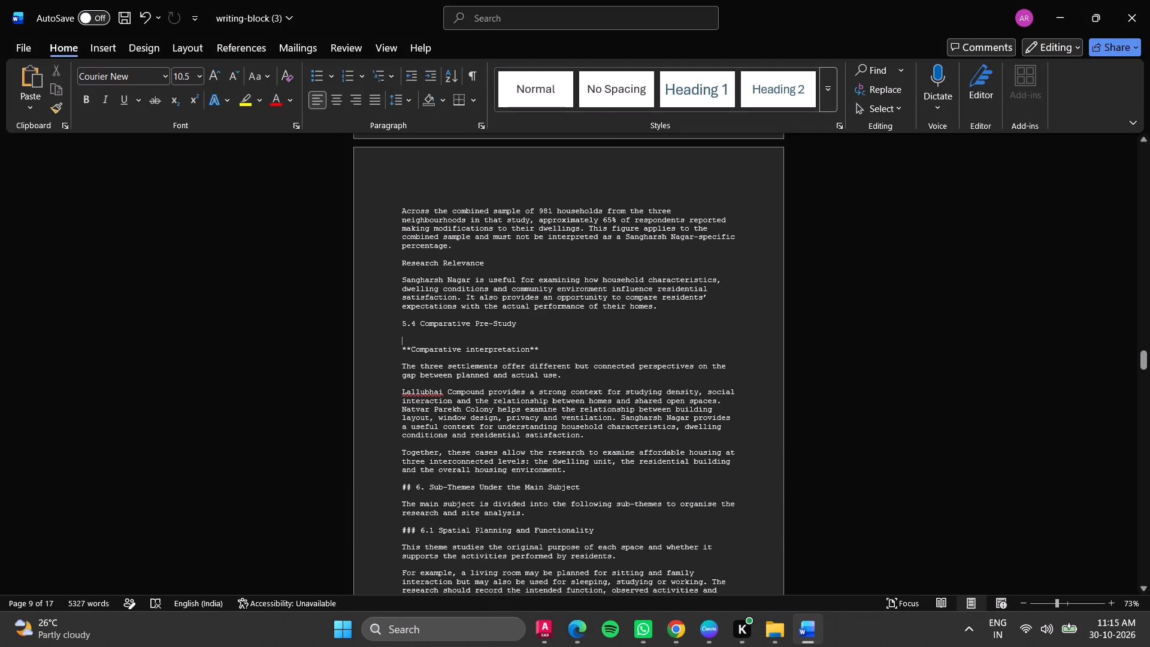
pyautogui.click(435, 338)
pyautogui.rightClick(435, 338)
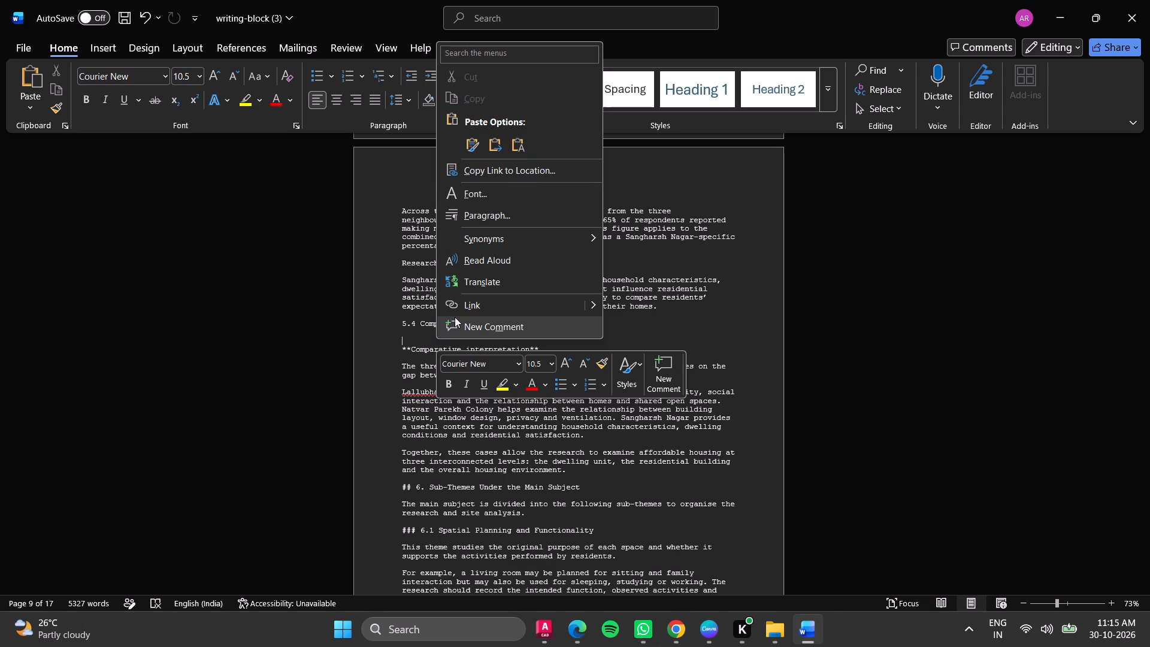
pyautogui.rightClick(416, 332)
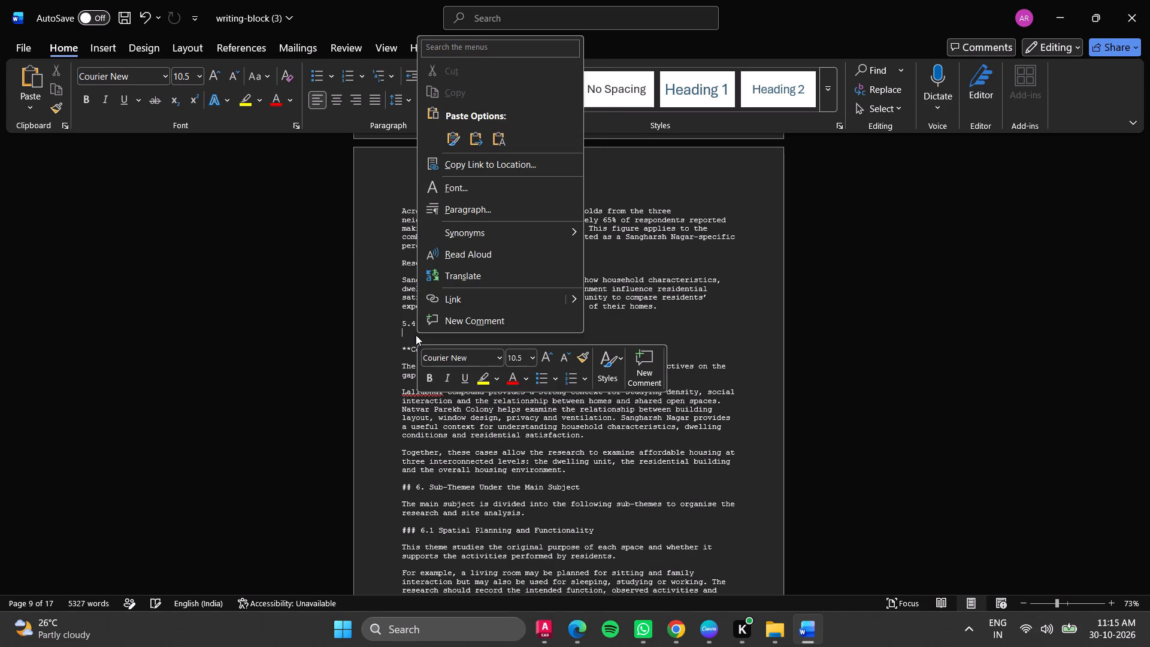
pyautogui.click(416, 335)
pyautogui.click(416, 335)
pyautogui.click(410, 336)
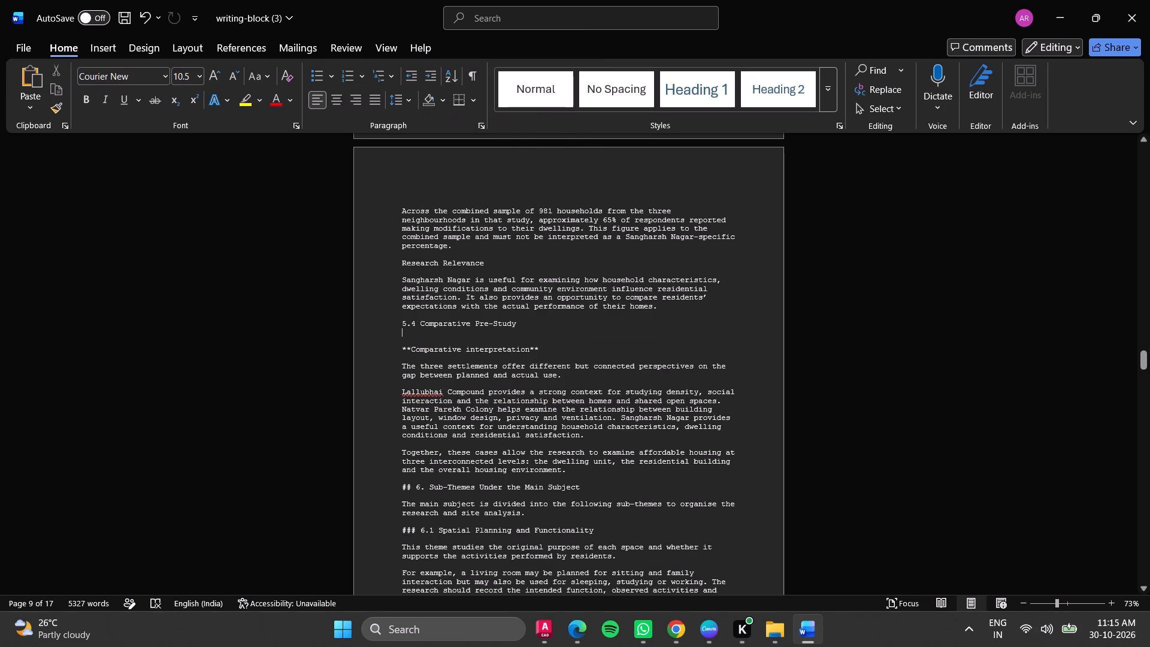
pyautogui.hotkey('ctrl', 'v')
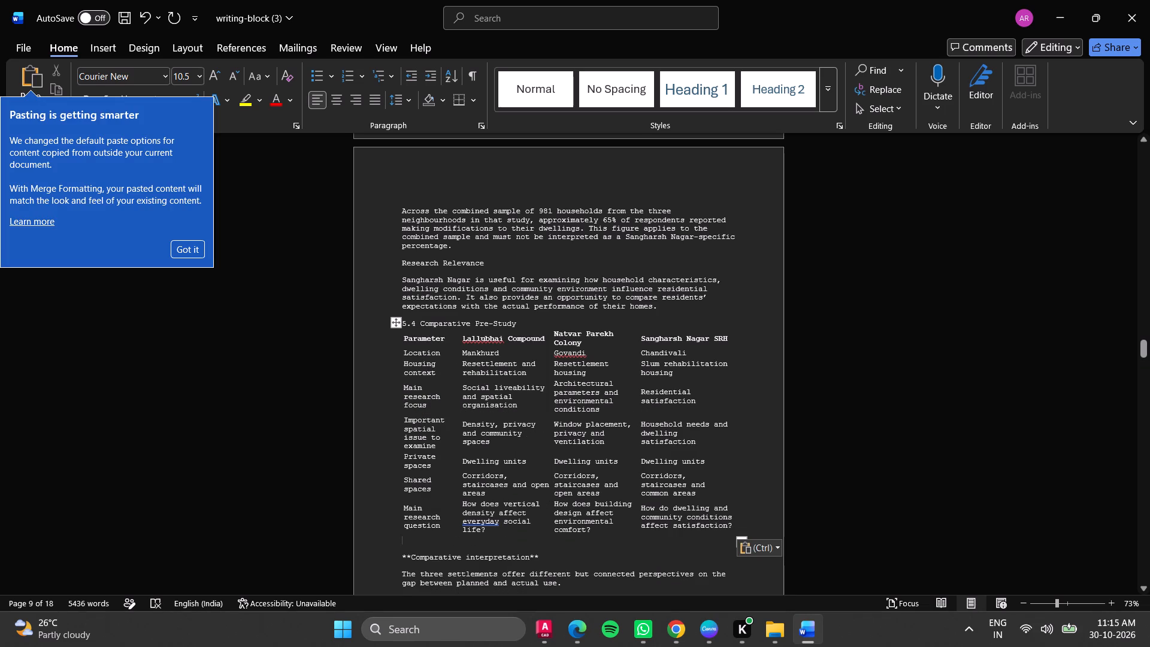
pyautogui.click(775, 372)
pyautogui.click(856, 364)
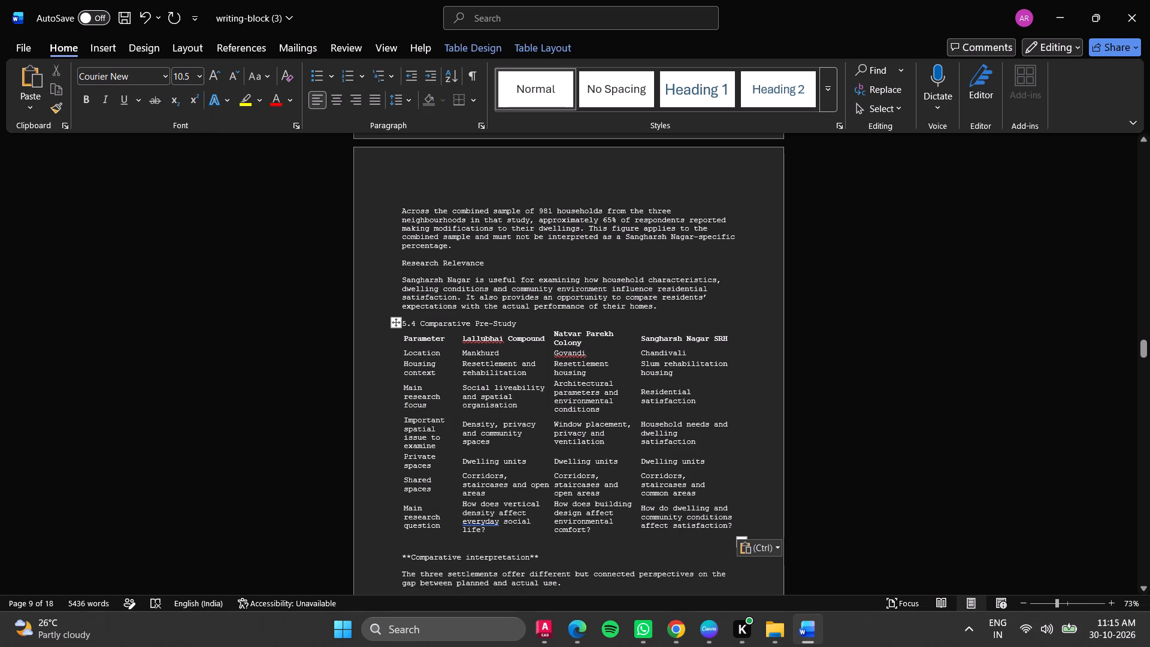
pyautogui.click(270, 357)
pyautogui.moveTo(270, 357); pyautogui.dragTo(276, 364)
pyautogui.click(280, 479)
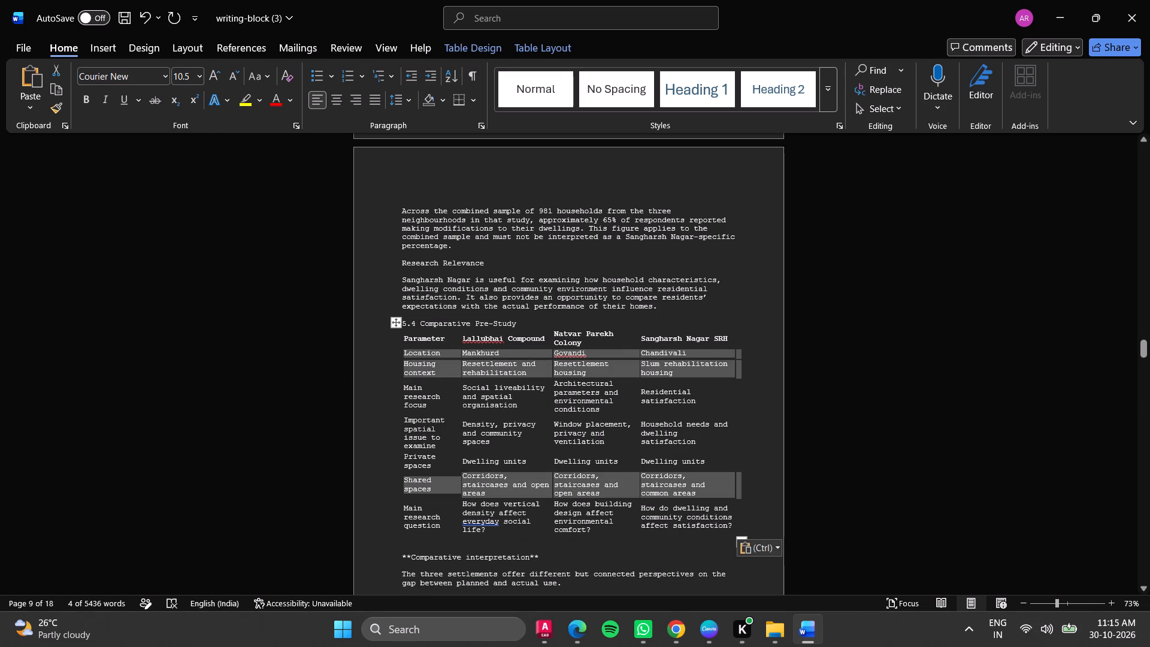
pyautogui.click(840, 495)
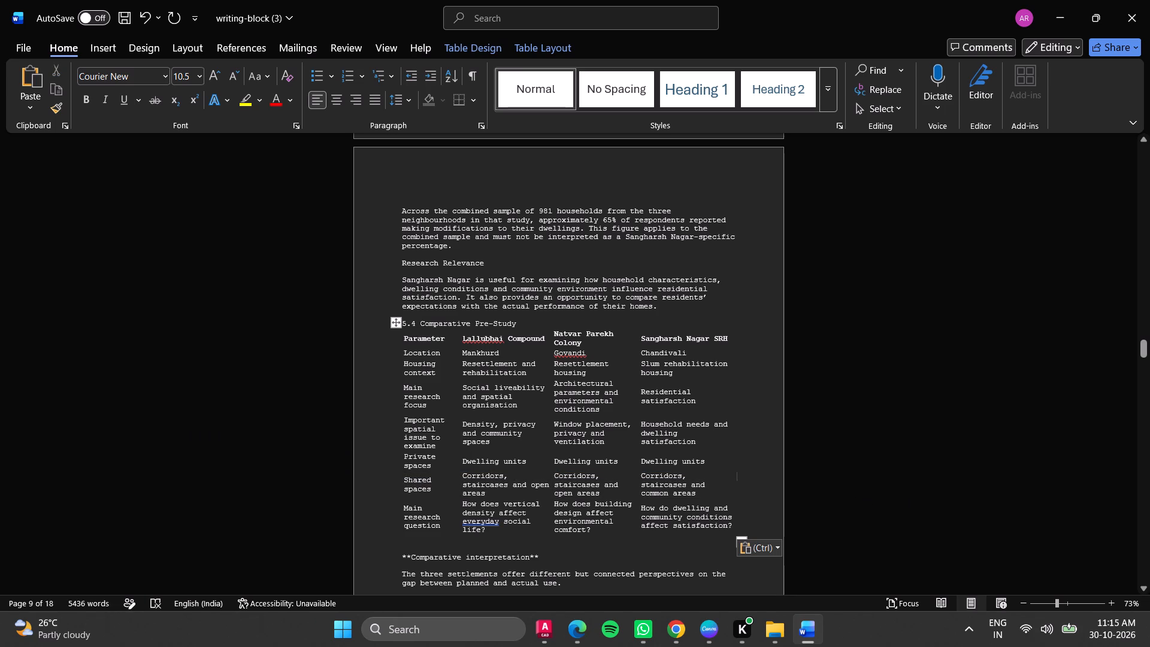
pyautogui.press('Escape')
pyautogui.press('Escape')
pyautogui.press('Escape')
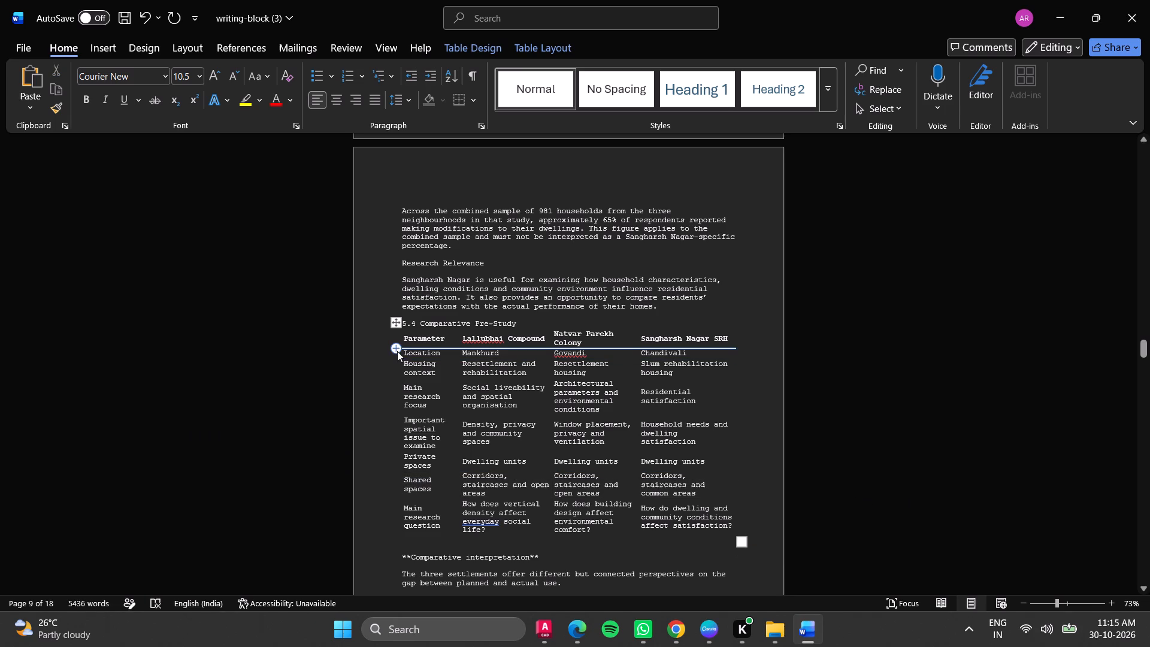
# Insert a blank spacer row below the comparison table's header row and another below the Housing context row.
pyautogui.click(397, 350)
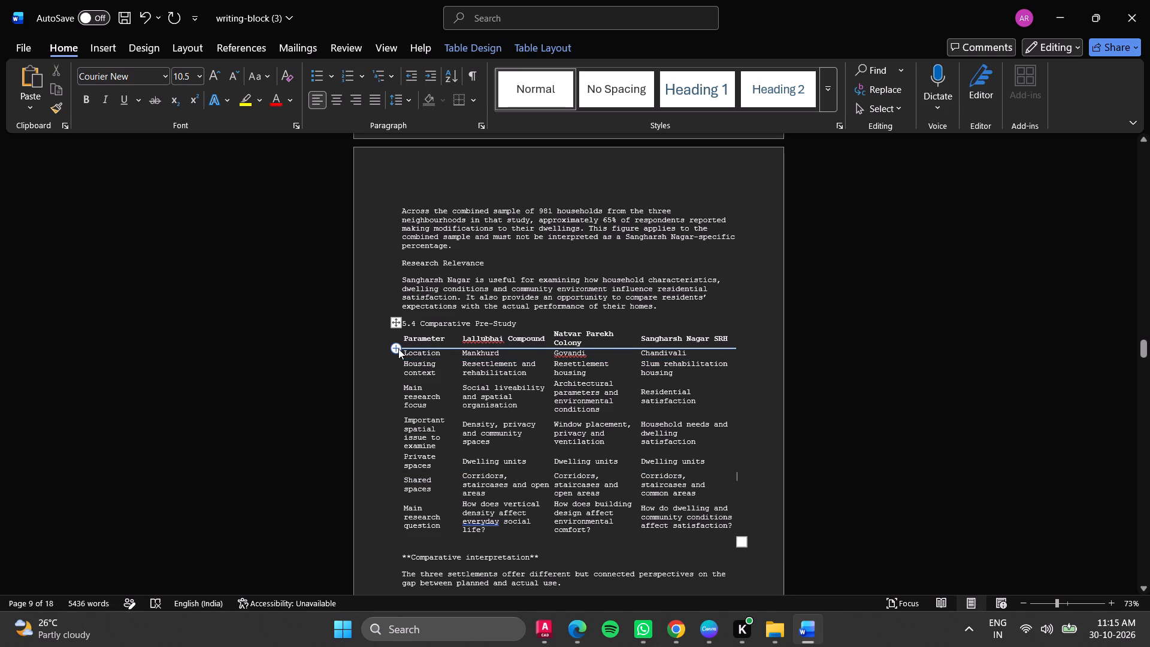
pyautogui.click(397, 348)
pyautogui.click(894, 382)
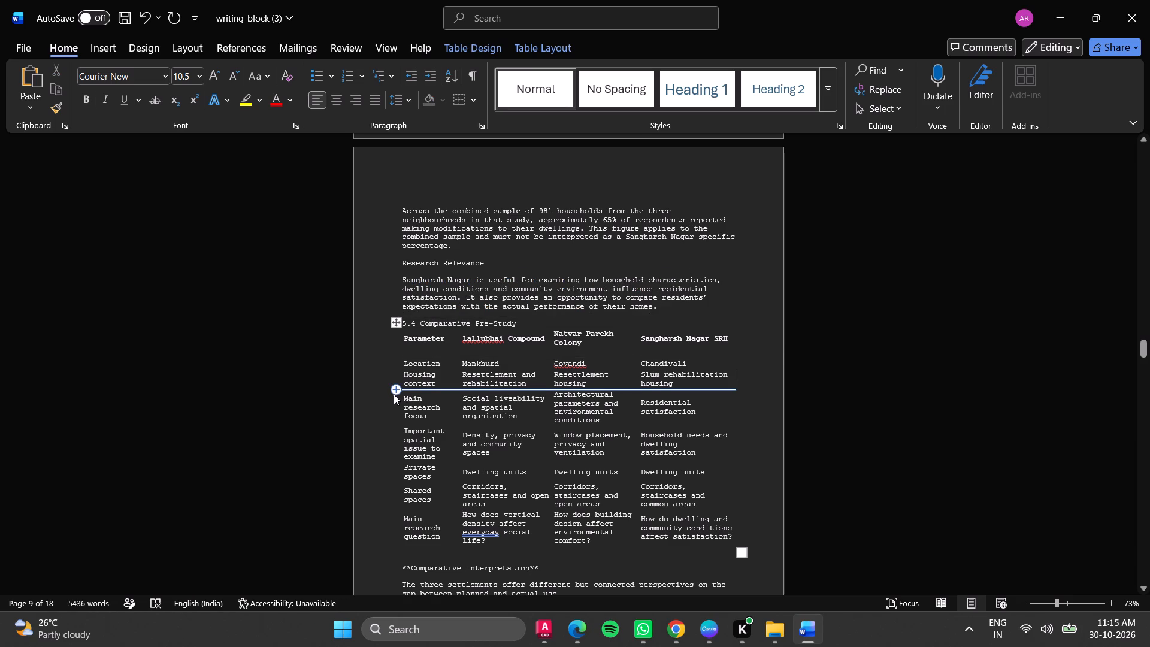
pyautogui.click(395, 391)
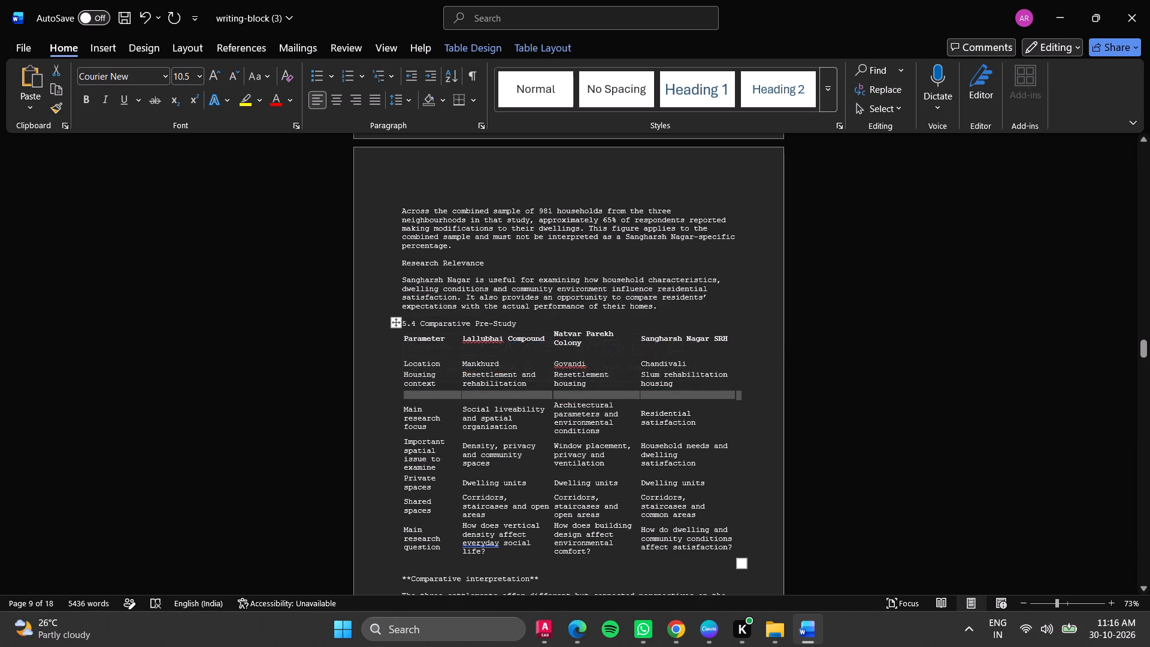
pyautogui.click(401, 435)
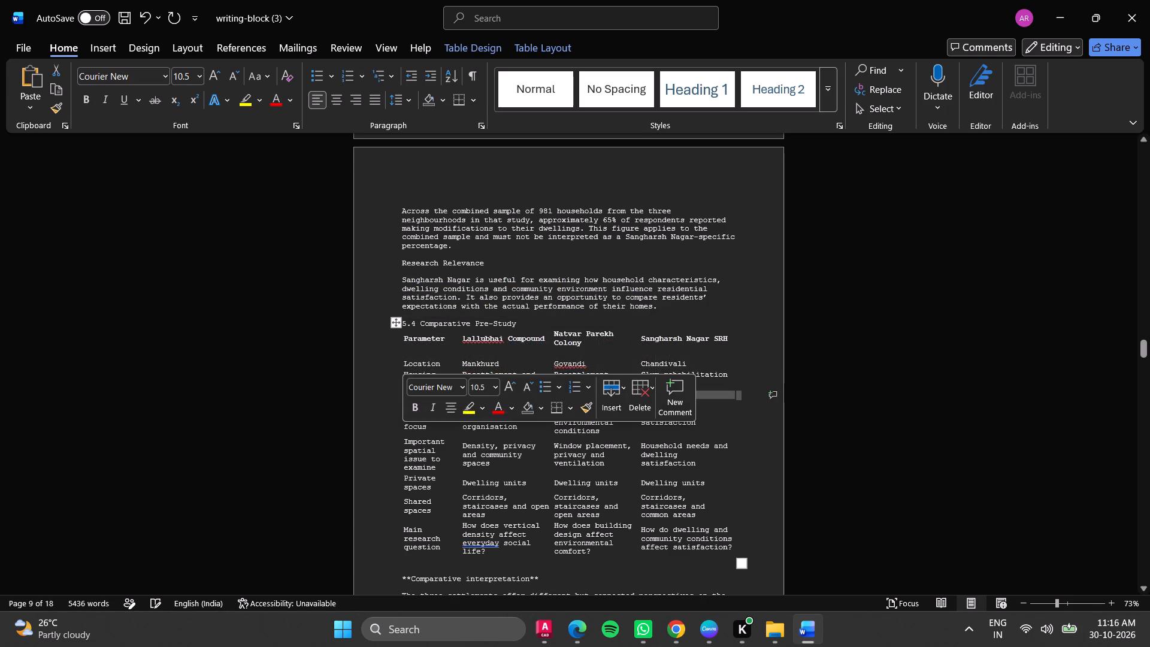
pyautogui.press('Escape')
pyautogui.click(662, 434)
pyautogui.click(658, 436)
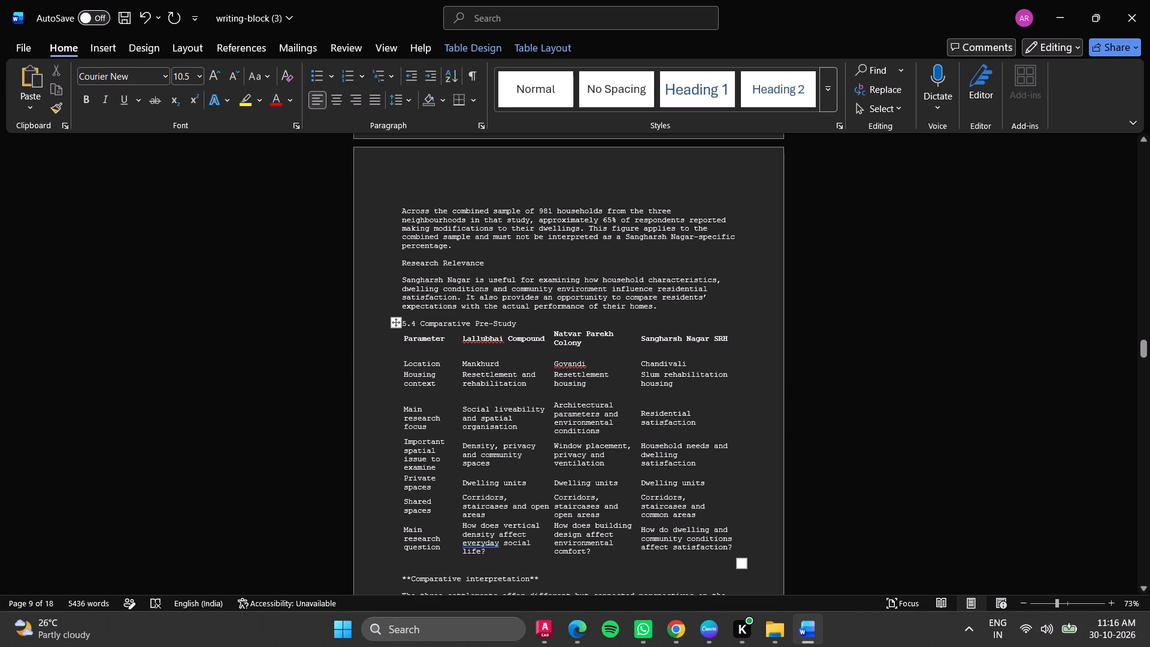
# Insert a blank spacer row below each of the Main research focus, Important spatial issue, Private spaces and Shared spaces rows.
pyautogui.click(398, 433)
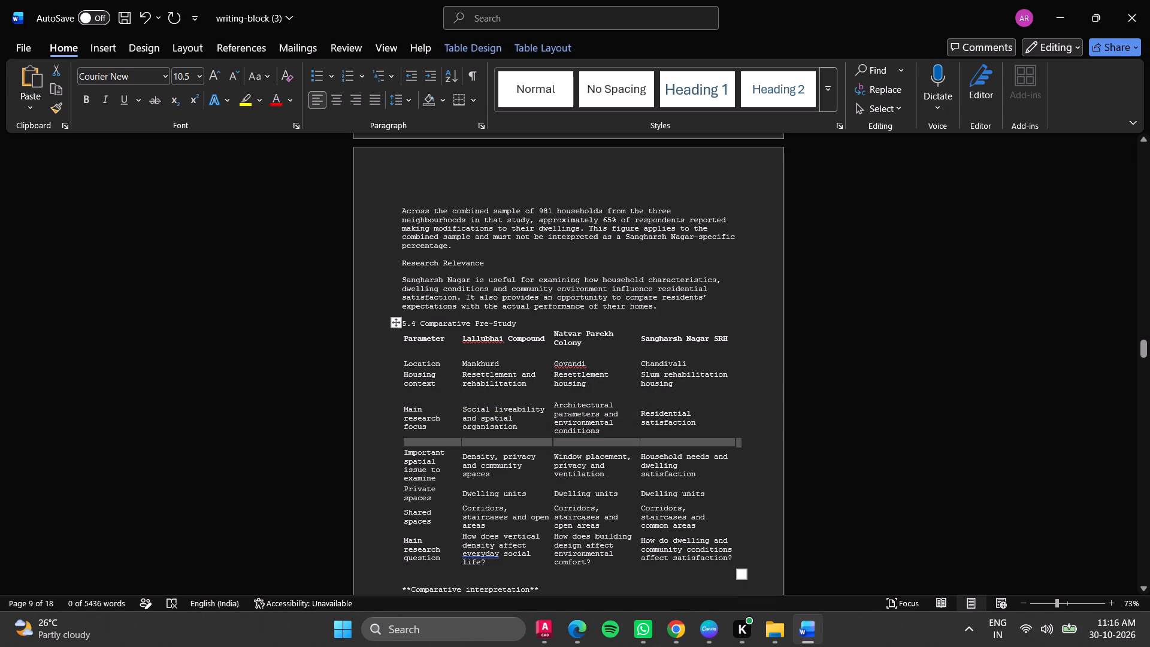
pyautogui.click(397, 485)
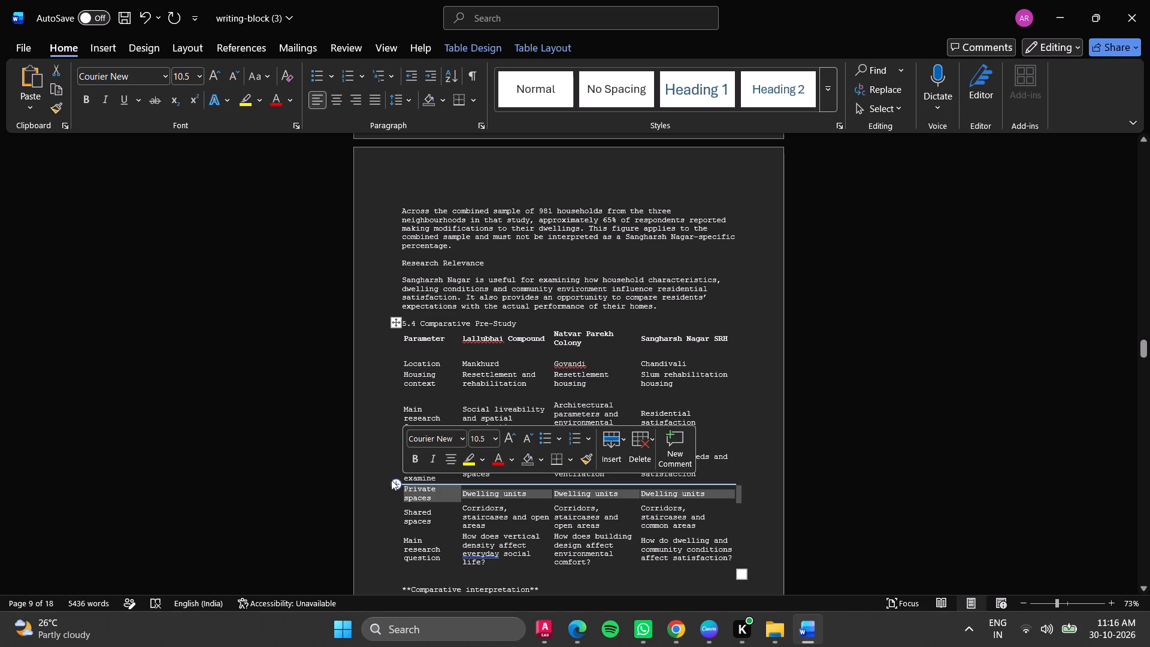
pyautogui.click(392, 480)
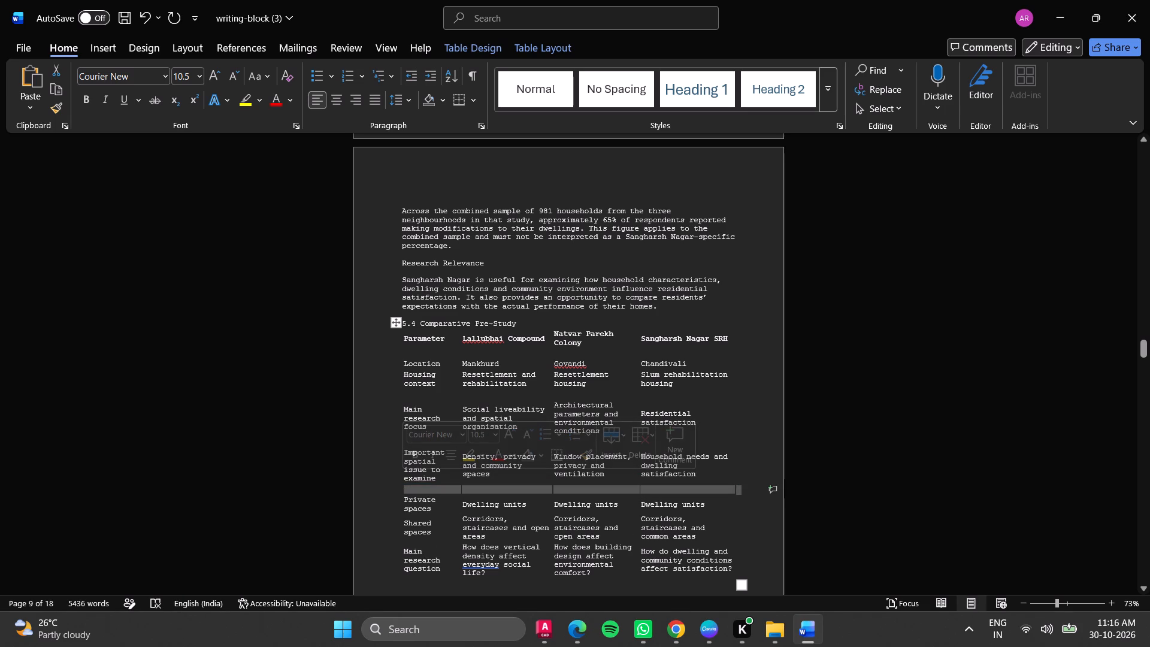
pyautogui.click(397, 514)
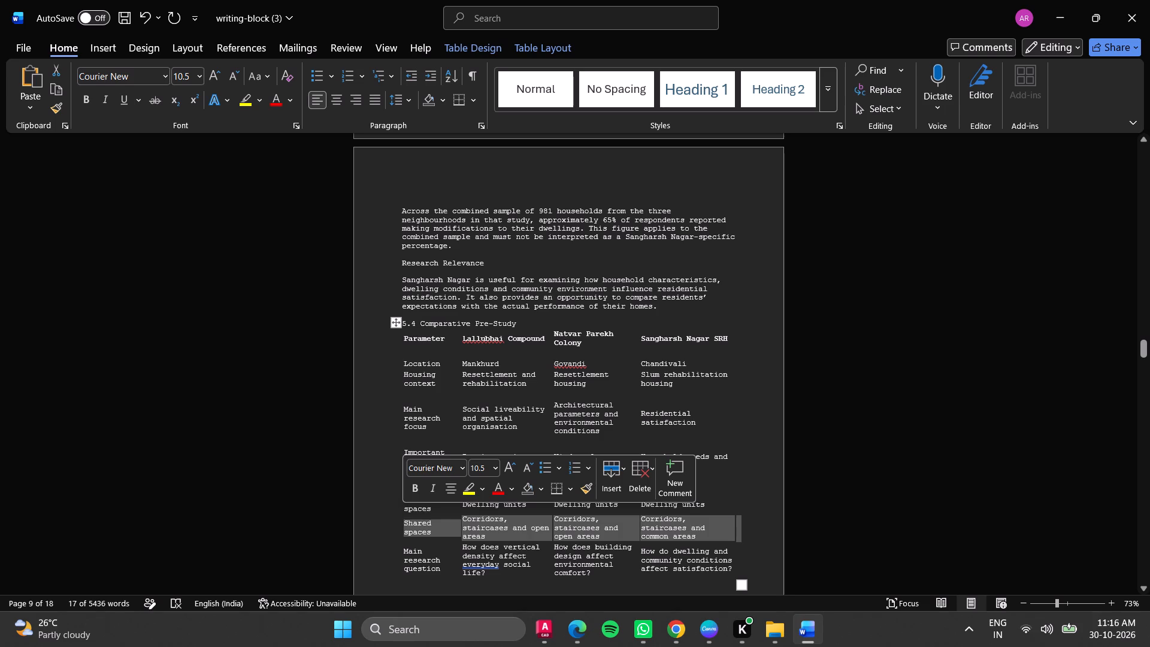
pyautogui.click(396, 511)
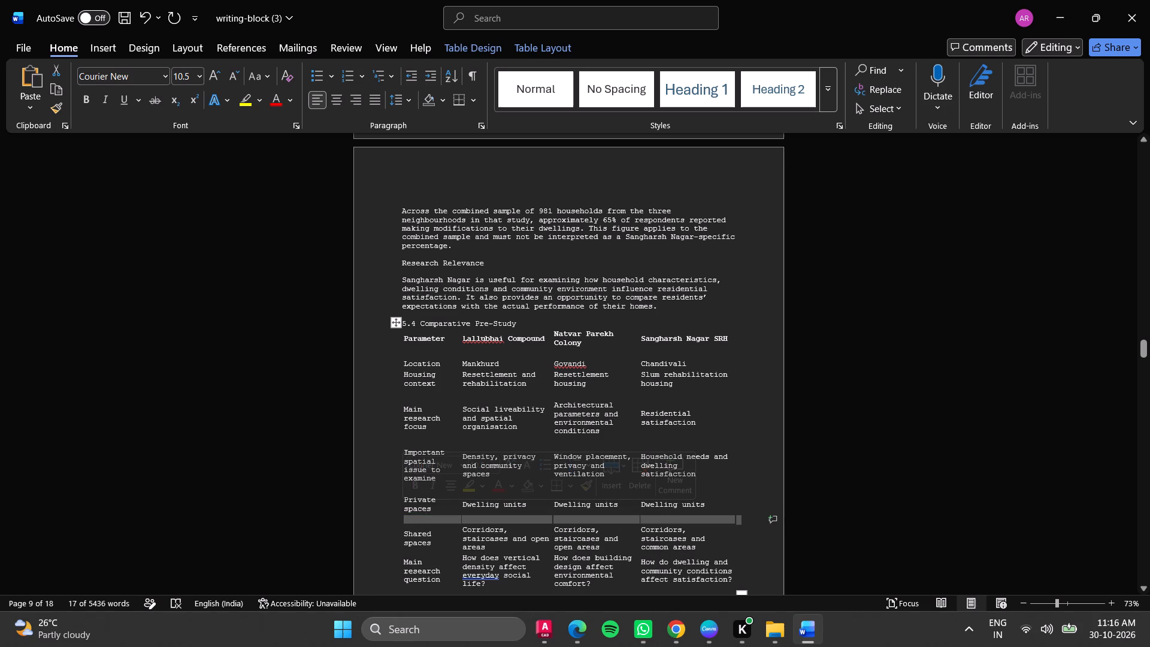
pyautogui.click(399, 553)
pyautogui.click(398, 547)
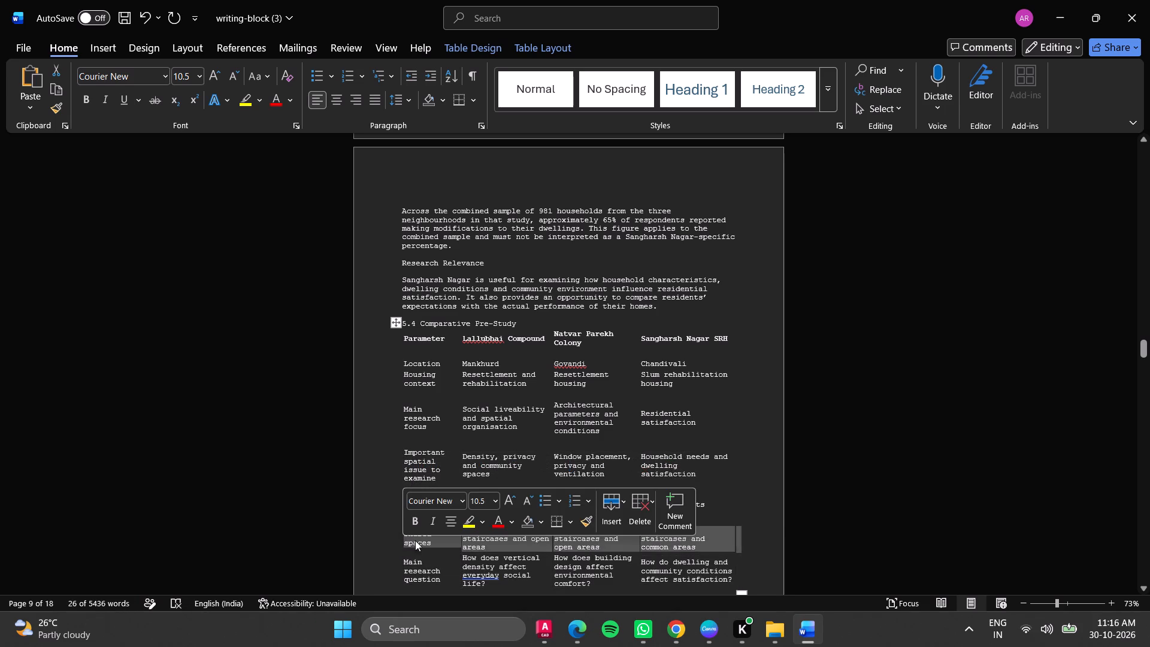
pyautogui.click(396, 552)
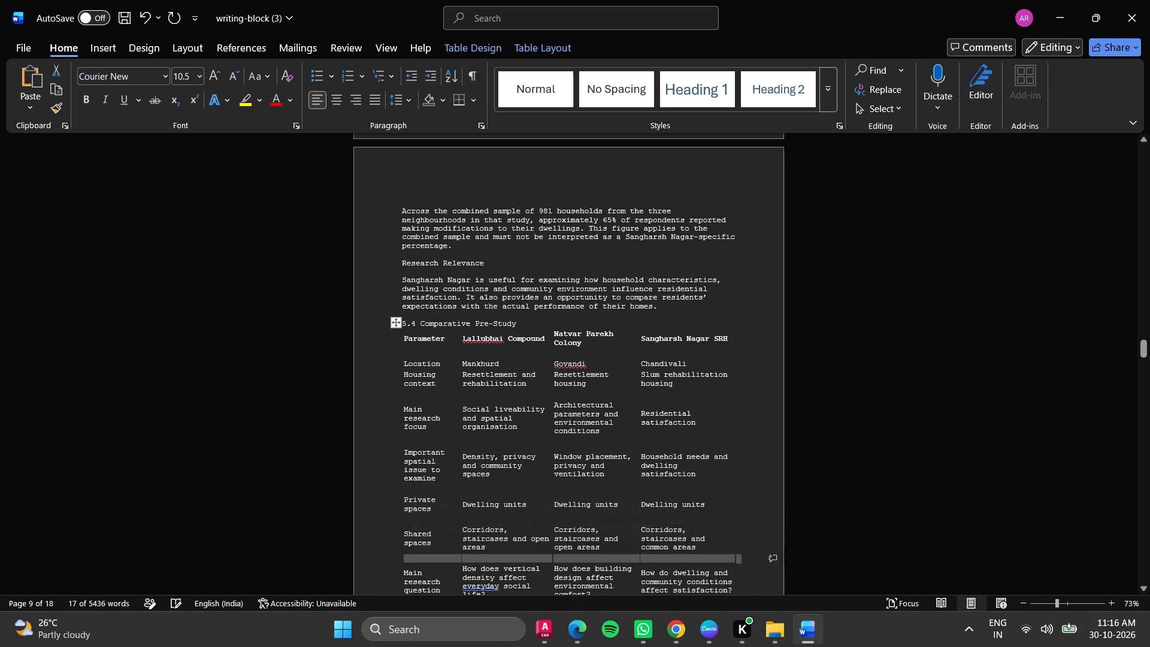
pyautogui.click(873, 524)
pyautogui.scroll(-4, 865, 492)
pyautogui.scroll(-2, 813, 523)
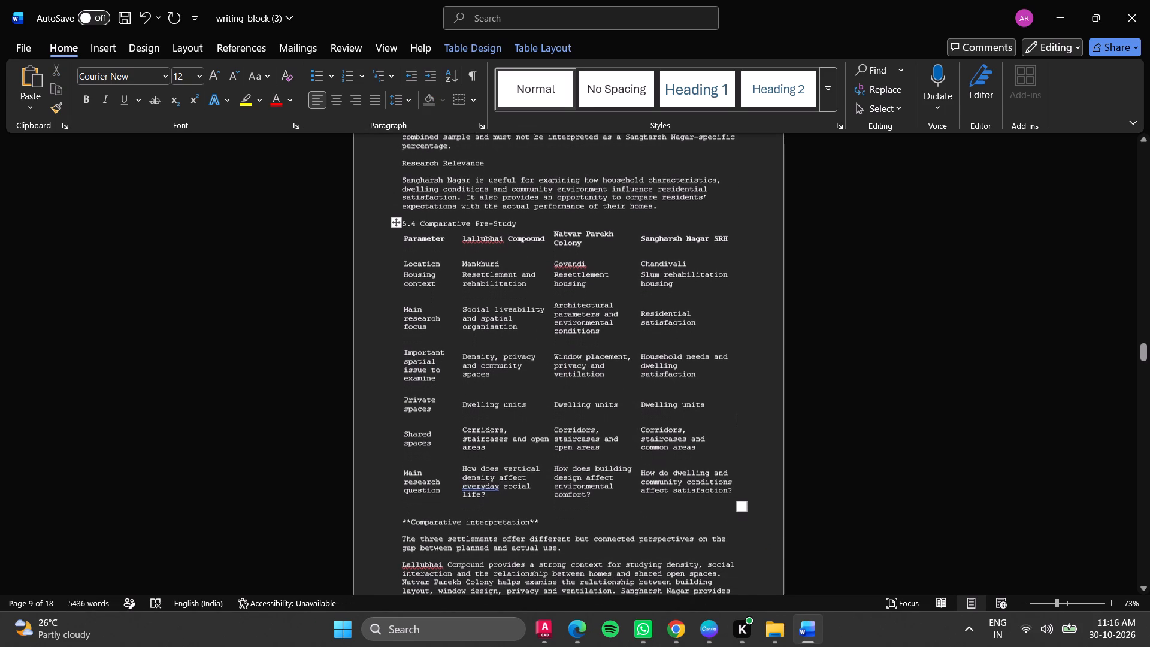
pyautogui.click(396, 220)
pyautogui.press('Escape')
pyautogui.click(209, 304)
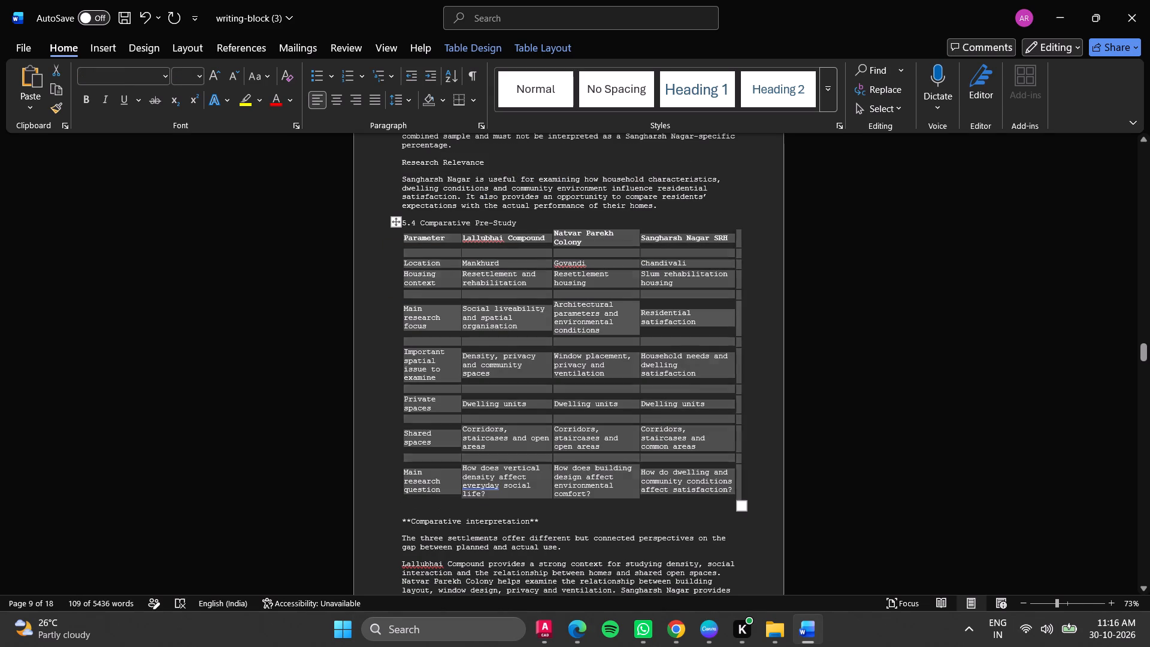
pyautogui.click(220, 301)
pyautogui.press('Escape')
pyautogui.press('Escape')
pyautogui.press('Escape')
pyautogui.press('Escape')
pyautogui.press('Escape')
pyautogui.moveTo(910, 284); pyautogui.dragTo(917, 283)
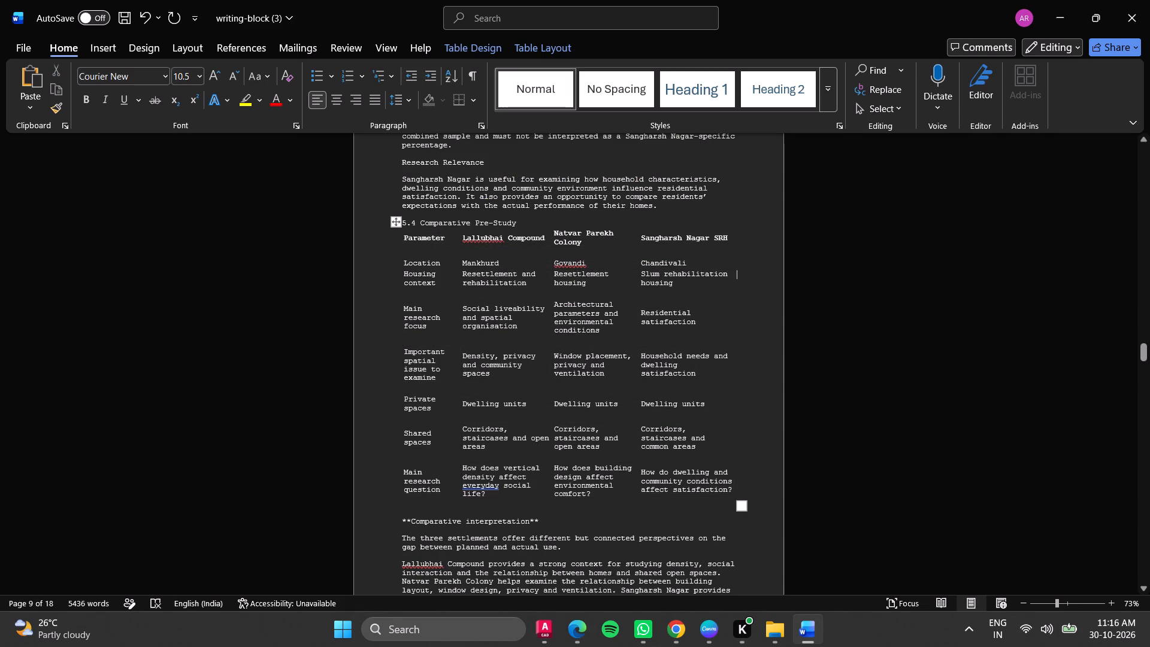
# Remove the double asterisks before and after the "Comparative interpretation" heading below the table.
pyautogui.scroll(-2, 495, 538)
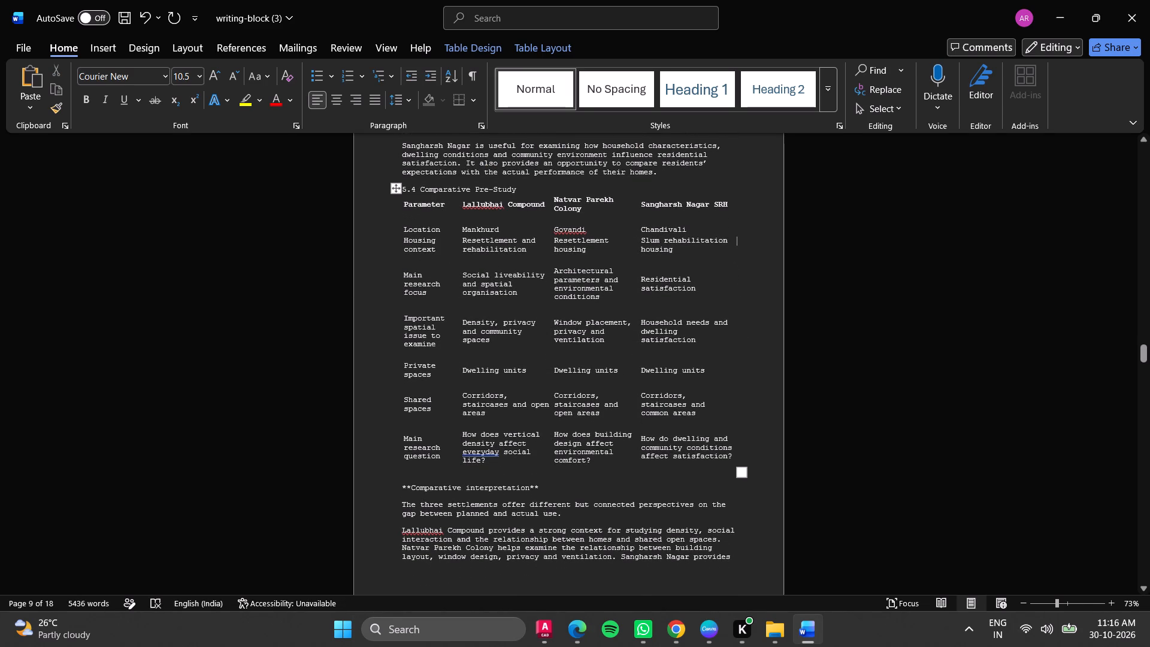
pyautogui.click(541, 484)
pyautogui.press('BackSpace')
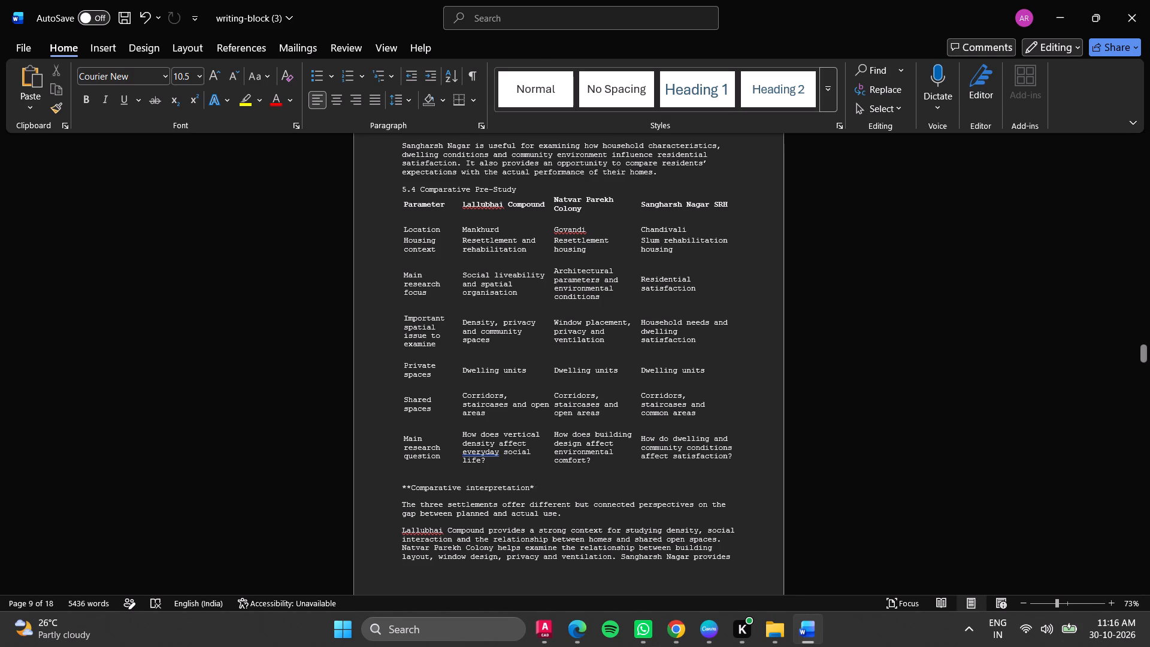
pyautogui.press('BackSpace')
pyautogui.click(414, 488)
pyautogui.press('BackSpace')
pyautogui.press('BackSpace')
pyautogui.press('BackSpace')
pyautogui.hotkey('ctrl', 'z')
pyautogui.hotkey('ctrl', 'z')
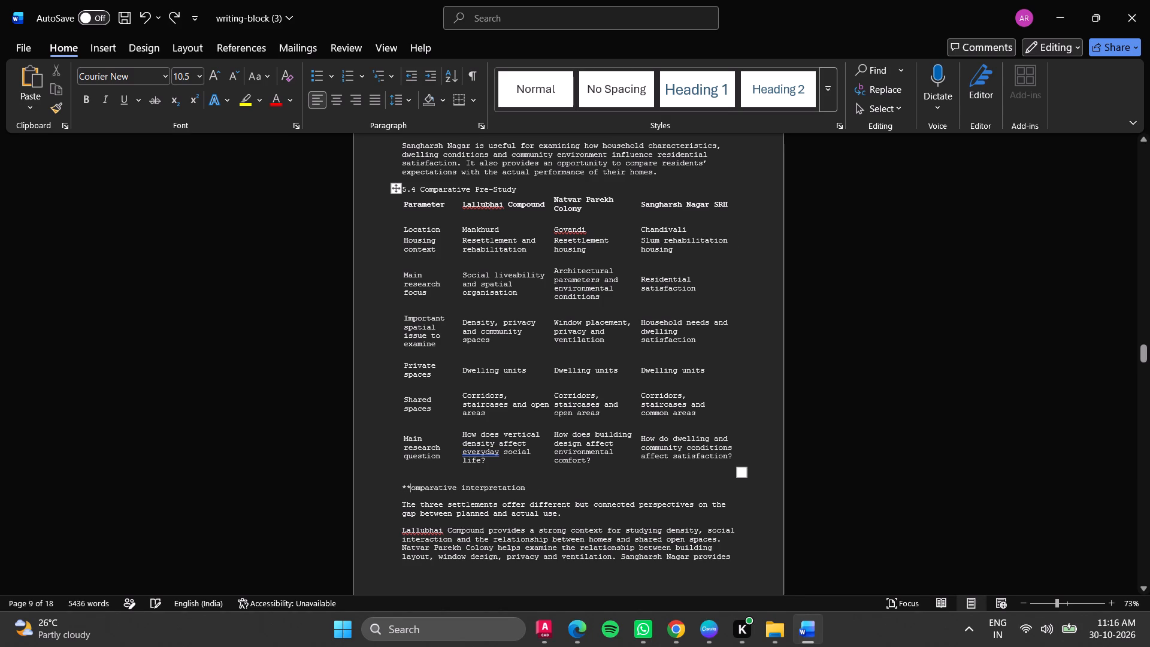
pyautogui.hotkey('ctrl', 'z')
pyautogui.click(413, 489)
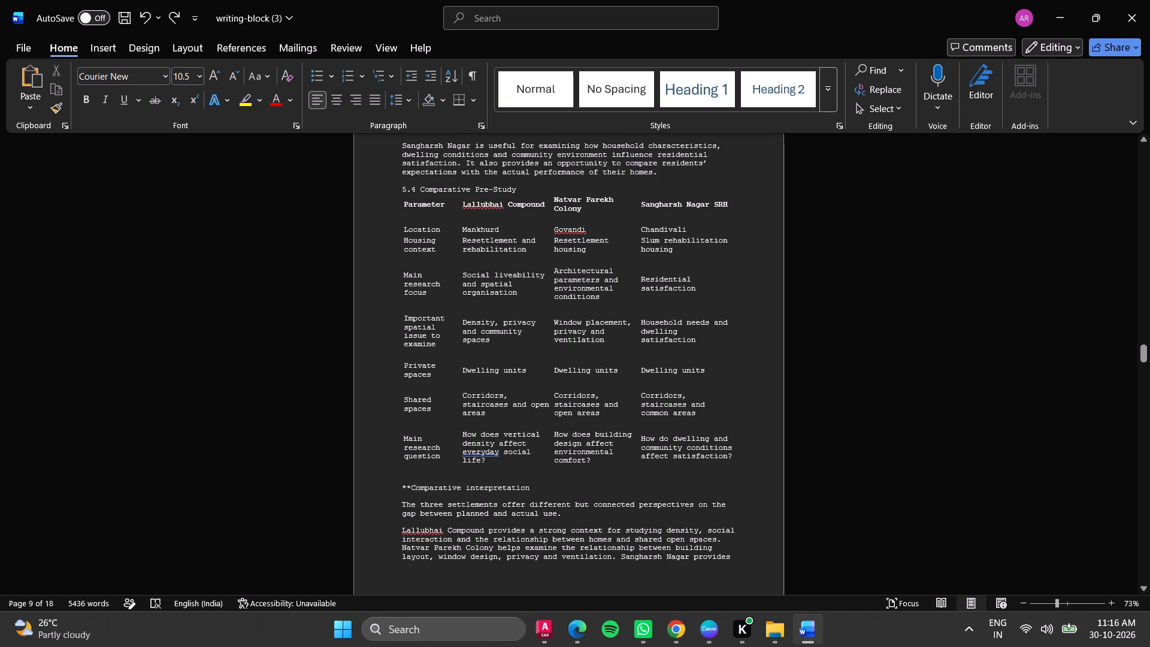
pyautogui.click(411, 489)
pyautogui.press('BackSpace')
pyautogui.press('BackSpace')
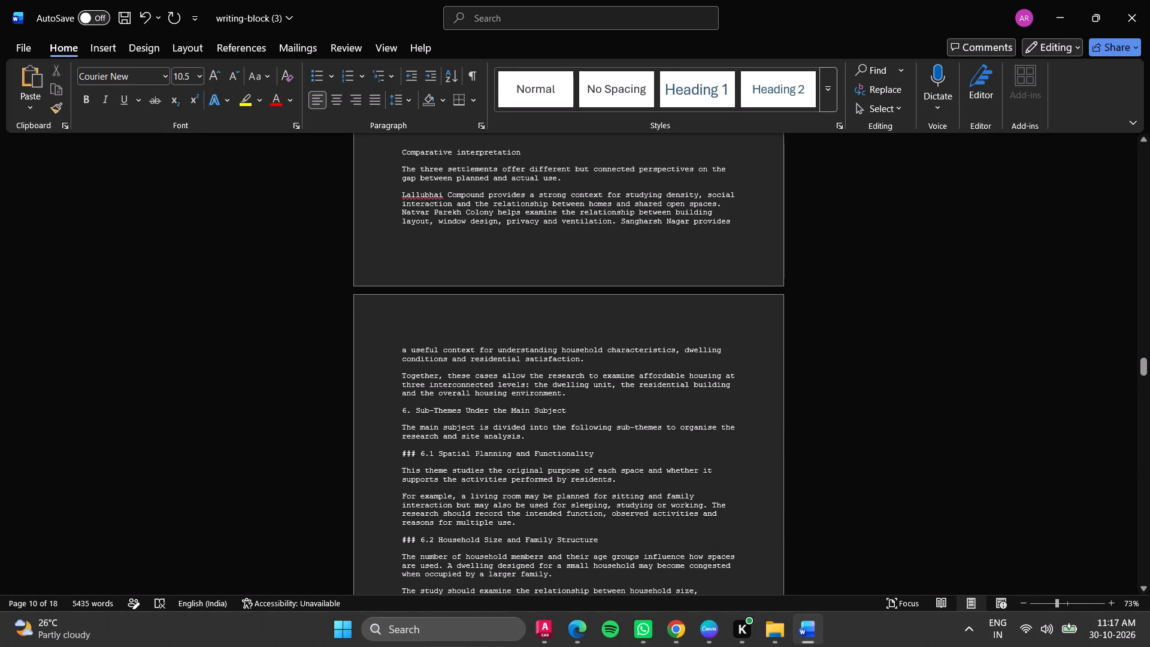
# Remove the "###" marks from the "6.1 Spatial Planning and Functionality" and "6.2 Household Size and Family Structure" headings.
pyautogui.click(421, 451)
pyautogui.press('BackSpace')
pyautogui.hotkey('ctrl', 'z')
pyautogui.click(420, 453)
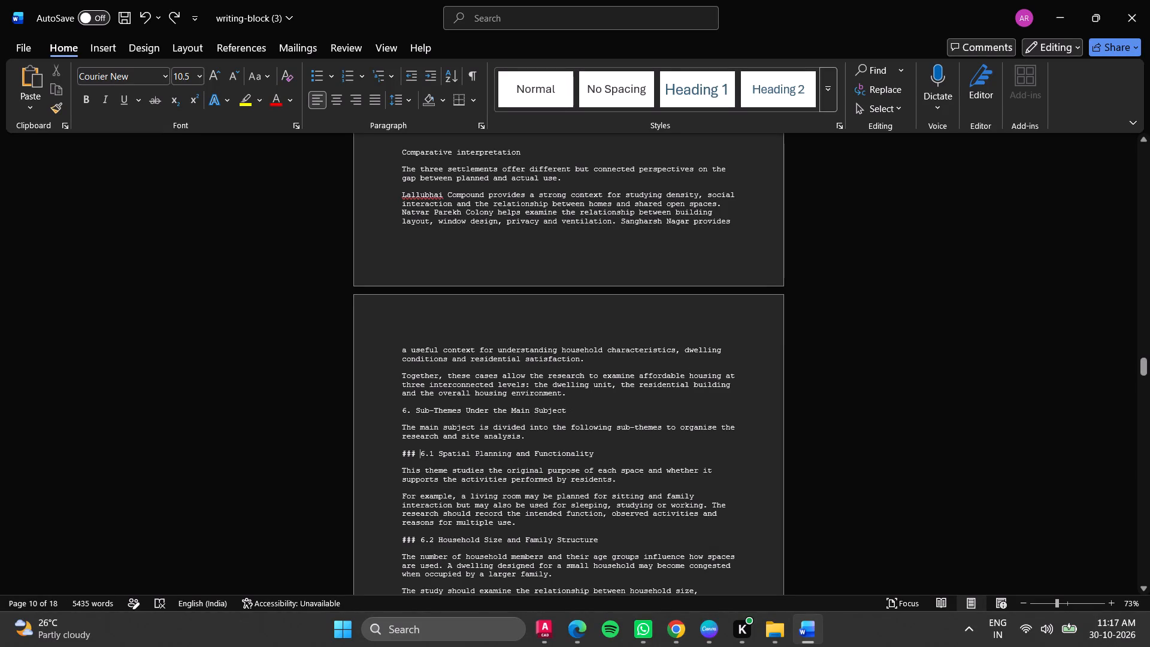
pyautogui.press('BackSpace')
pyautogui.press('BackSpace')
pyautogui.press('BackSpace')
pyautogui.press('BackSpace')
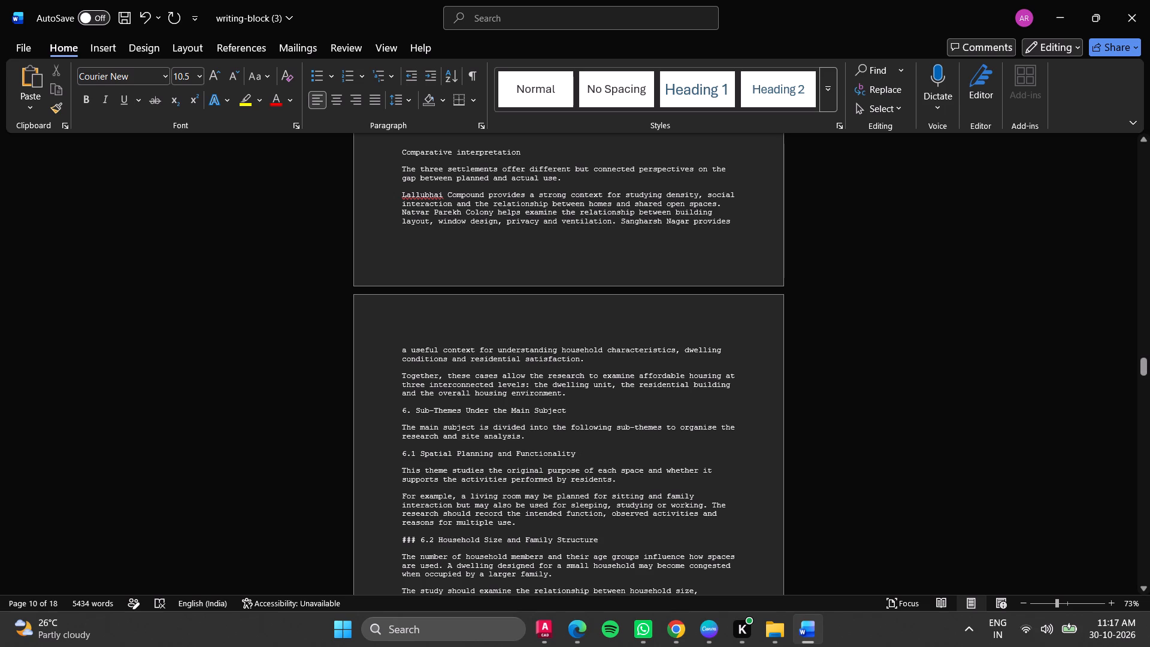
pyautogui.click(419, 540)
pyautogui.press('BackSpace')
pyautogui.press('BackSpace')
pyautogui.press('BackSpace')
pyautogui.press('BackSpace')
# Remove the "###" marks from the "6.3 Privacy and Personal Space" and "6.4 Social Interaction and Community Spaces" headings.
pyautogui.scroll(-5, 453, 519)
pyautogui.click(421, 531)
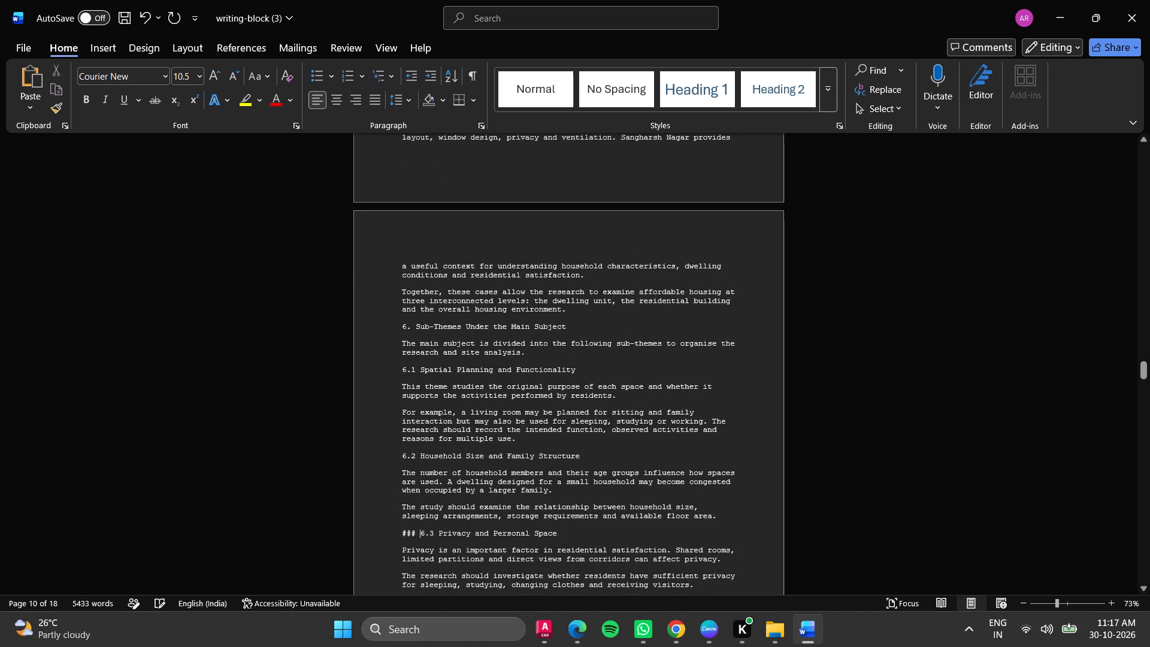
pyautogui.press('BackSpace')
pyautogui.press('BackSpace')
pyautogui.press('BackSpace')
pyautogui.press('BackSpace')
pyautogui.scroll(-3, 437, 528)
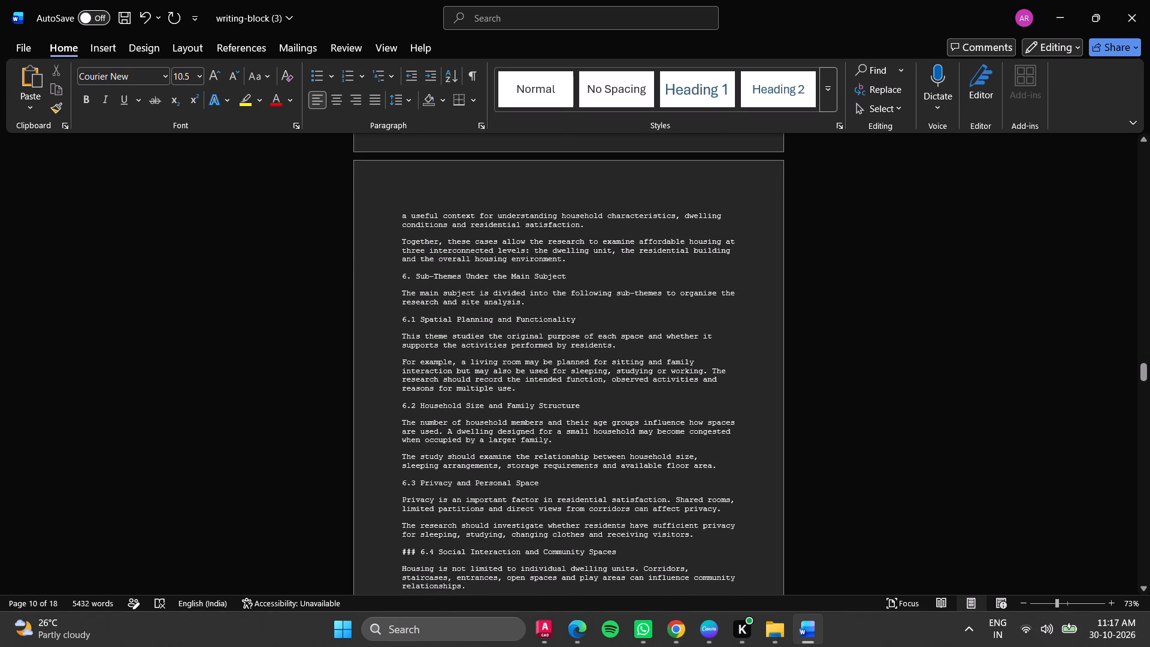
pyautogui.click(422, 552)
pyautogui.click(419, 552)
pyautogui.press('BackSpace')
pyautogui.press('BackSpace')
pyautogui.press('BackSpace')
pyautogui.press('BackSpace')
# Remove the "###" mark from the "6.5 Economic and Livelihood Activities" heading.
pyautogui.scroll(-7, 515, 500)
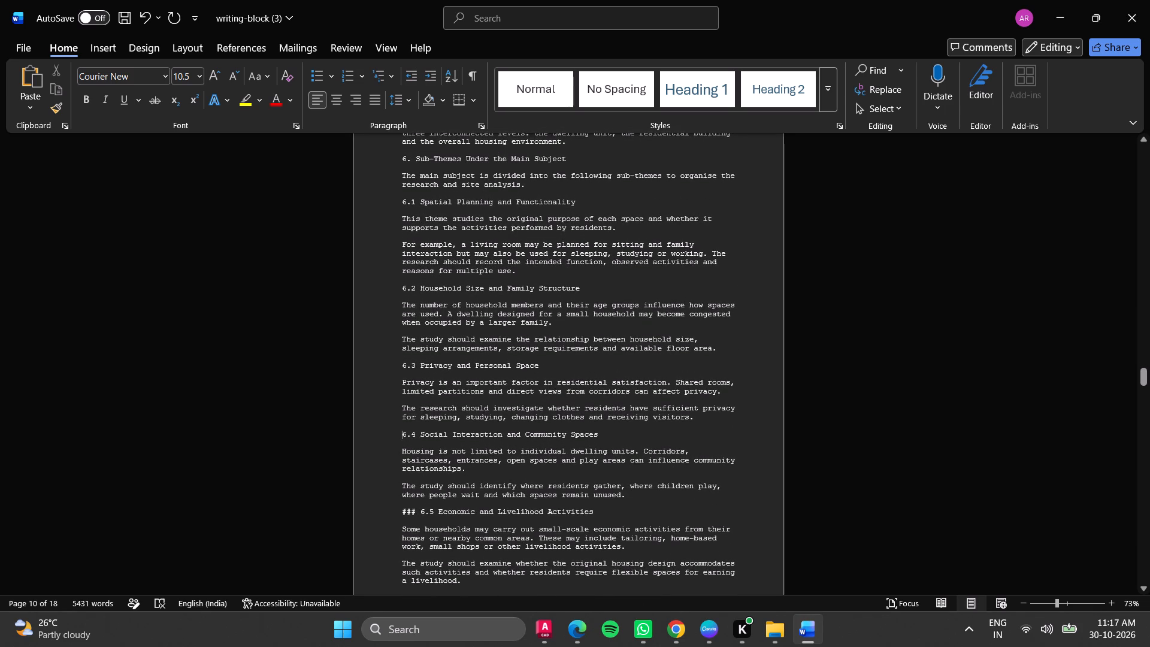
pyautogui.click(420, 511)
pyautogui.press('BackSpace')
pyautogui.press('BackSpace')
pyautogui.press('BackSpace')
pyautogui.press('BackSpace')
# Remove the "###" mark and its space from the "6.6 Environmental Comfort" heading.
pyautogui.scroll(-11, 446, 547)
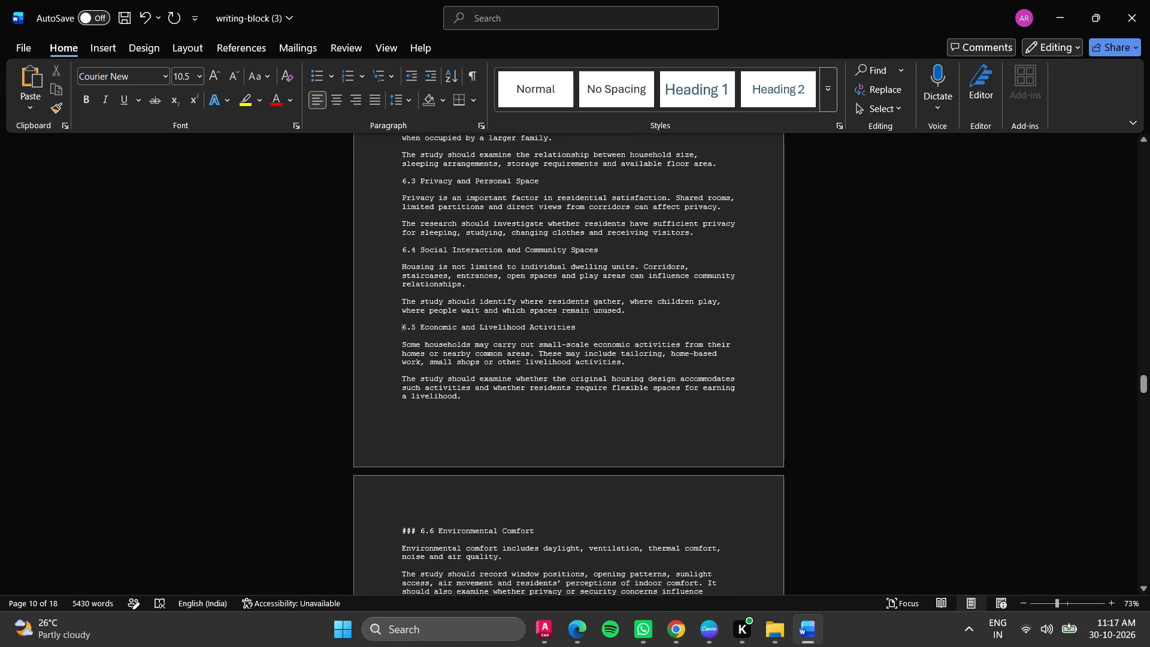
pyautogui.scroll(-6, 438, 414)
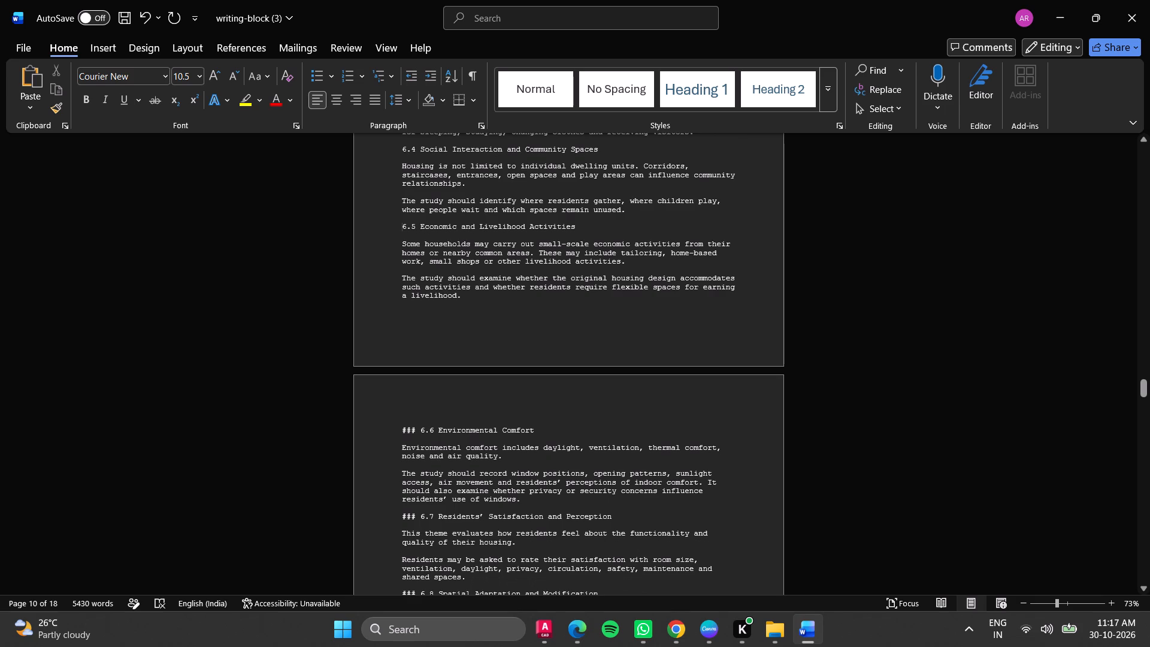
pyautogui.click(420, 428)
pyautogui.press('BackSpace')
pyautogui.press('BackSpace')
pyautogui.press('BackSpace')
pyautogui.press('BackSpace')
# Bold the "6. Sub-Themes" part of the section 6 heading.
pyautogui.scroll(9, 456, 406)
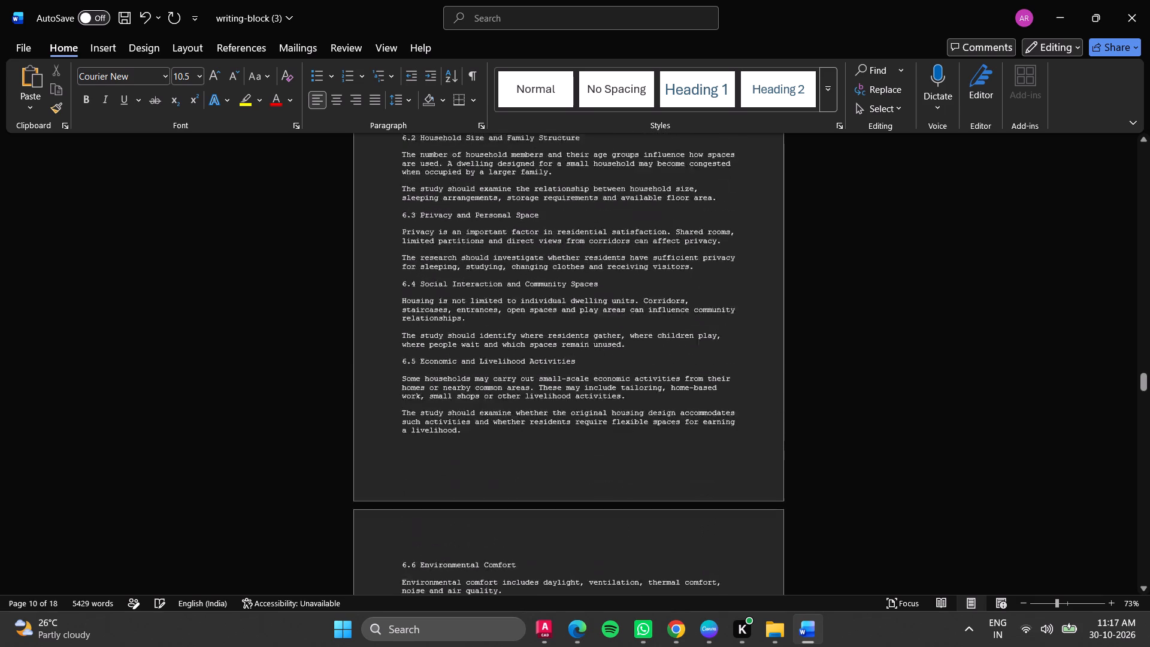
pyautogui.scroll(18, 464, 401)
pyautogui.scroll(7, 441, 354)
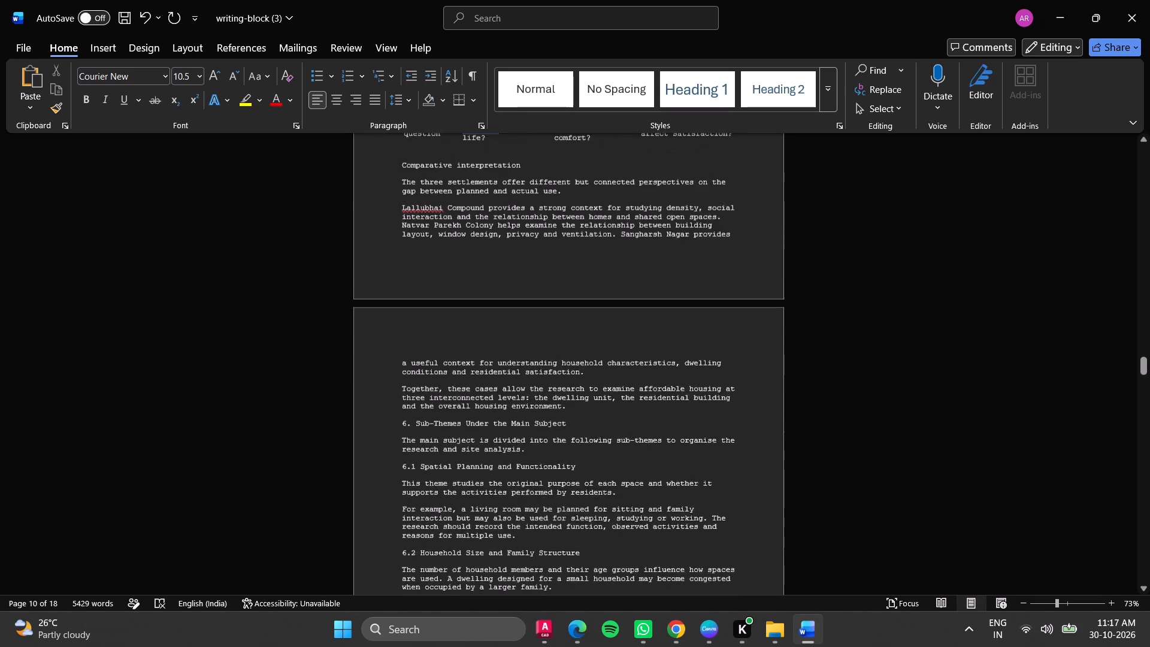
pyautogui.scroll(1, 441, 354)
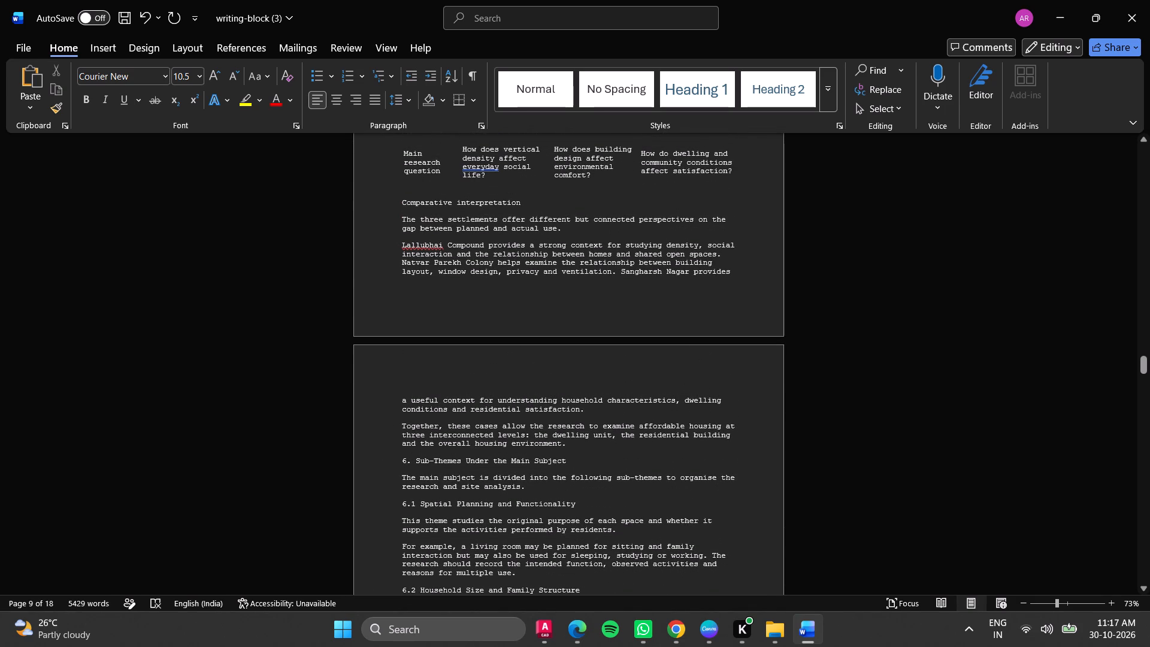
pyautogui.moveTo(416, 456); pyautogui.dragTo(494, 461)
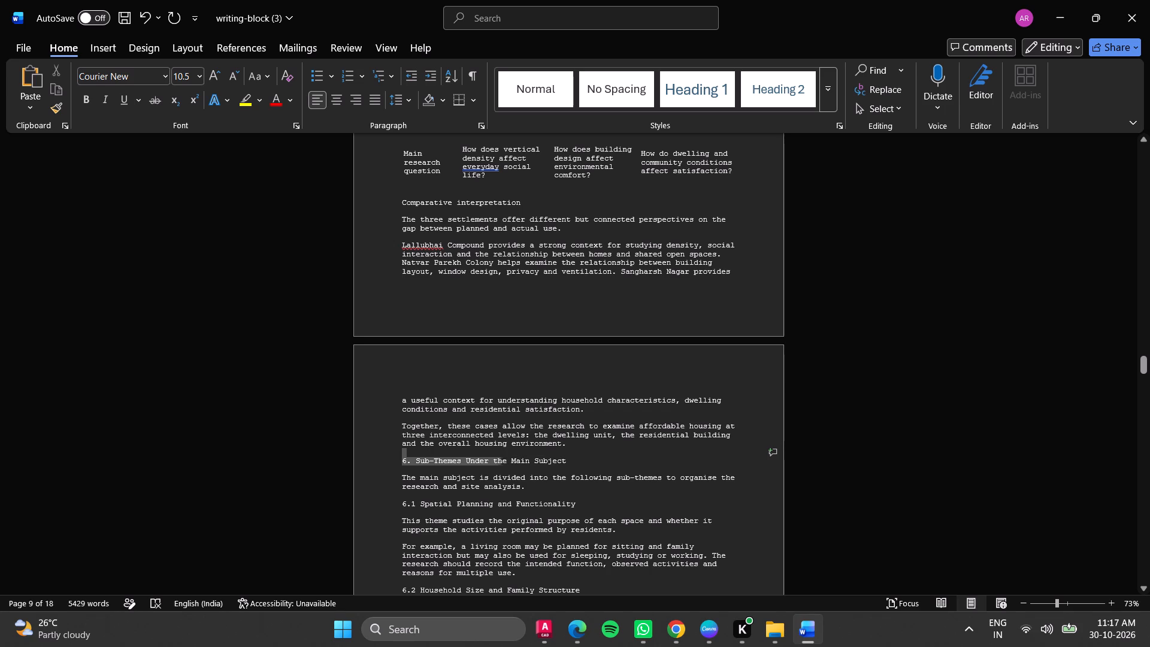
pyautogui.moveTo(494, 461); pyautogui.dragTo(465, 461)
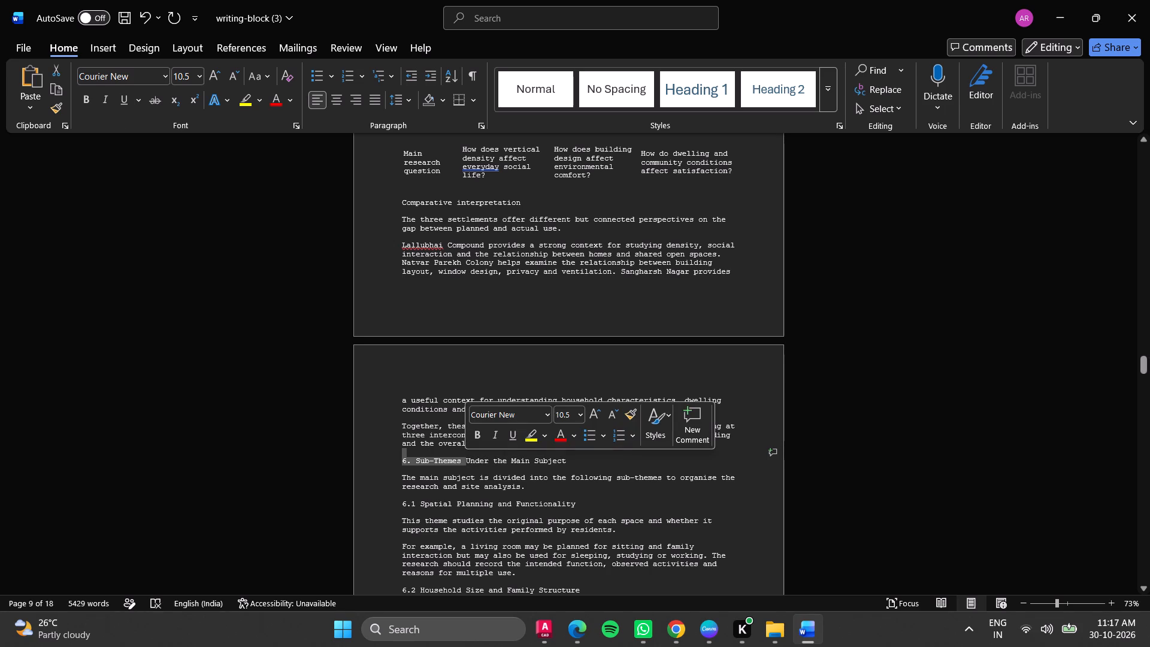
pyautogui.click(81, 96)
# Delete the words "Under the Main Subject" from the section 6 heading.
pyautogui.click(577, 459)
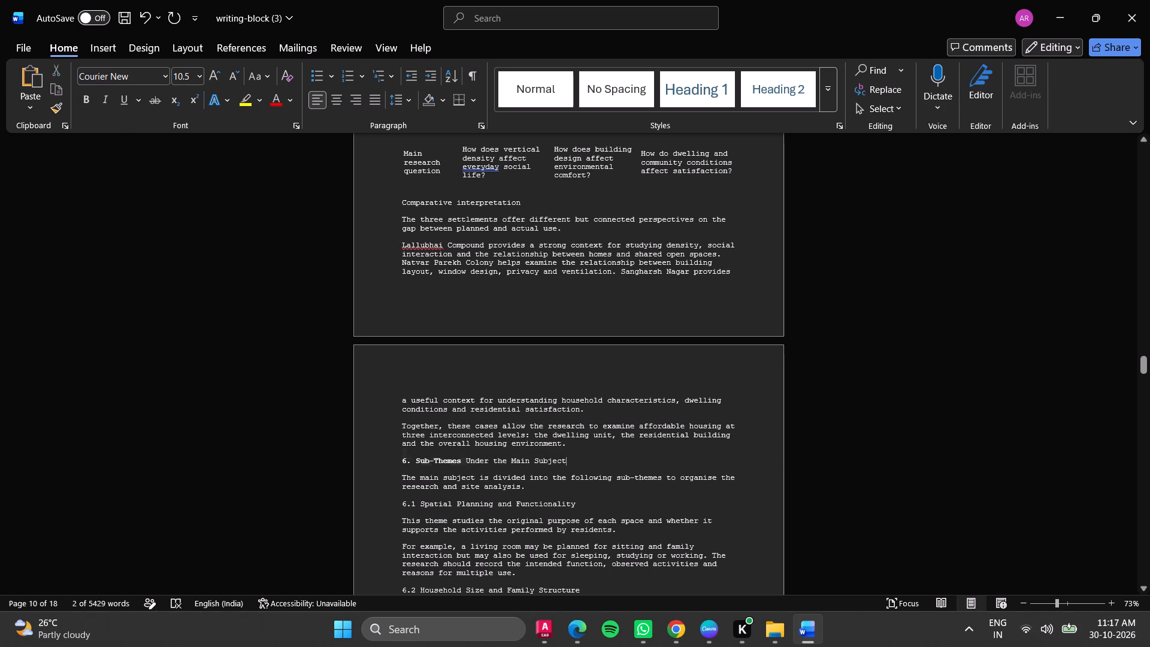
pyautogui.moveTo(576, 459); pyautogui.dragTo(474, 458)
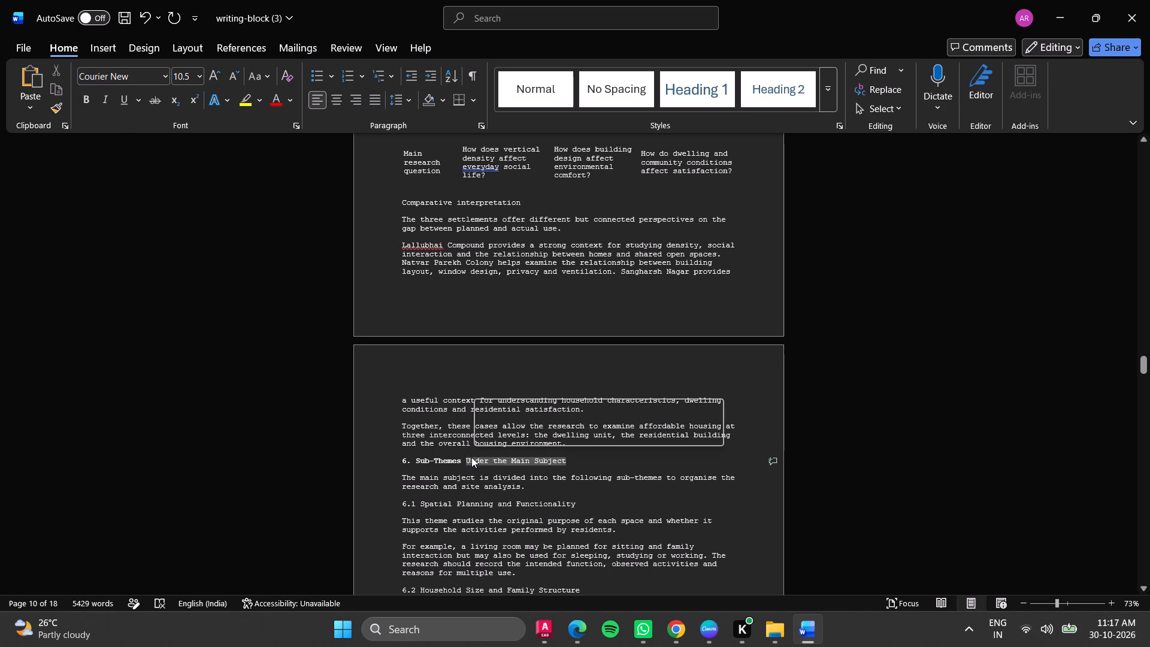
pyautogui.press('BackSpace')
# Remove the "###" mark and its space from the "6.7 Residents' Satisfaction and Perception" heading.
pyautogui.scroll(-1, 573, 468)
pyautogui.scroll(1, 572, 468)
pyautogui.scroll(-18, 571, 468)
pyautogui.scroll(-7, 578, 448)
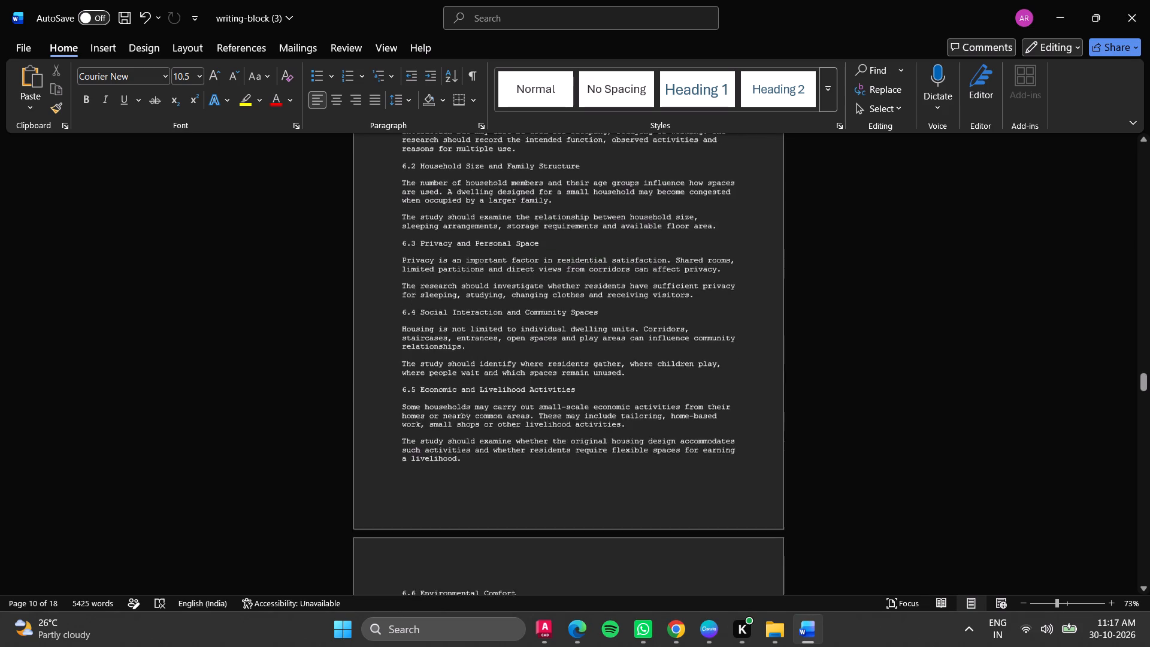
pyautogui.scroll(-9, 595, 490)
pyautogui.scroll(-4, 556, 413)
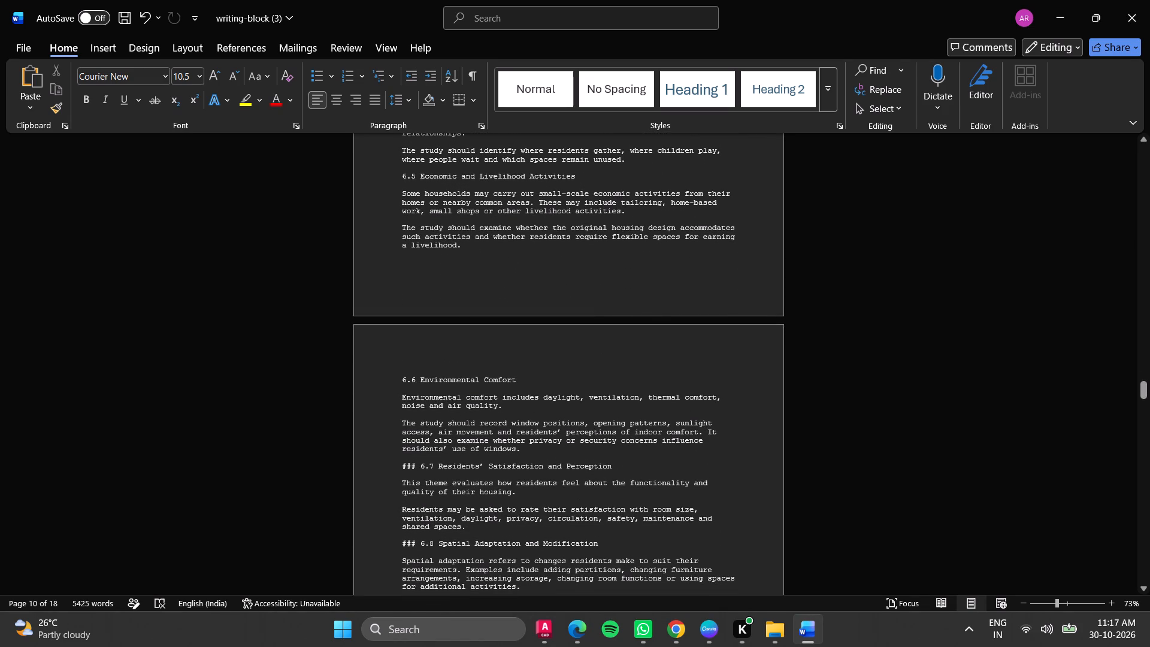
pyautogui.click(420, 464)
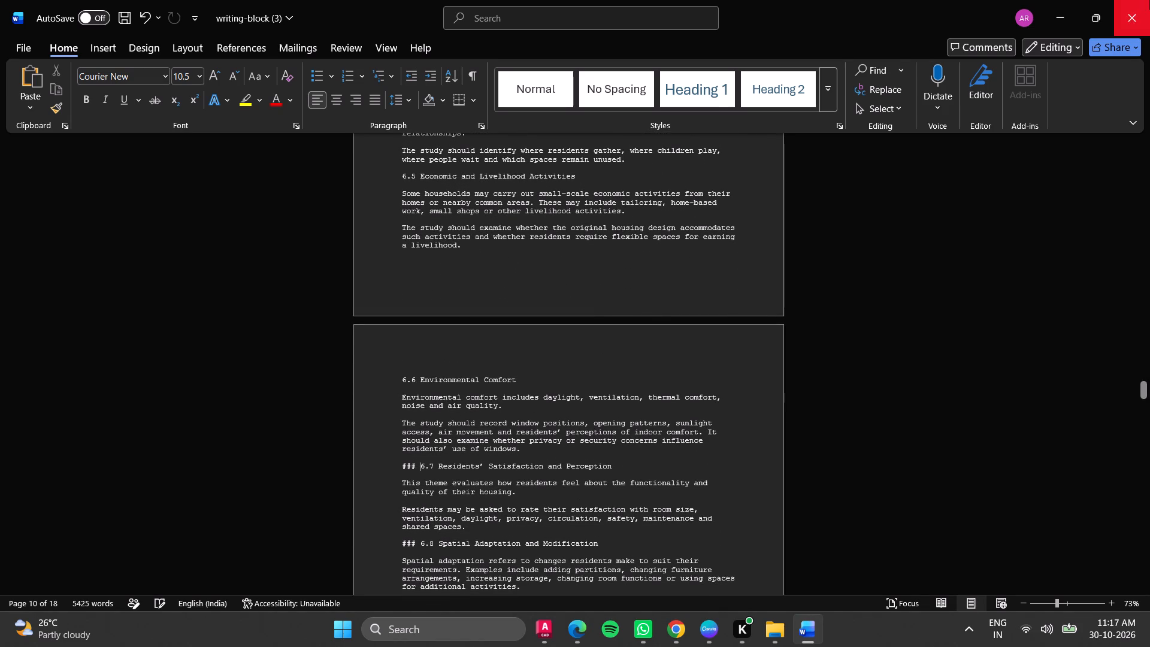
pyautogui.press('BackSpace')
pyautogui.press('BackSpace')
pyautogui.press('BackSpace')
pyautogui.press('BackSpace')
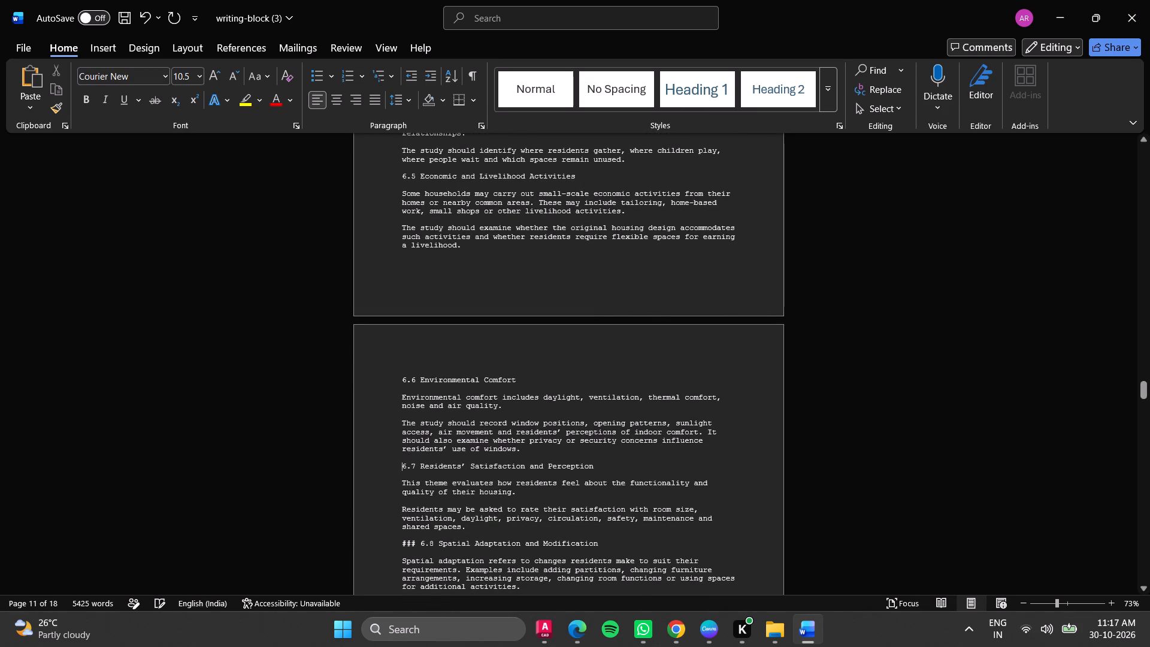
# Remove the "###" mark and its space from the "6.8 Spatial Adaptation and Modification" heading.
pyautogui.scroll(-2, 419, 492)
pyautogui.click(420, 507)
pyautogui.press('BackSpace')
pyautogui.press('BackSpace')
pyautogui.press('BackSpace')
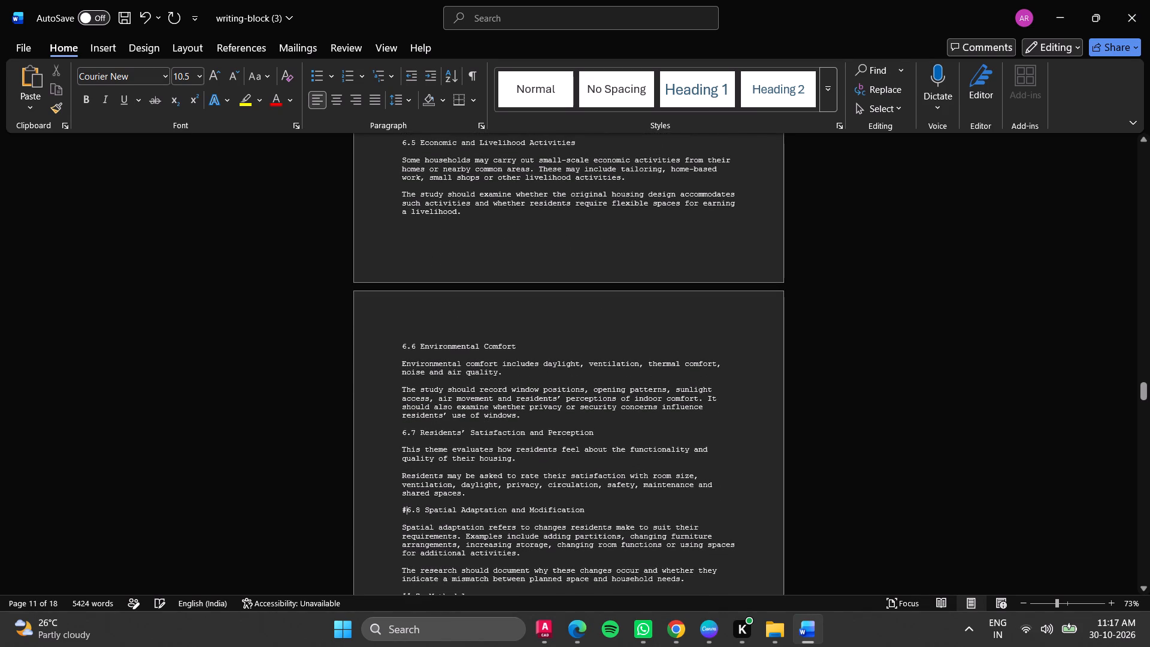
pyautogui.press('BackSpace')
# Remove the "##" mark and its space from the "7. Methodology" heading and make the heading bold.
pyautogui.scroll(-5, 450, 527)
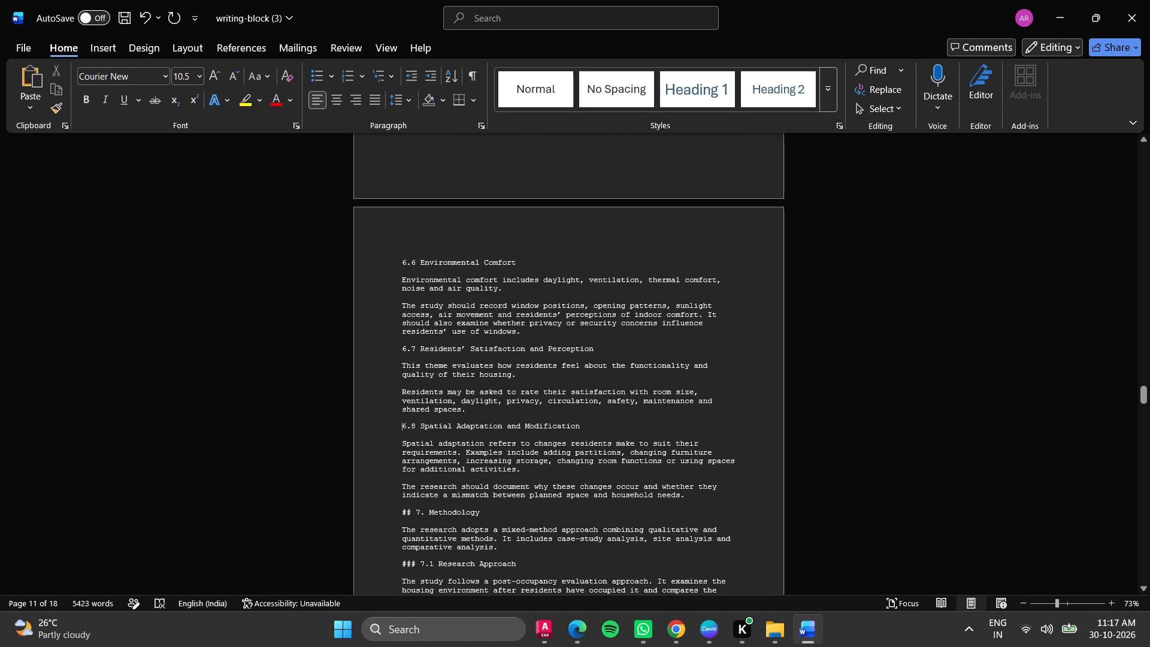
pyautogui.click(413, 511)
pyautogui.press('BackSpace')
pyautogui.press('BackSpace')
pyautogui.click(406, 510)
pyautogui.press('BackSpace')
pyautogui.moveTo(479, 514); pyautogui.dragTo(398, 513)
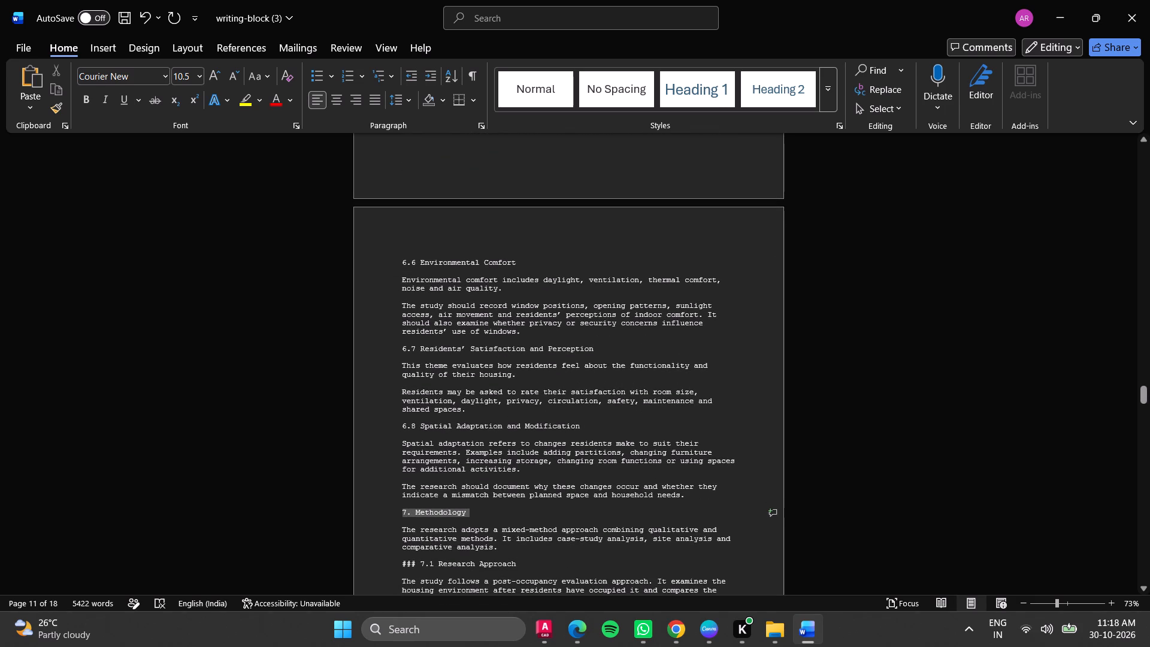
pyautogui.moveTo(398, 513); pyautogui.dragTo(396, 513)
pyautogui.click(87, 104)
# Remove the "###" mark from the "7.1 Research Approach" heading, keeping the paragraph spacing above it.
pyautogui.scroll(-2, 204, 375)
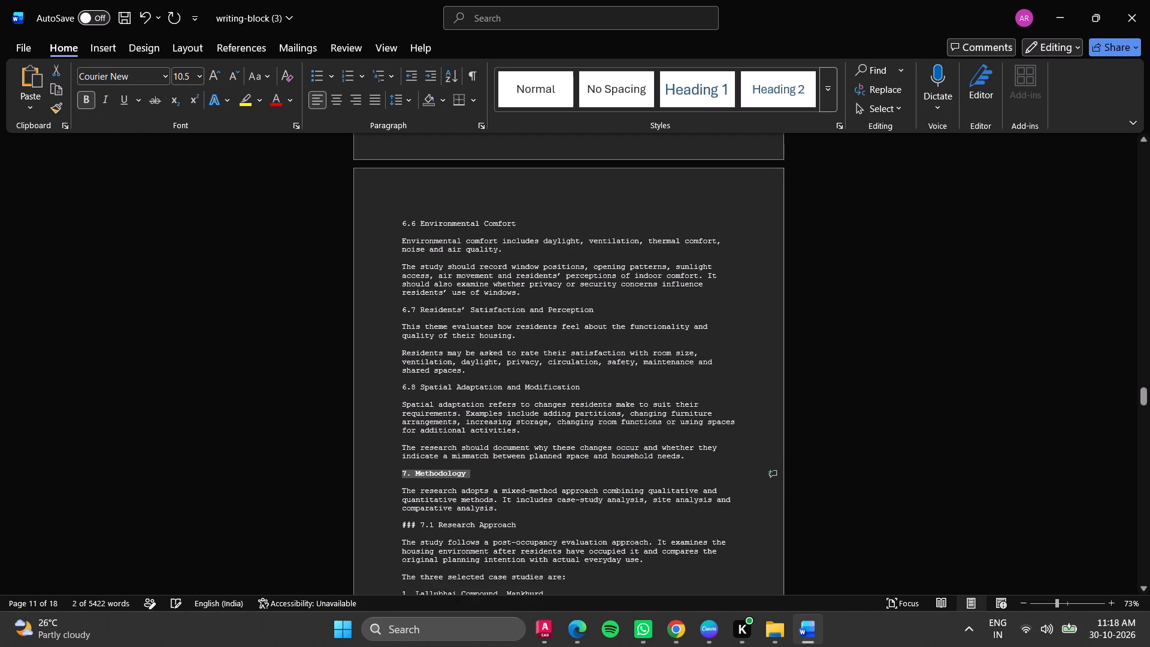
pyautogui.scroll(-2, 276, 389)
pyautogui.click(419, 495)
pyautogui.press('BackSpace')
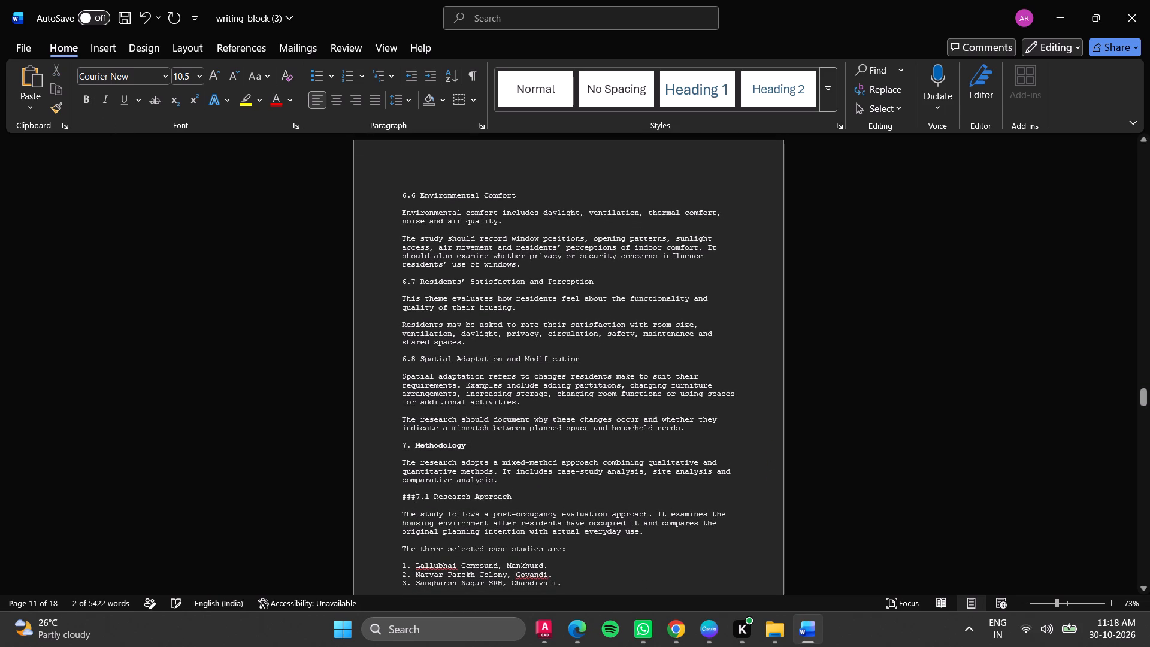
pyautogui.press('BackSpace')
pyautogui.press('BackSpace')
pyautogui.press('BackSpace')
pyautogui.press('BackSpace')
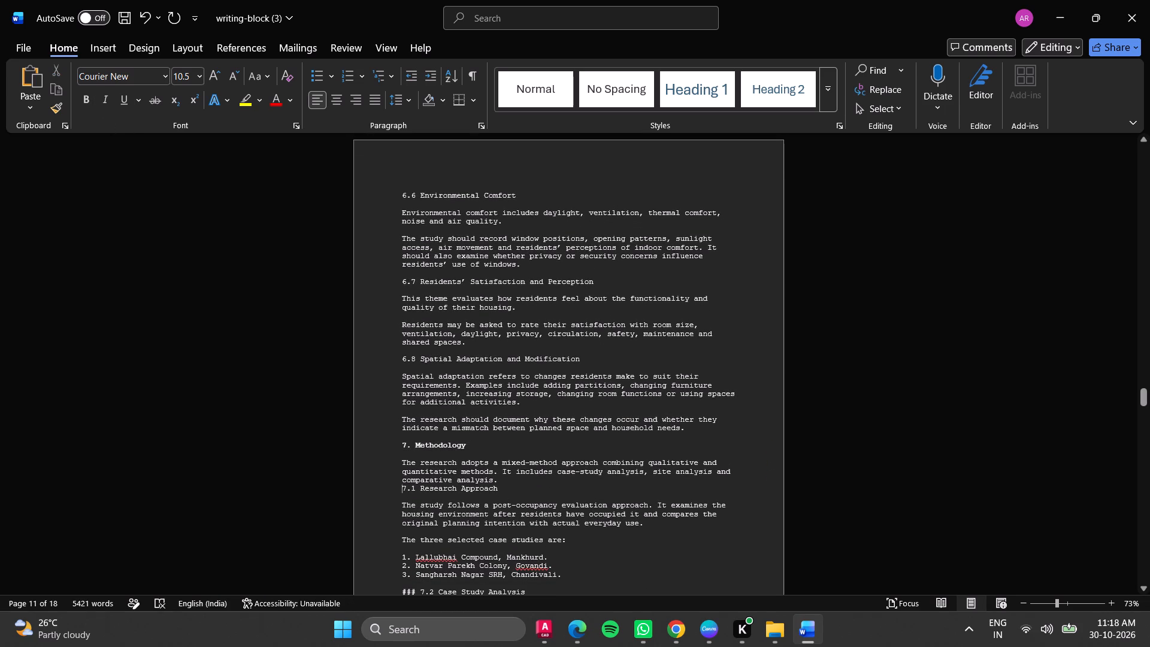
pyautogui.hotkey('ctrl', 'z')
# Remove the "###" mark and its space from the "7.2 Case Study Analysis" heading.
pyautogui.scroll(-5, 408, 565)
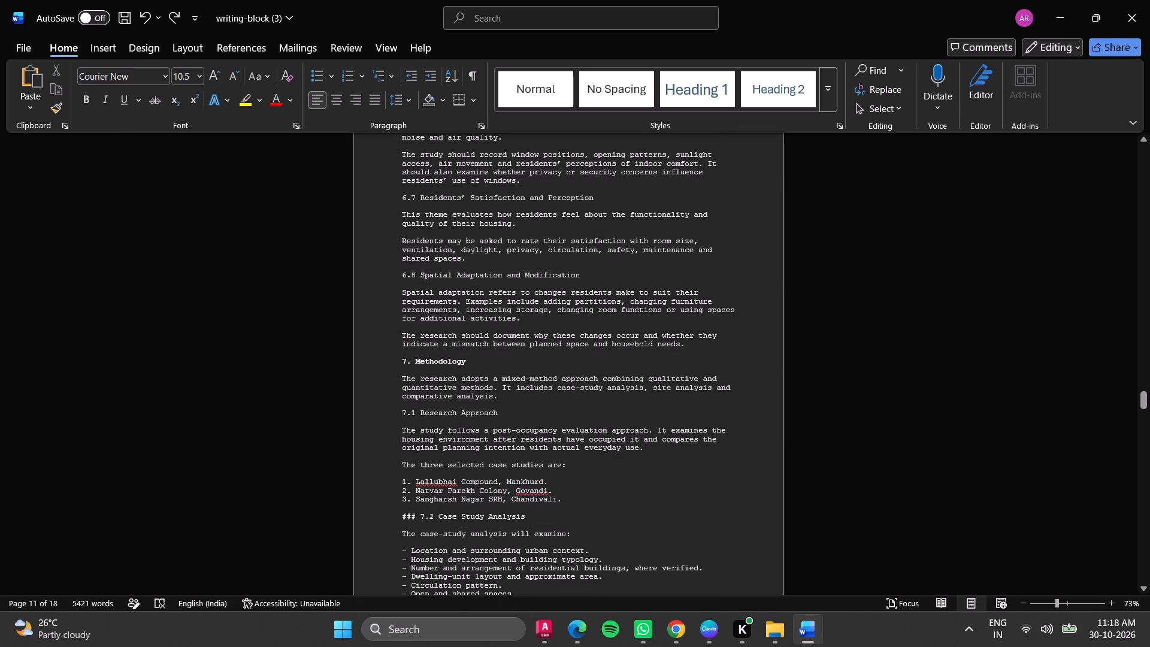
pyautogui.click(418, 515)
pyautogui.press('BackSpace')
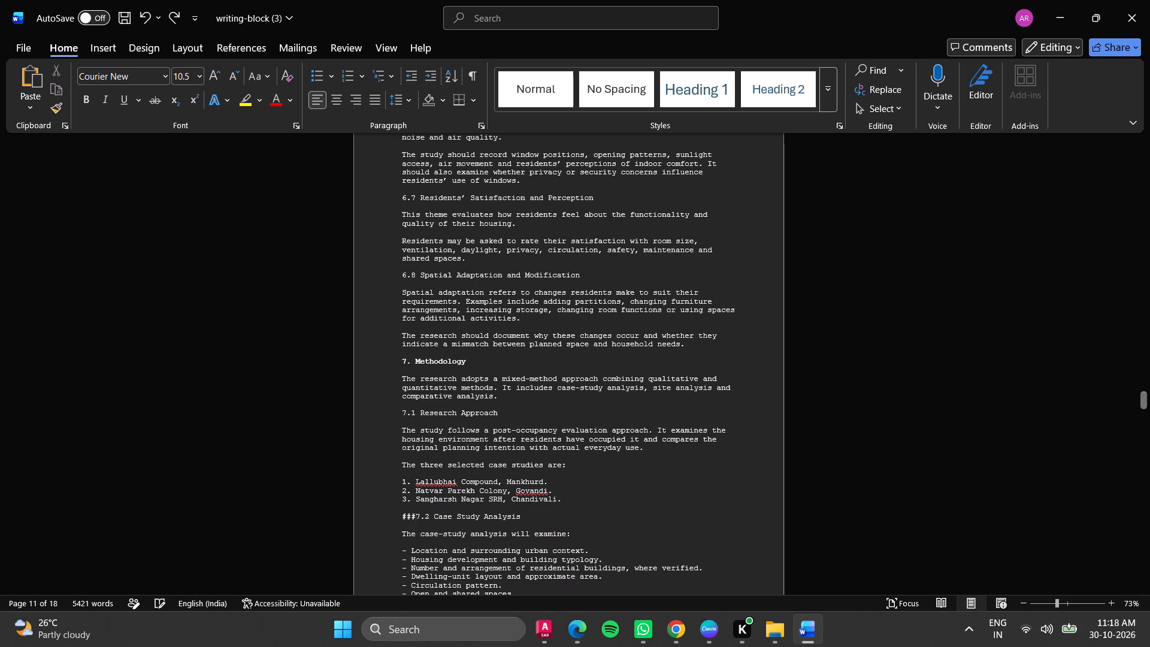
pyautogui.press('BackSpace')
pyautogui.press('BackSpace')
pyautogui.press('BackSpace')
# Remove the "###" mark and its space from the "7.3 Site Analysis" heading.
pyautogui.scroll(-13, 426, 535)
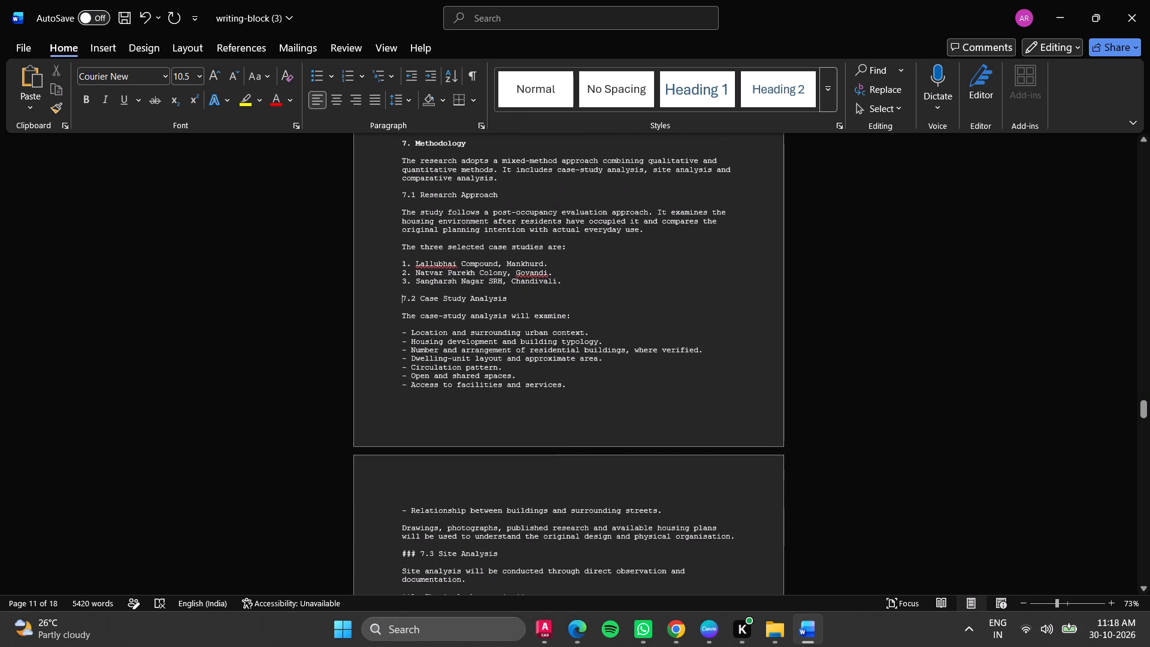
pyautogui.click(419, 552)
pyautogui.press('BackSpace')
pyautogui.press('BackSpace')
pyautogui.press('BackSpace')
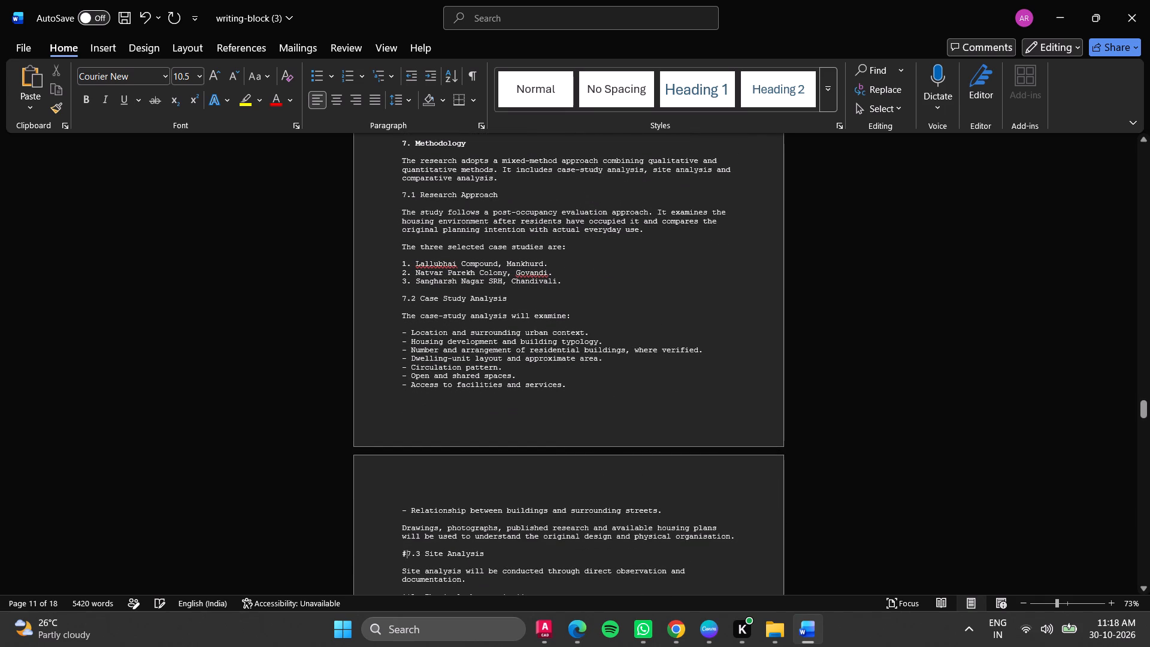
pyautogui.press('BackSpace')
# Remove the leading "**" from the "A. Physical observation" and "B. Behavioural mapping" subheadings in section 7.3.
pyautogui.scroll(-11, 437, 557)
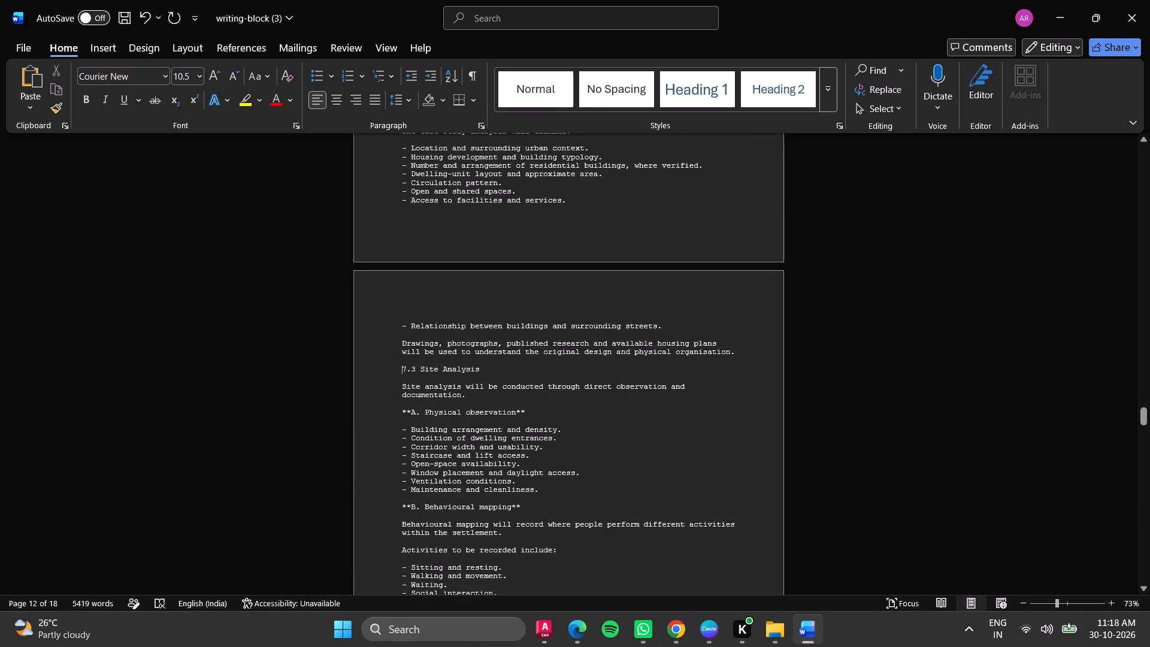
pyautogui.click(410, 413)
pyautogui.press('BackSpace')
pyautogui.press('BackSpace')
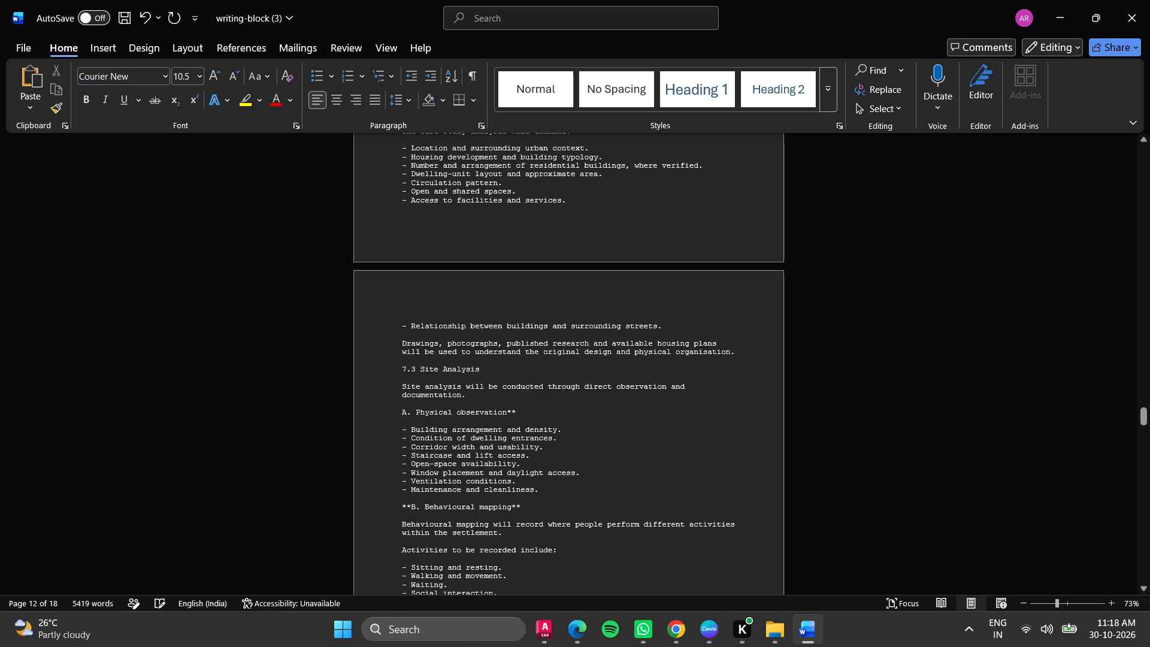
pyautogui.click(411, 505)
pyautogui.press('BackSpace')
pyautogui.press('BackSpace')
# Remove the leading "**" from the "C. Resident interviews" and "D. Questionnaire survey" subheadings in section 7.3.
pyautogui.scroll(-10, 466, 502)
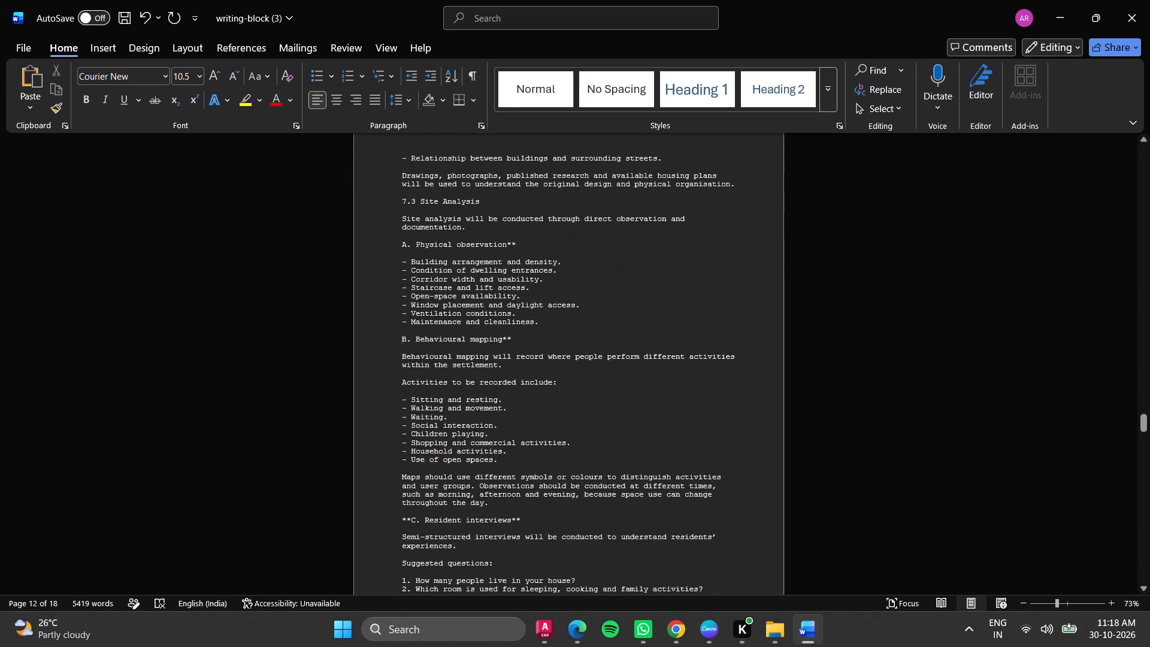
pyautogui.click(411, 519)
pyautogui.press('BackSpace')
pyautogui.press('BackSpace')
pyautogui.scroll(-18, 443, 530)
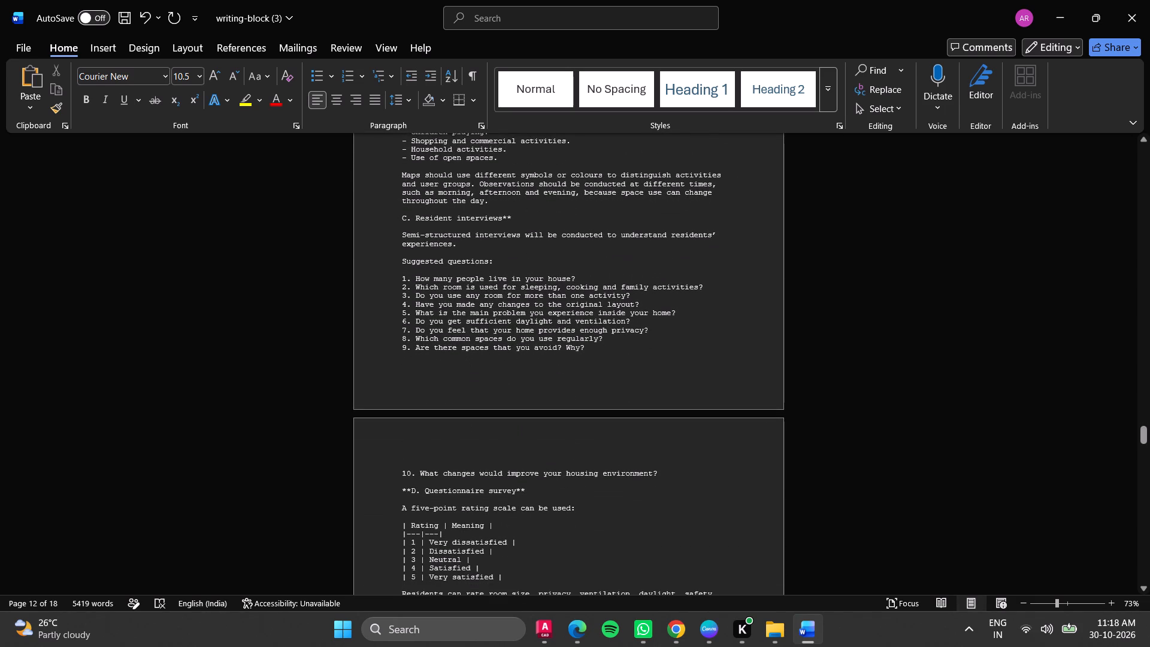
pyautogui.click(412, 491)
pyautogui.press('BackSpace')
pyautogui.press('BackSpace')
# Switch to the ChatGPT document in Chrome and copy the Rating and Meaning table under "D. Questionnaire survey".
pyautogui.scroll(-5, 450, 495)
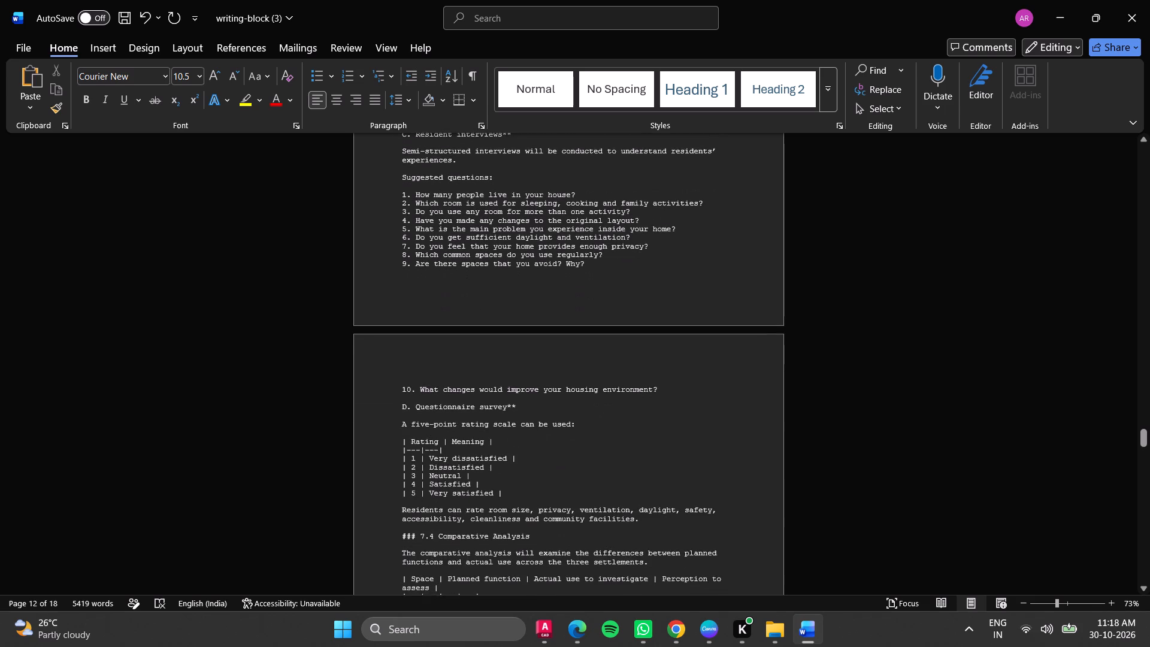
pyautogui.scroll(-4, 428, 495)
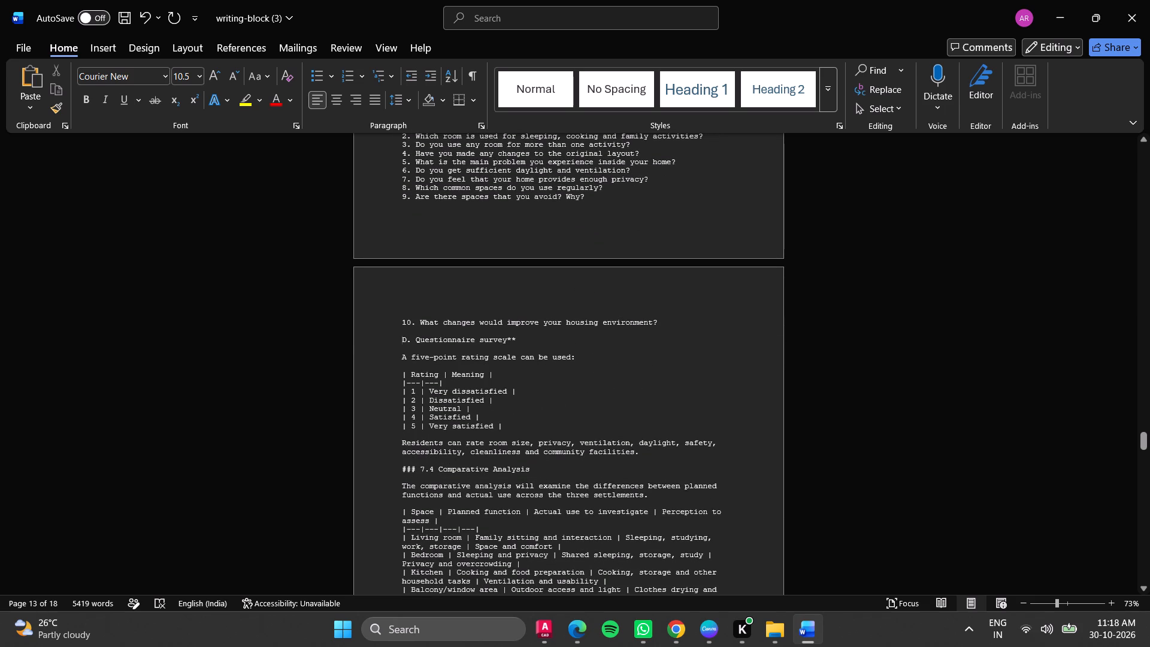
pyautogui.scroll(3, 544, 396)
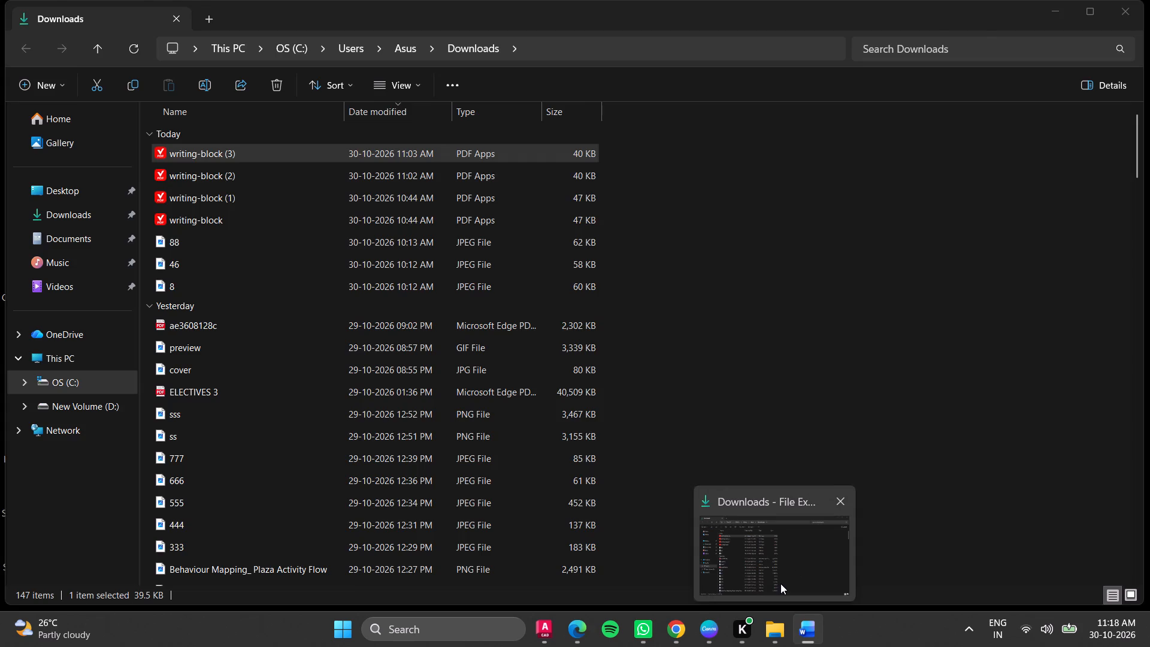
pyautogui.click(707, 553)
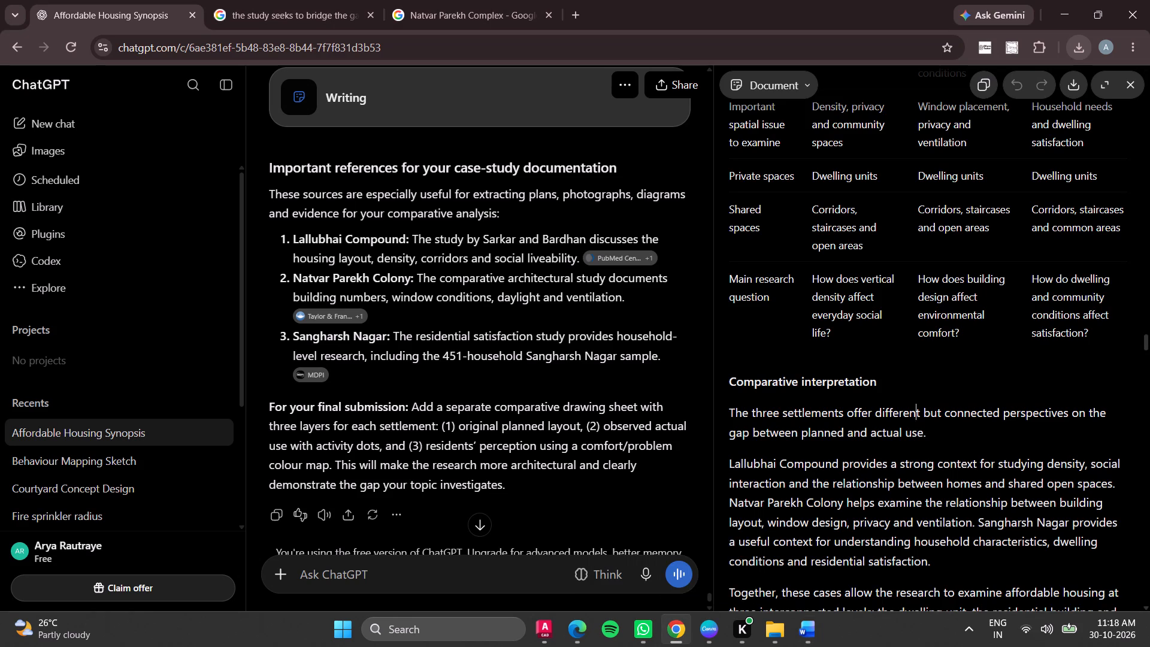
pyautogui.scroll(-13, 797, 486)
pyautogui.scroll(-16, 797, 486)
pyautogui.scroll(1, 797, 486)
pyautogui.scroll(-19, 797, 486)
pyautogui.scroll(-11, 799, 477)
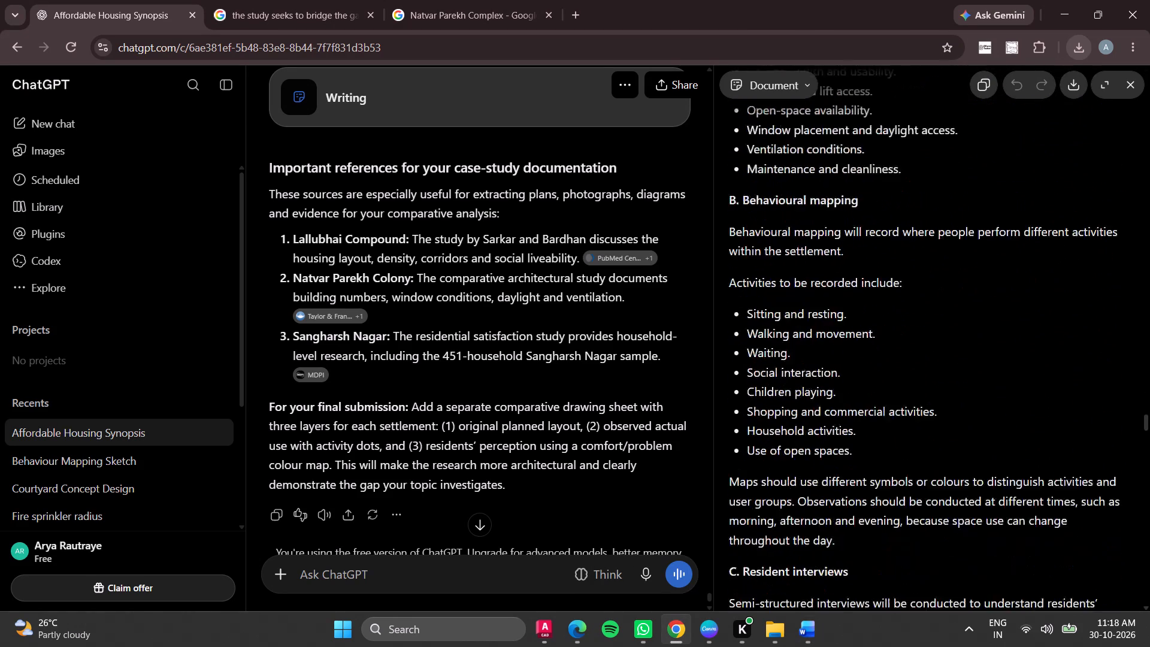
pyautogui.scroll(-11, 799, 477)
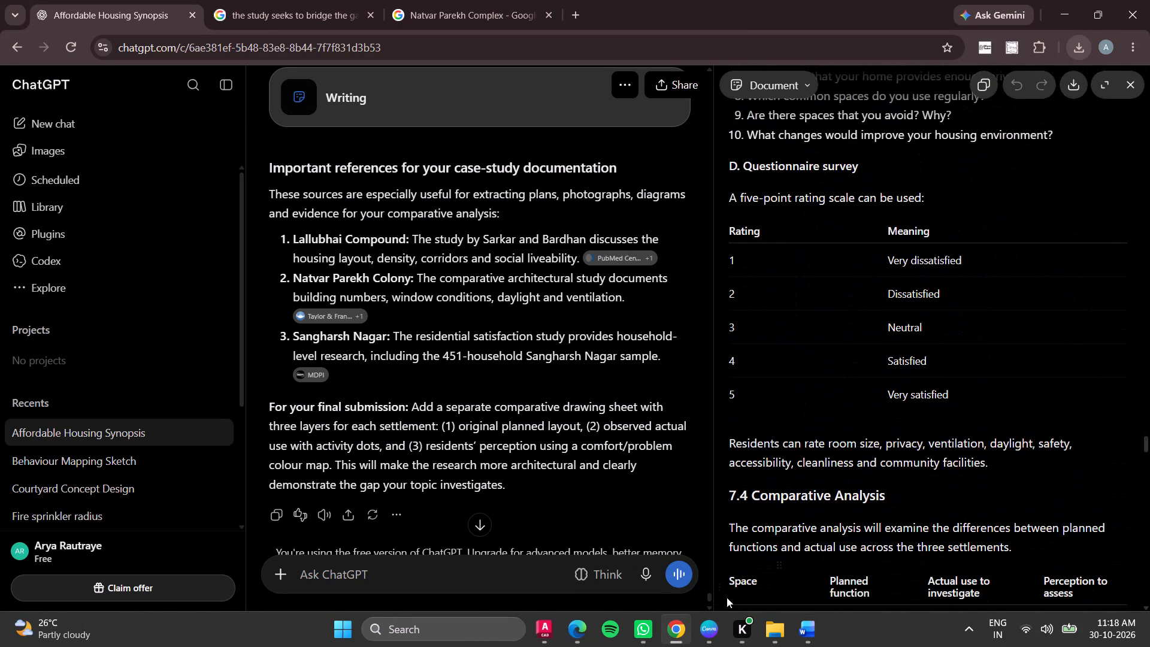
pyautogui.click(800, 546)
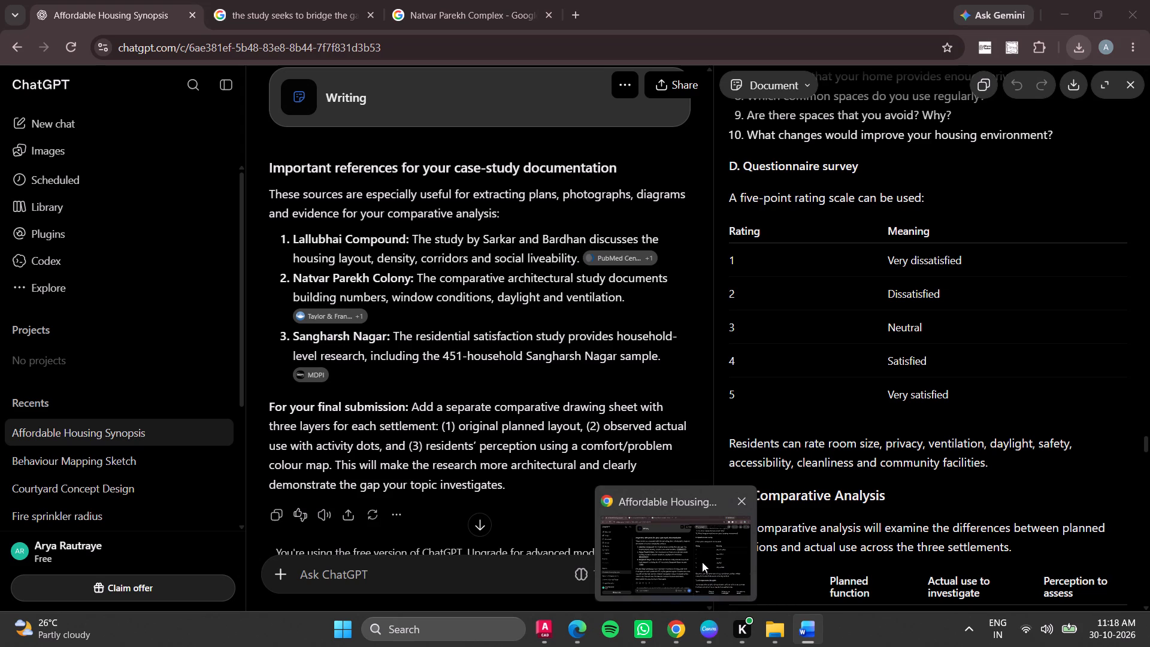
pyautogui.click(702, 562)
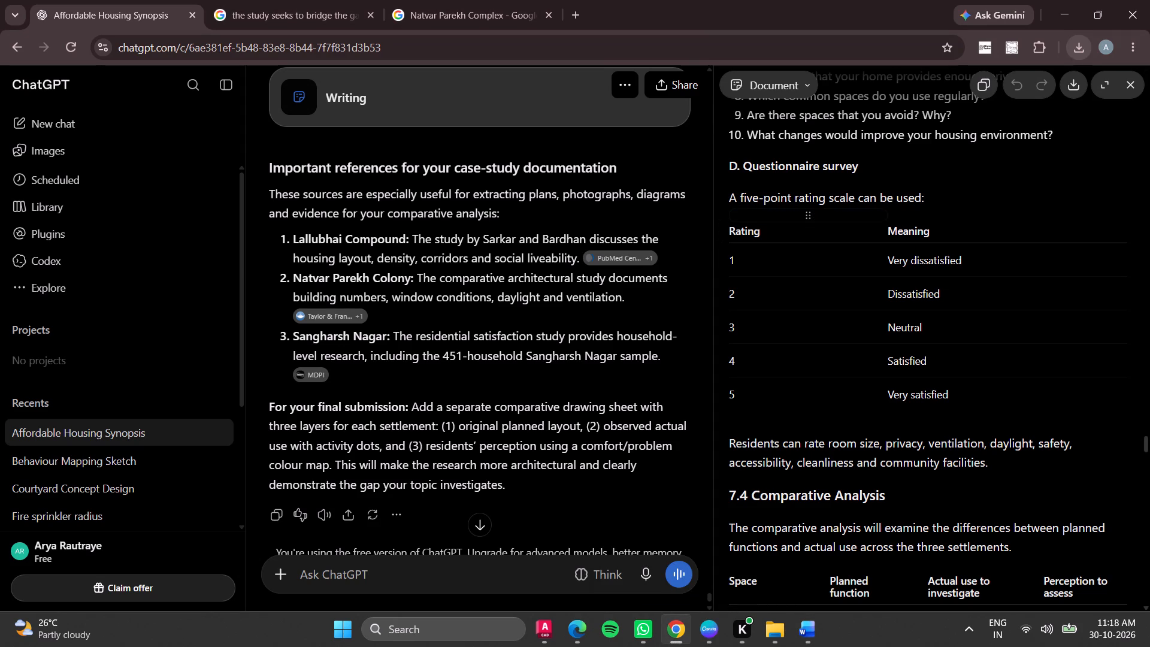
pyautogui.moveTo(731, 232); pyautogui.dragTo(929, 394)
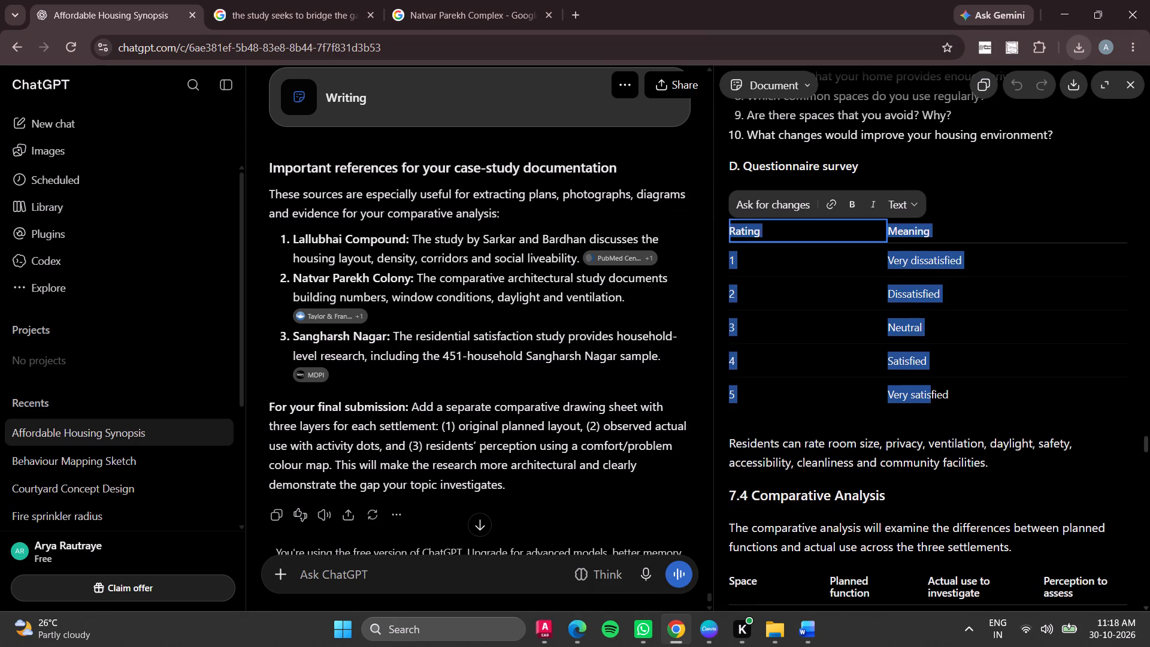
pyautogui.moveTo(929, 394); pyautogui.dragTo(954, 395)
pyautogui.rightClick(936, 394)
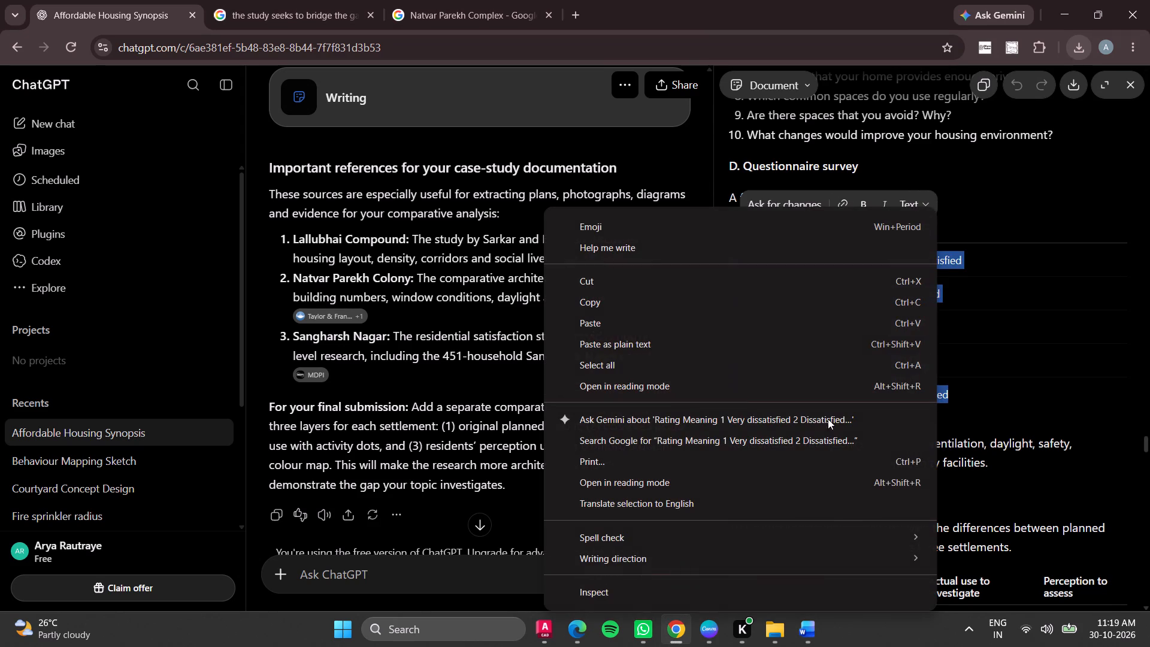
pyautogui.click(661, 306)
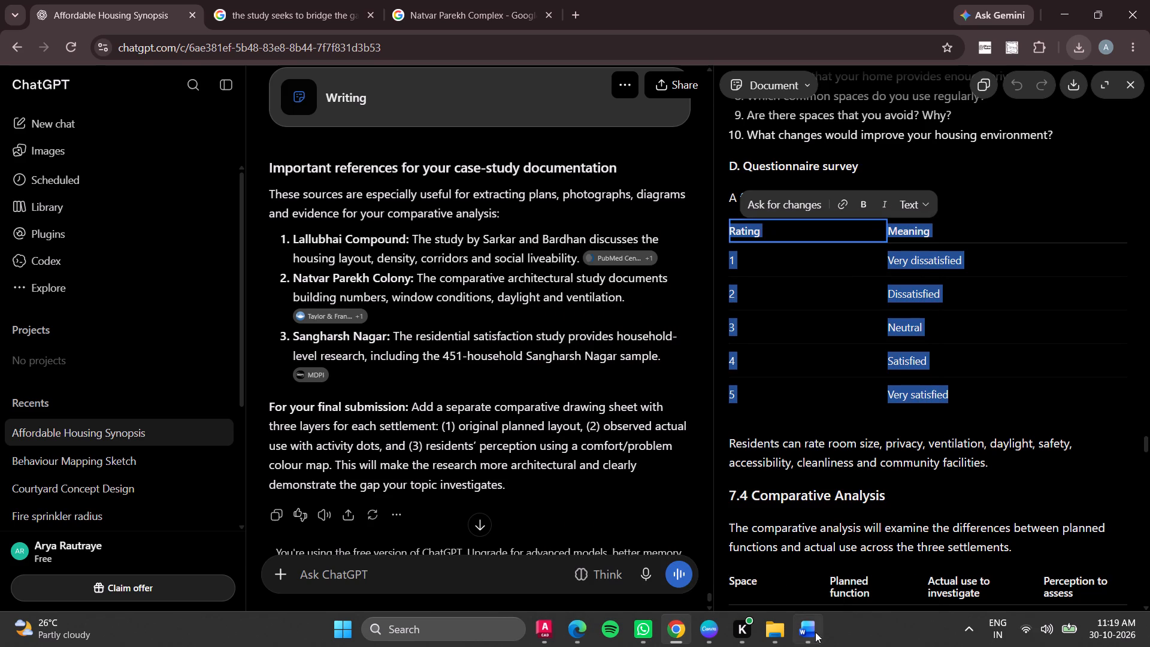
# Switch to Word and replace the raw Markdown rating table in the Questionnaire survey section with the copied formatted table.
pyautogui.click(810, 630)
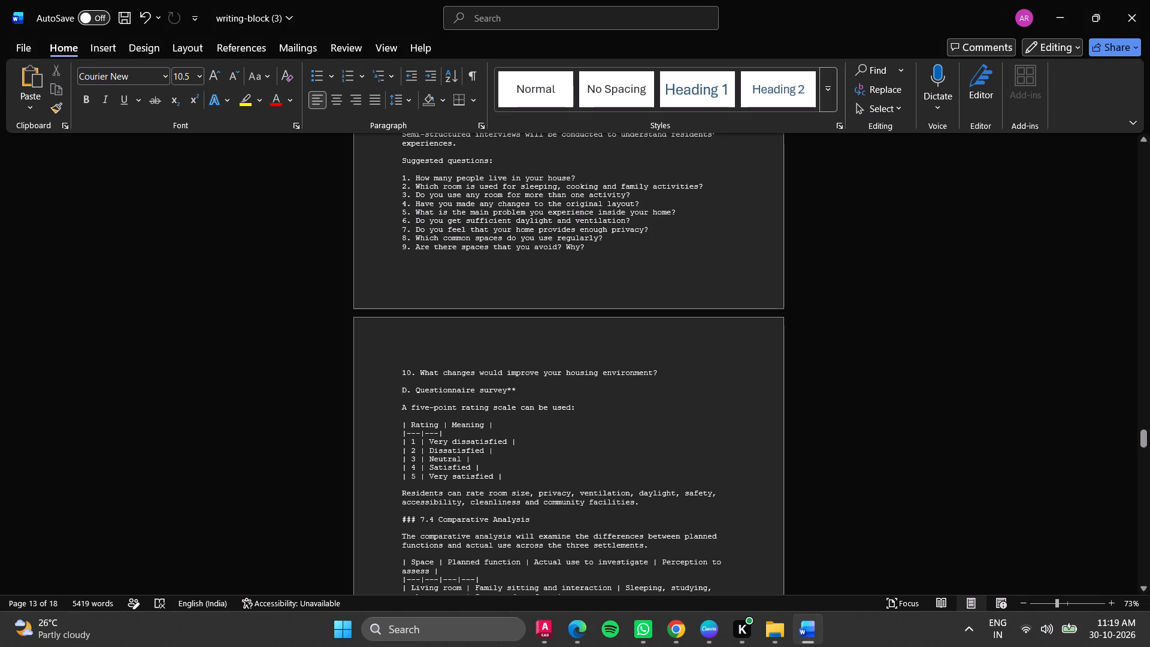
pyautogui.moveTo(402, 423); pyautogui.dragTo(503, 475)
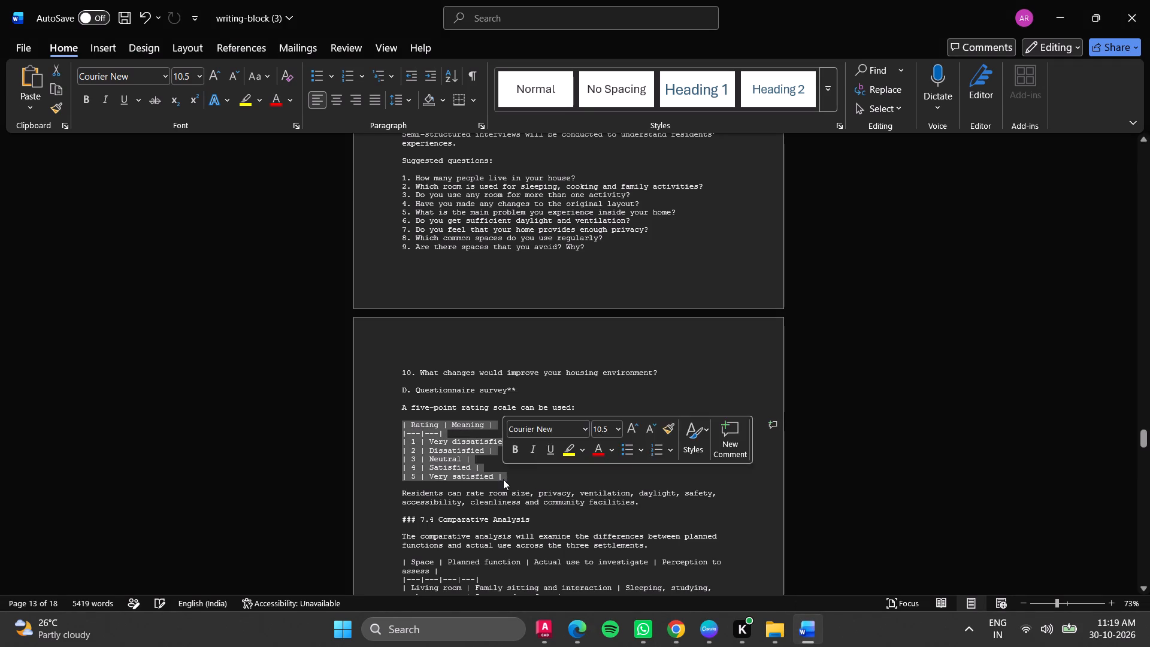
pyautogui.press('BackSpace')
pyautogui.rightClick(420, 422)
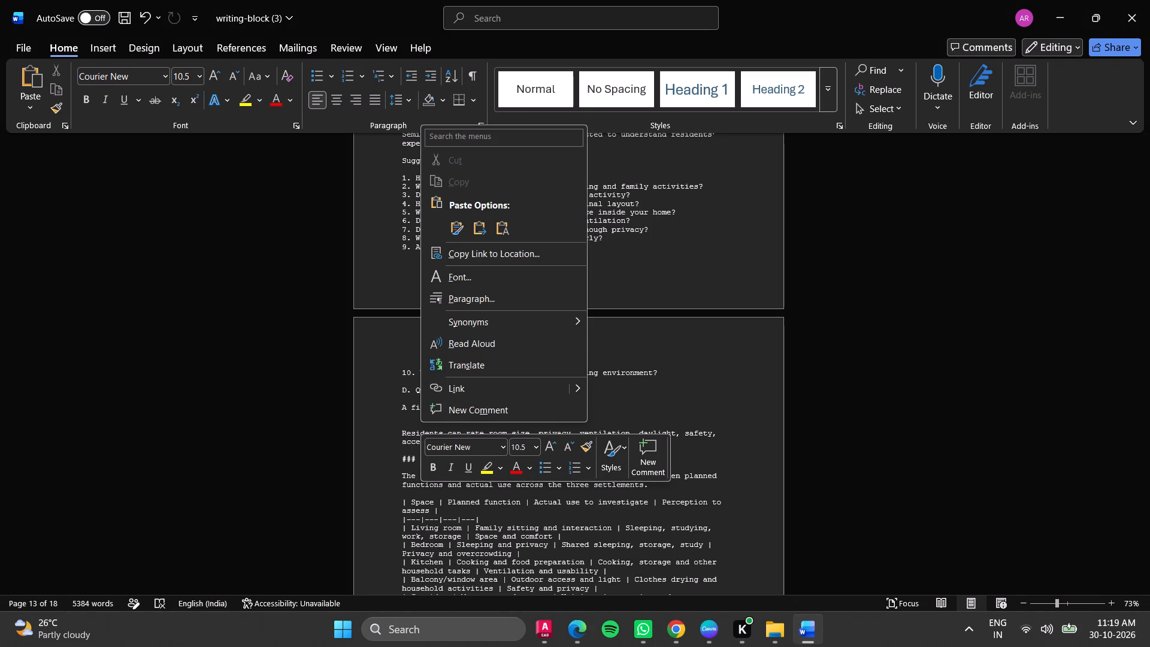
pyautogui.hotkey('ctrl', 'v')
pyautogui.click(654, 404)
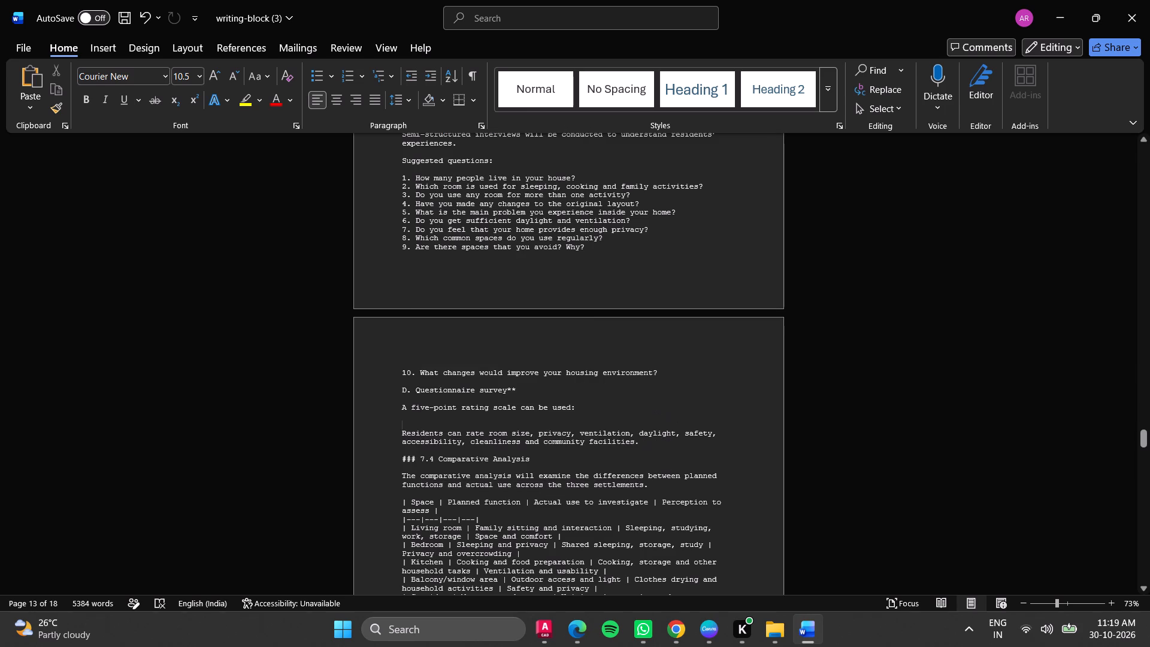
pyautogui.click(405, 416)
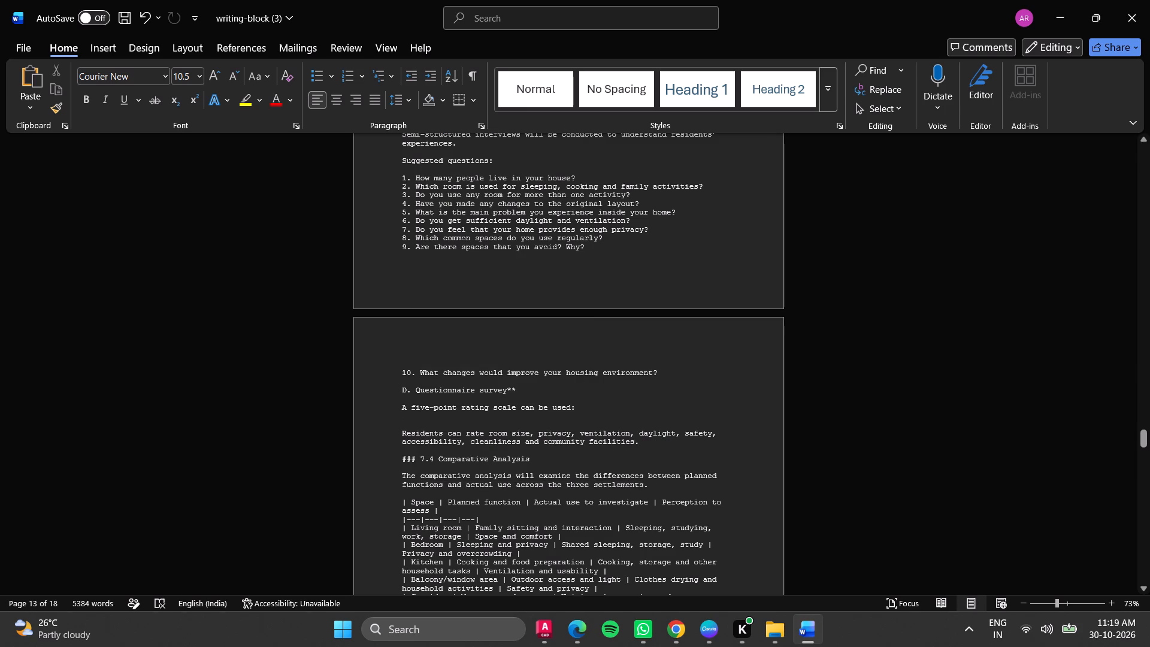
pyautogui.click(412, 422)
pyautogui.hotkey('ctrl', 'v')
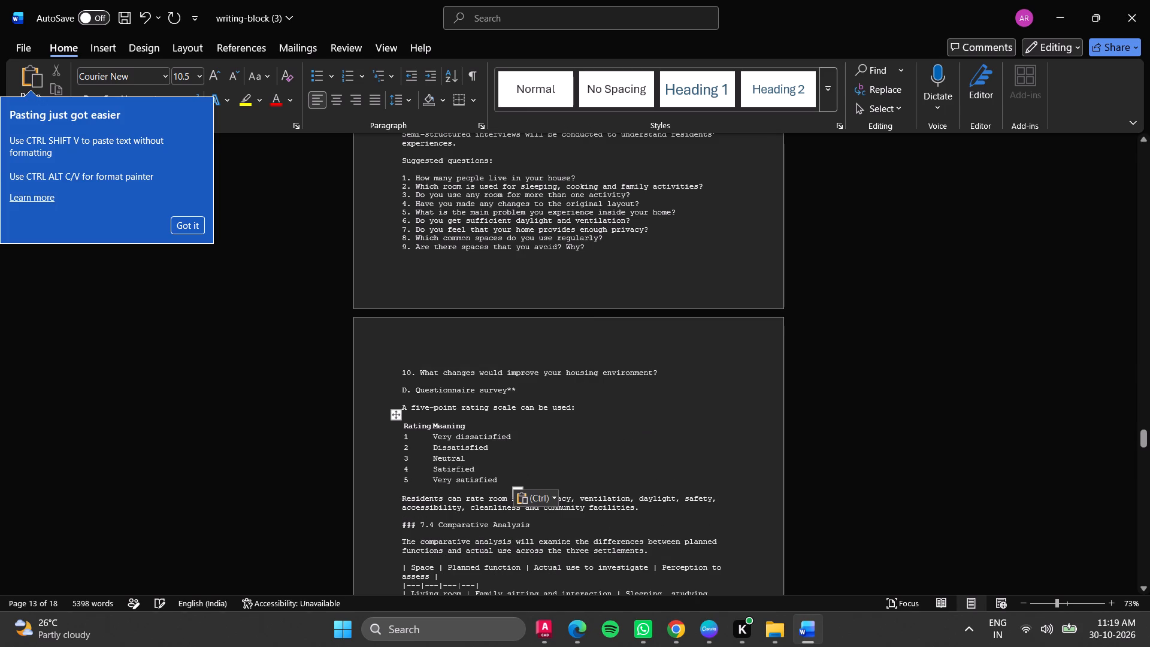
# Insert narrow blank columns between the Rating and Meaning columns to space them apart.
pyautogui.click(431, 422)
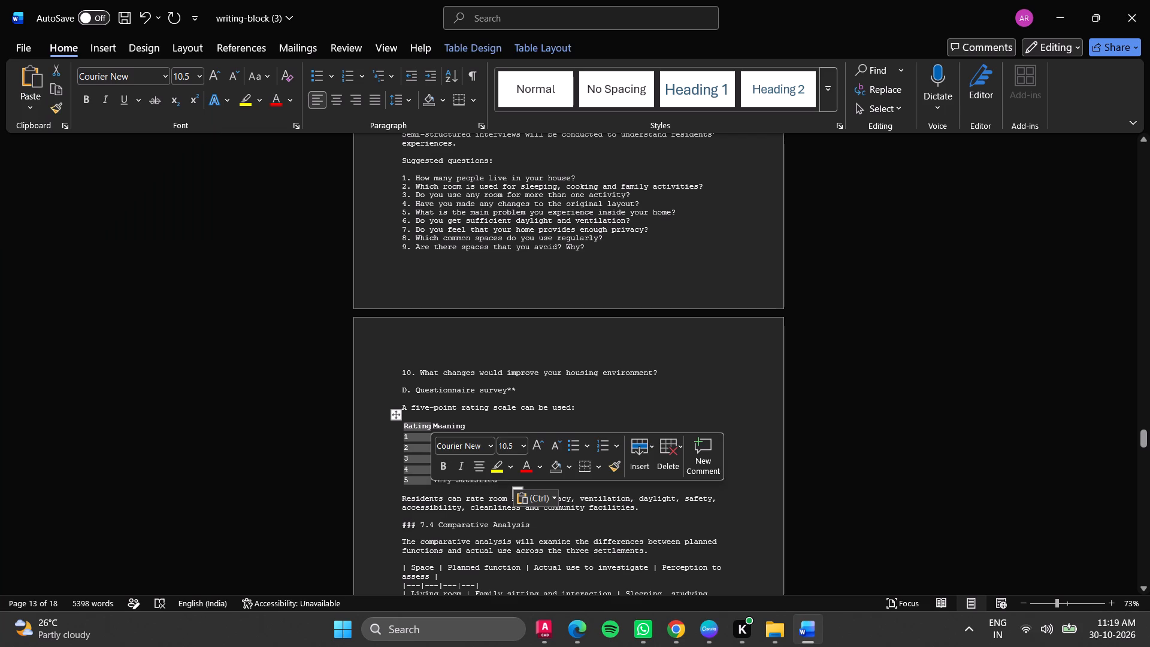
pyautogui.click(431, 418)
pyautogui.click(340, 479)
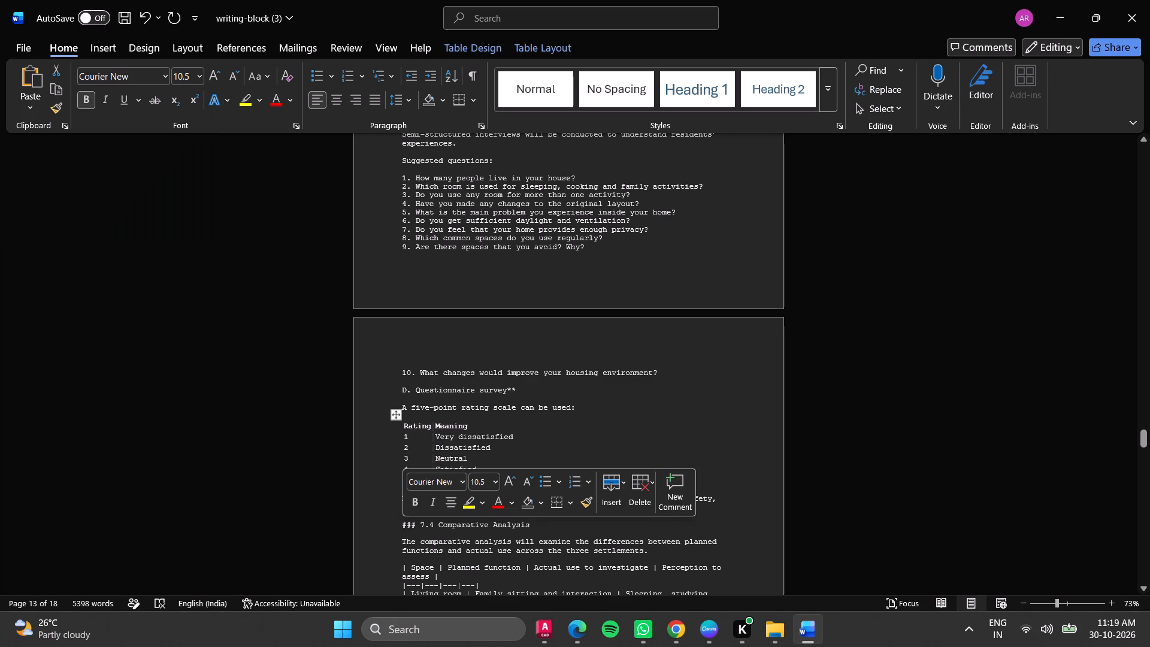
pyautogui.click(434, 421)
pyautogui.click(432, 418)
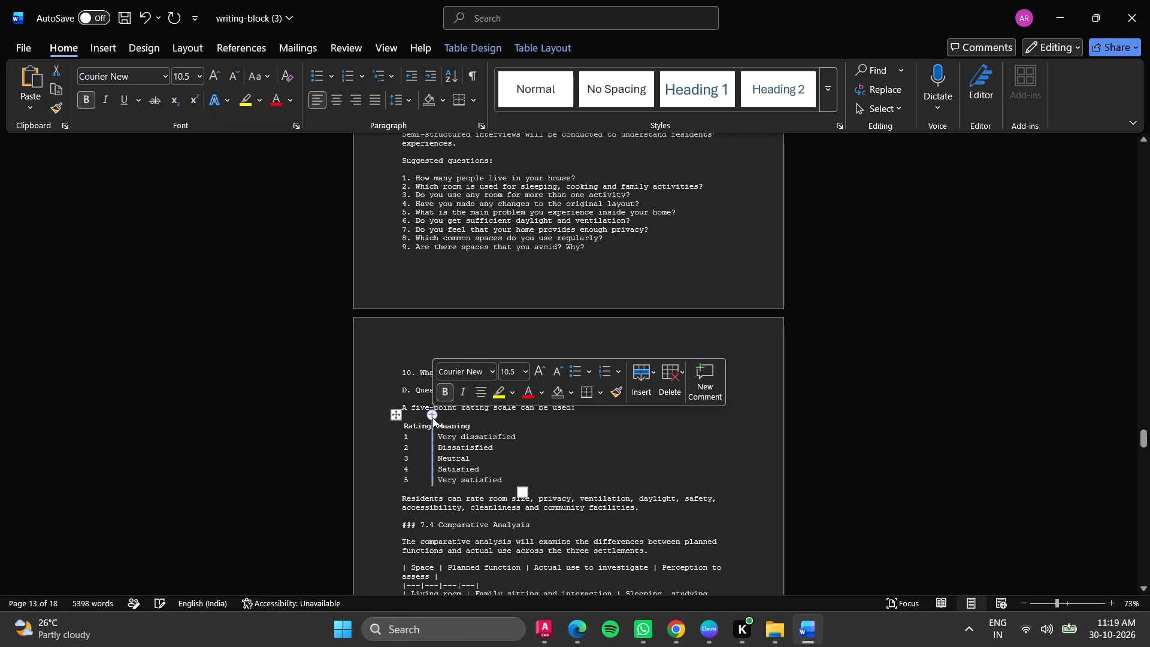
pyautogui.click(432, 414)
pyautogui.click(338, 465)
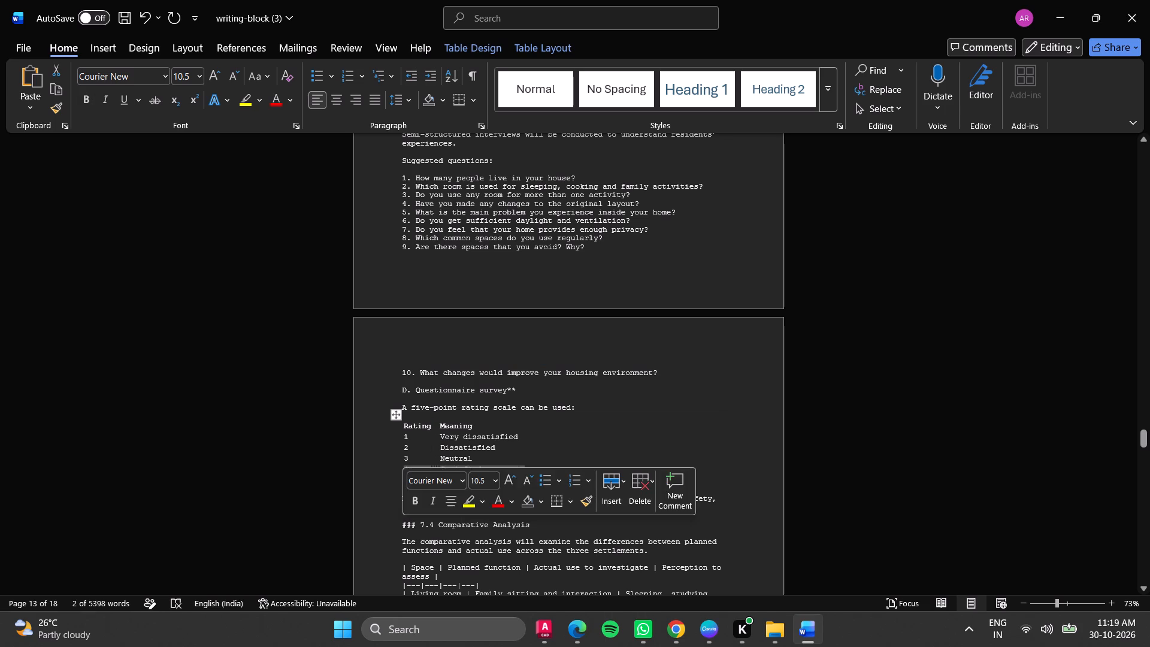
pyautogui.press('Escape')
pyautogui.click(580, 462)
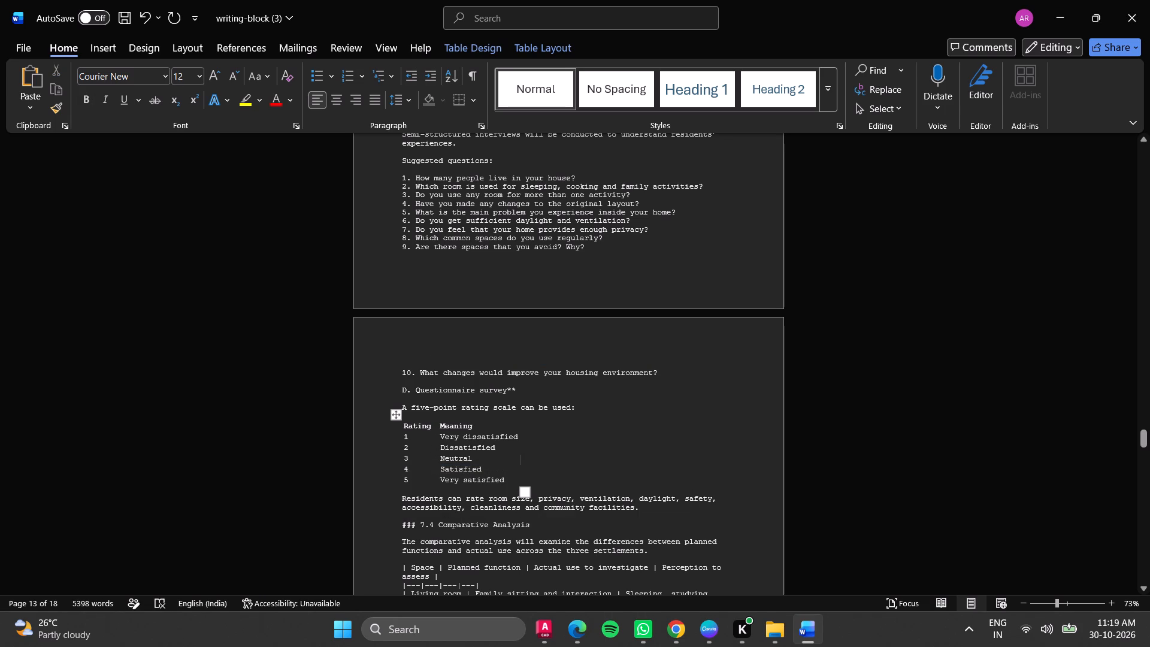
# Remove the "###" mark and its space from the "7.4 Comparative Analysis" heading.
pyautogui.scroll(-1, 315, 524)
pyautogui.scroll(-1, 281, 448)
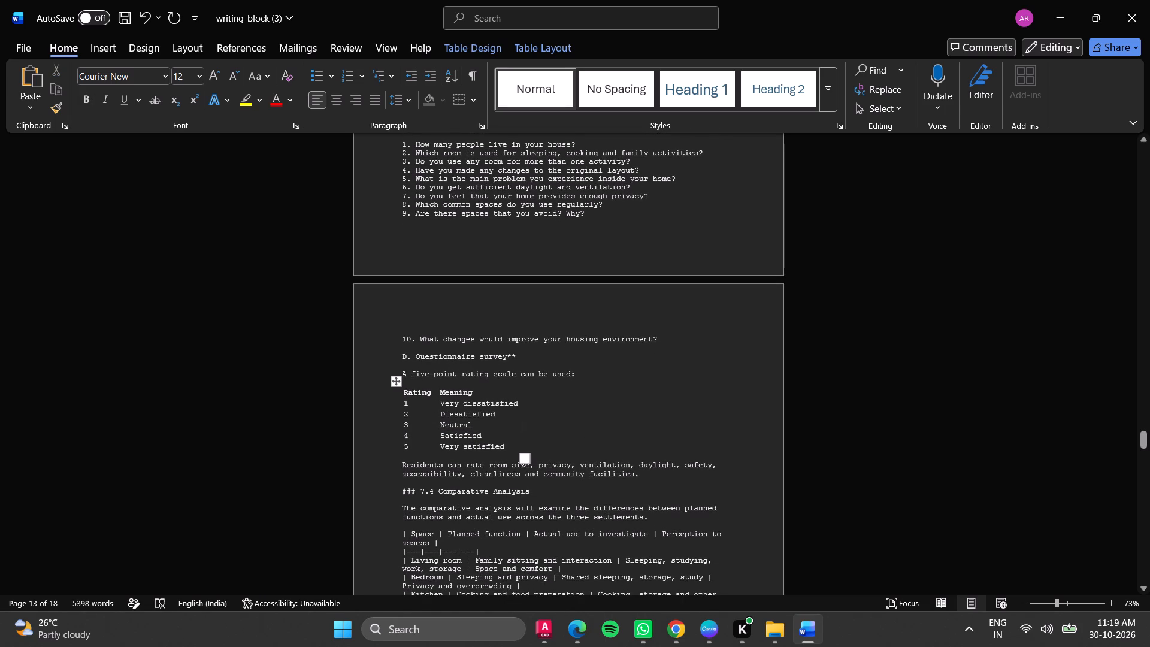
pyautogui.scroll(-4, 356, 439)
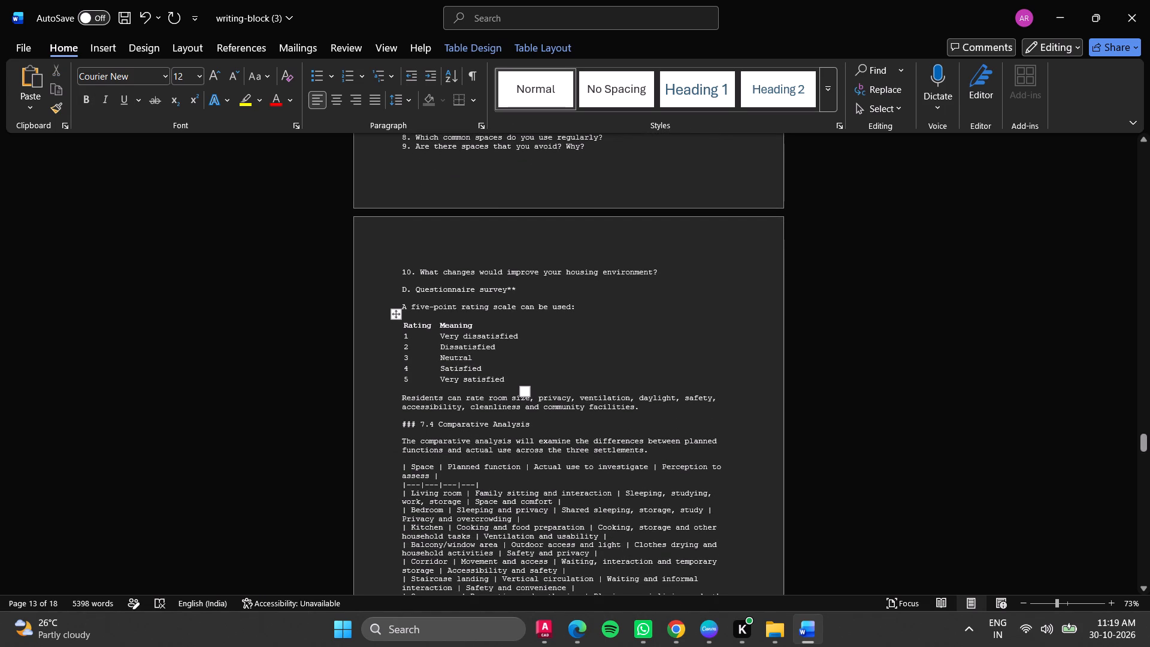
pyautogui.click(420, 427)
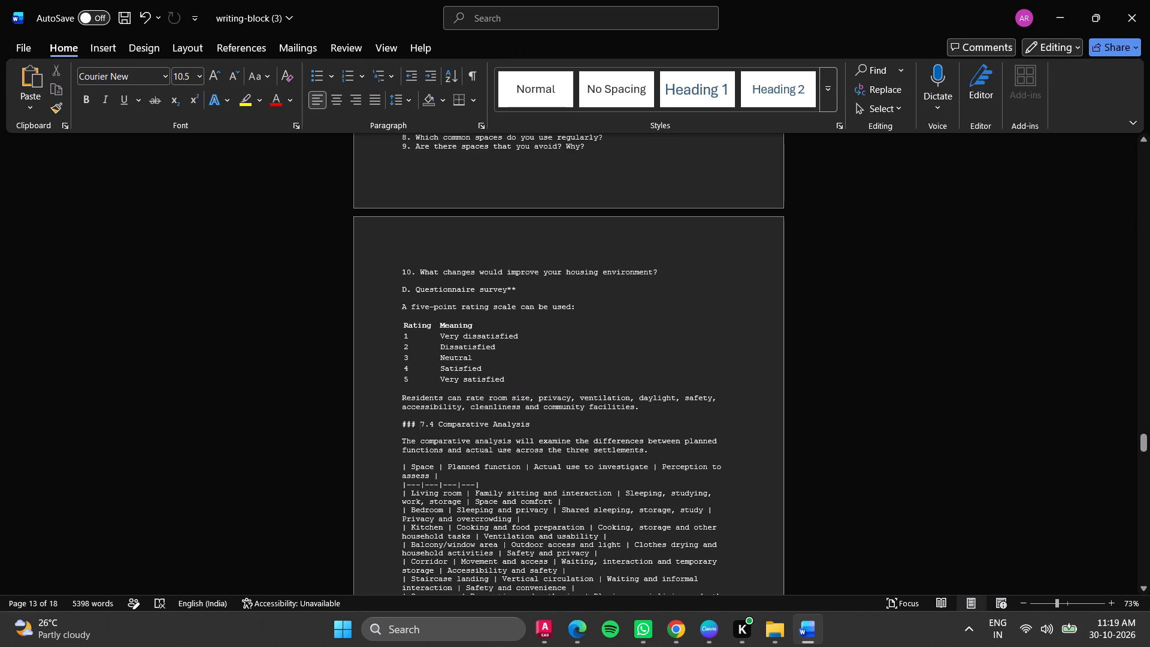
pyautogui.press('BackSpace')
pyautogui.press('BackSpace')
pyautogui.press('BackSpace')
pyautogui.press('BackSpace')
# Check the formatted comparative table in the ChatGPT document, and delete its raw Markdown version from section 7.4 in Word.
pyautogui.scroll(-8, 431, 450)
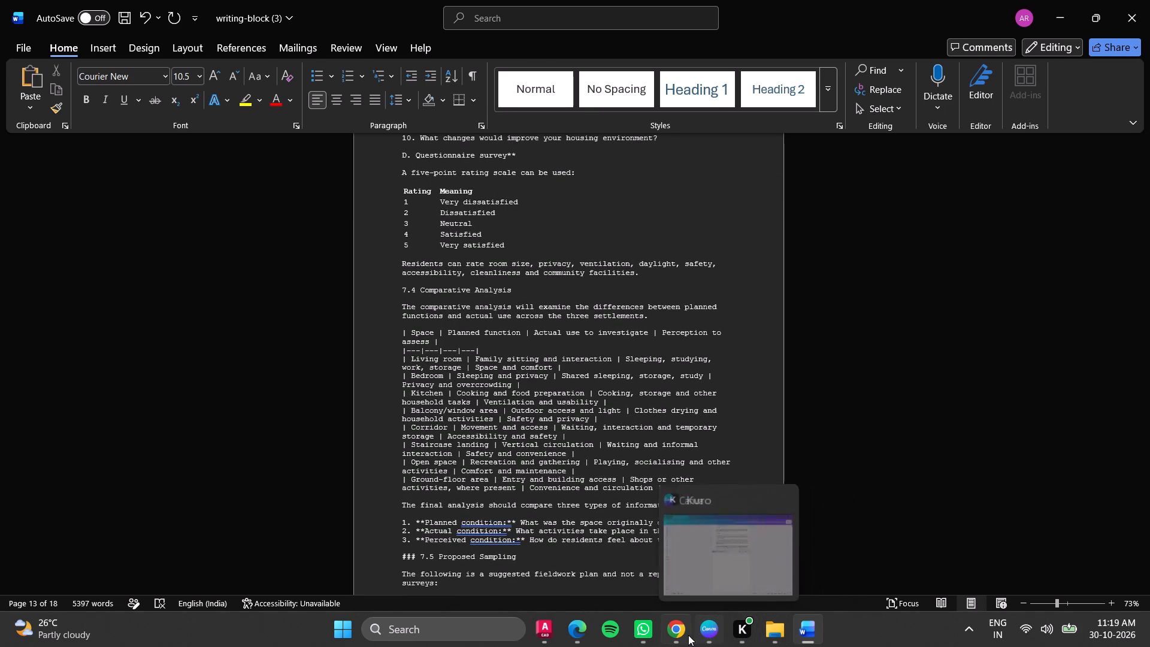
pyautogui.click(682, 634)
pyautogui.scroll(-10, 797, 505)
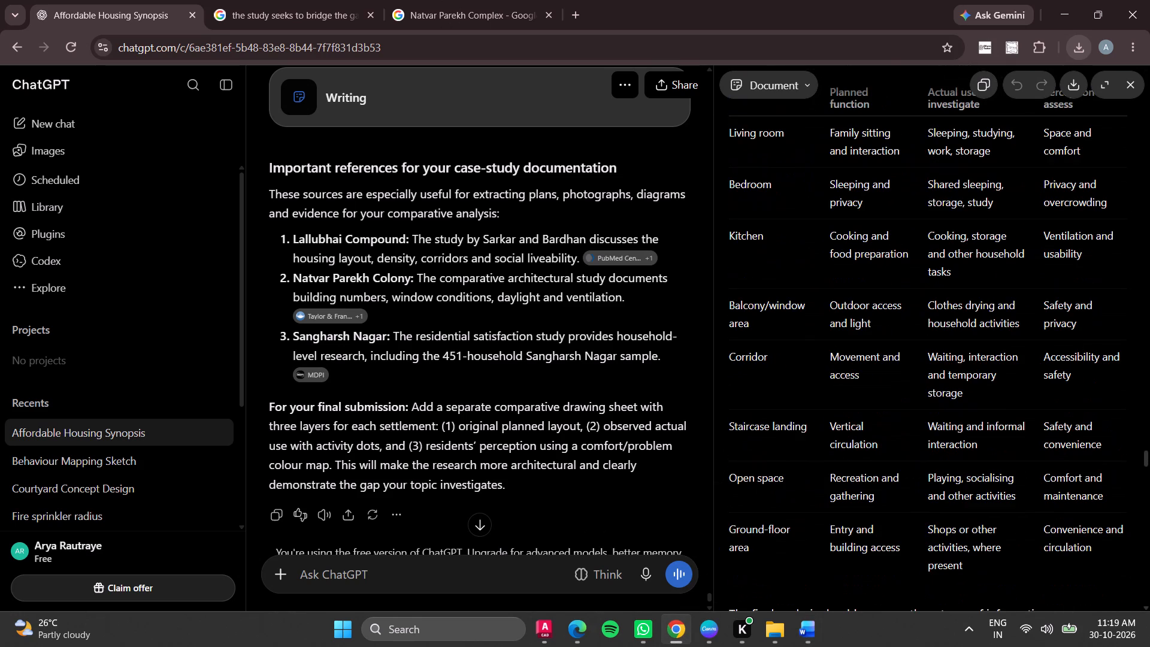
pyautogui.click(786, 548)
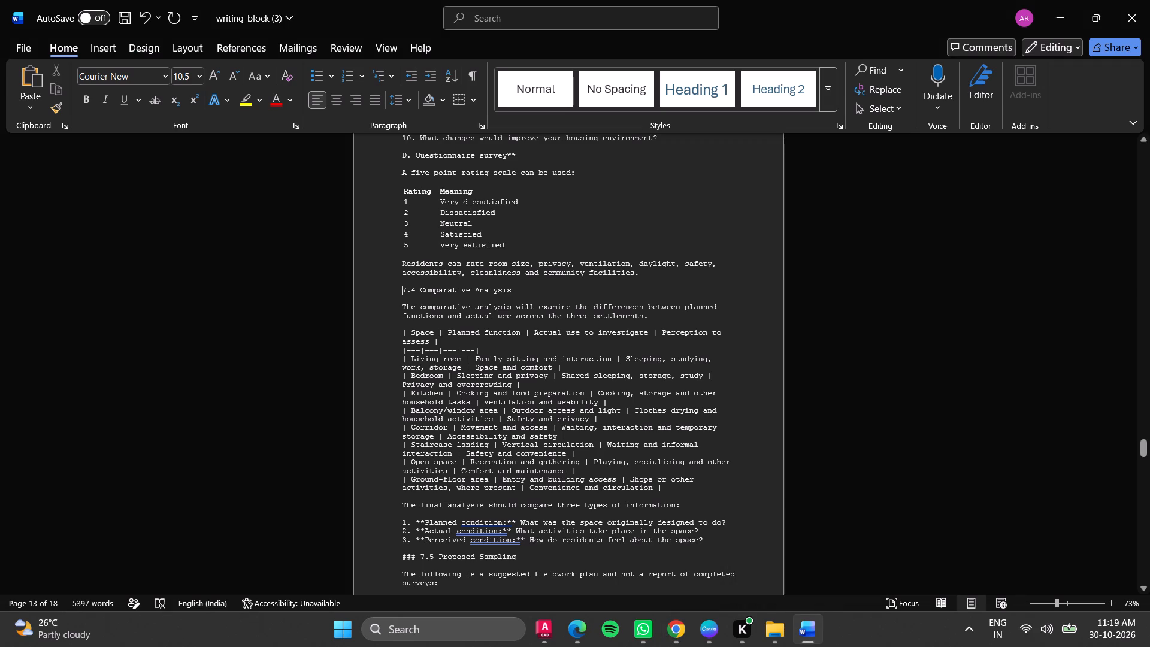
pyautogui.moveTo(399, 333); pyautogui.dragTo(645, 506)
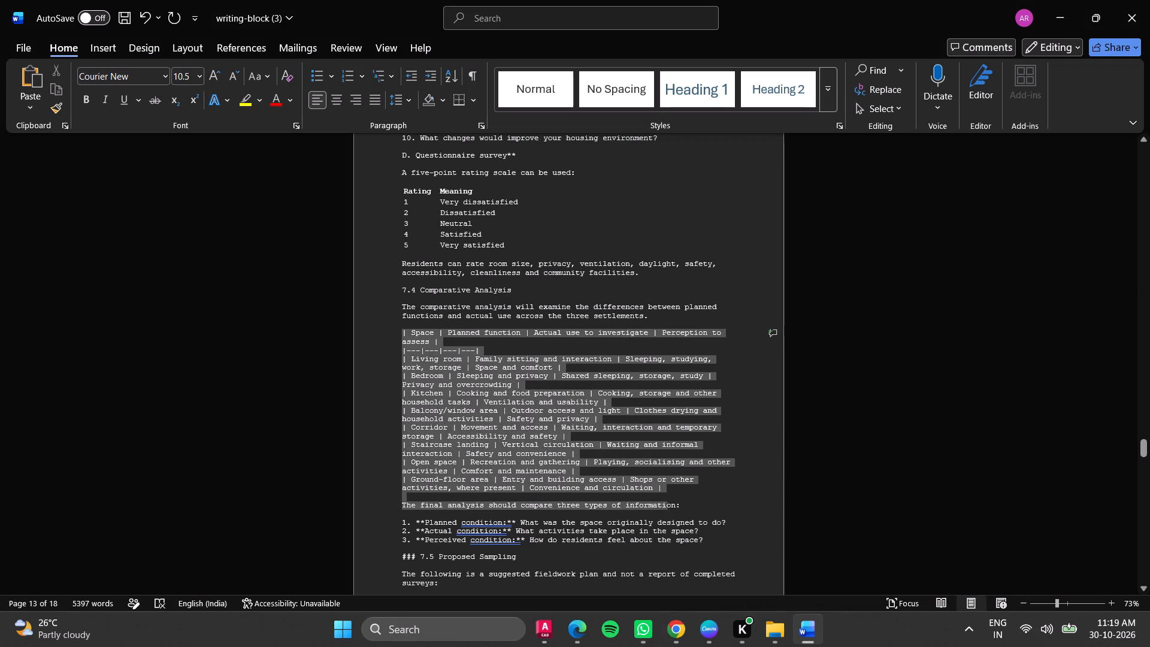
pyautogui.moveTo(645, 506); pyautogui.dragTo(689, 487)
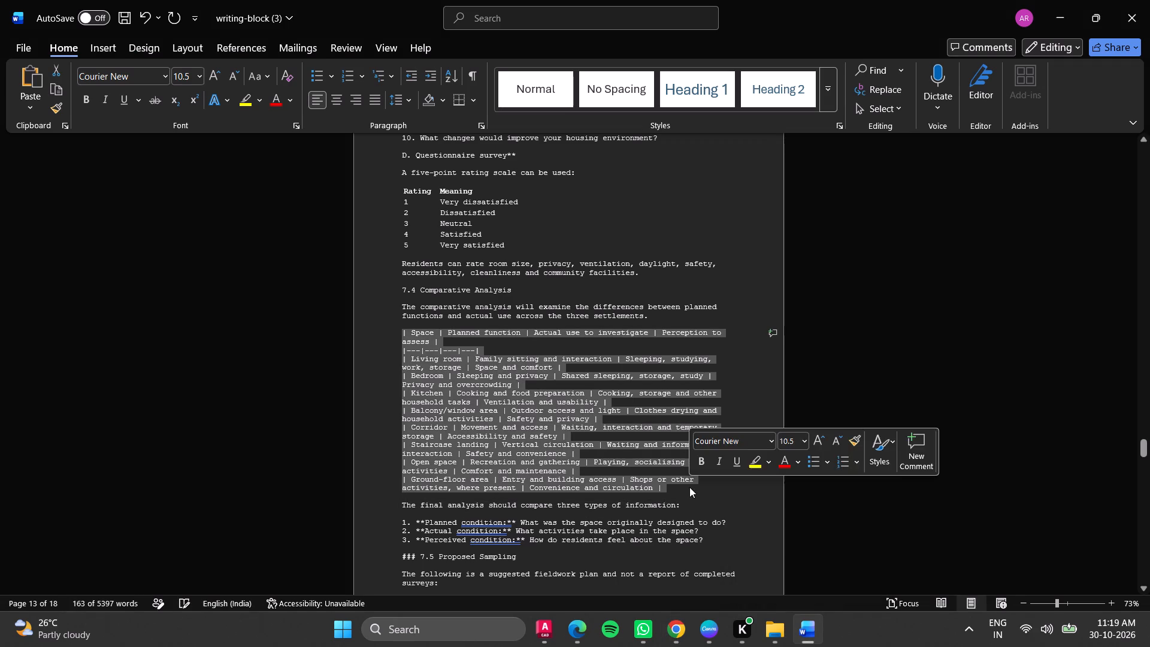
pyautogui.press('BackSpace')
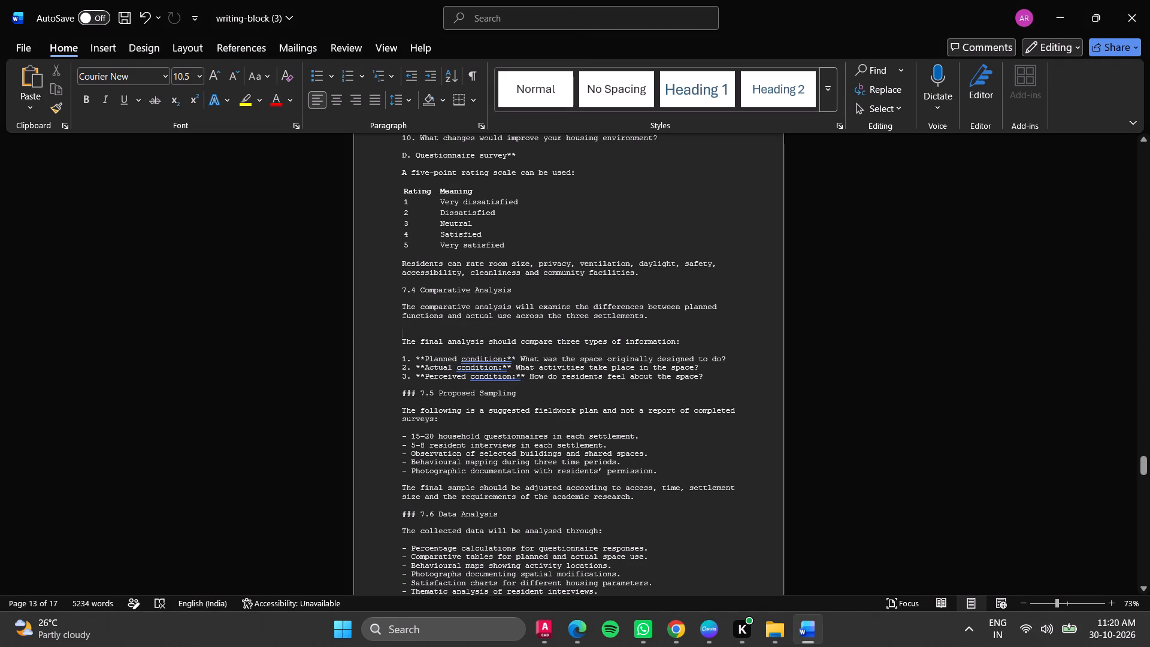
pyautogui.hotkey('ctrl', 'v')
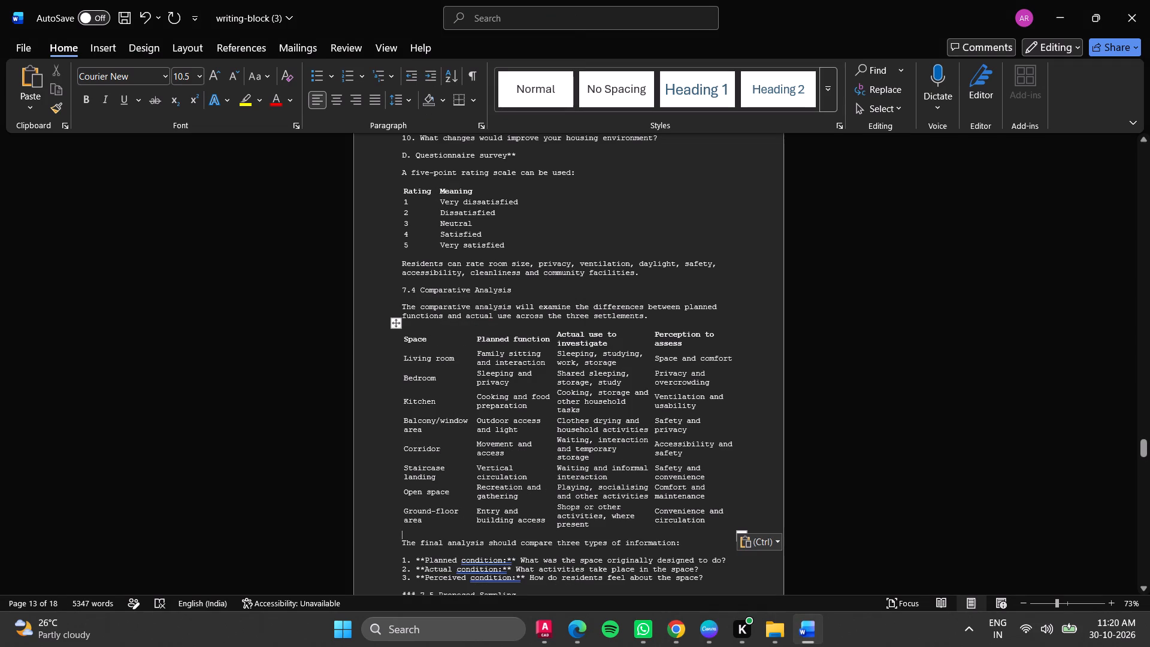
# Insert blank rows above the Ground-floor area and Open space rows and below the header, Living room and Bedroom rows.
pyautogui.click(395, 503)
pyautogui.click(395, 479)
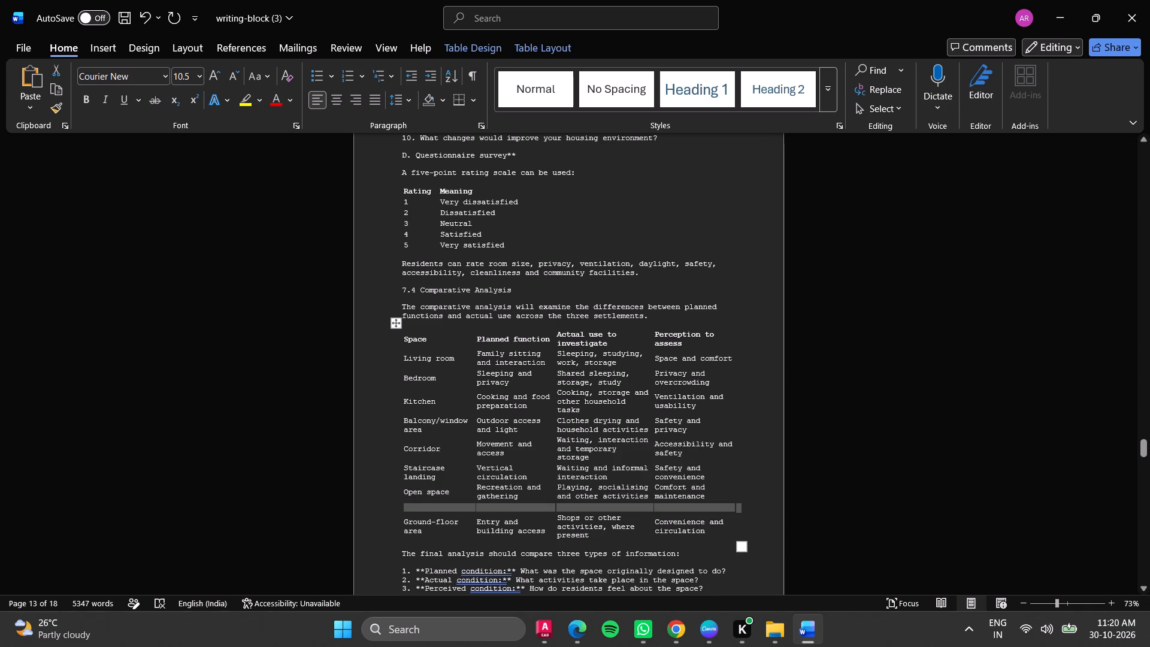
pyautogui.click(395, 482)
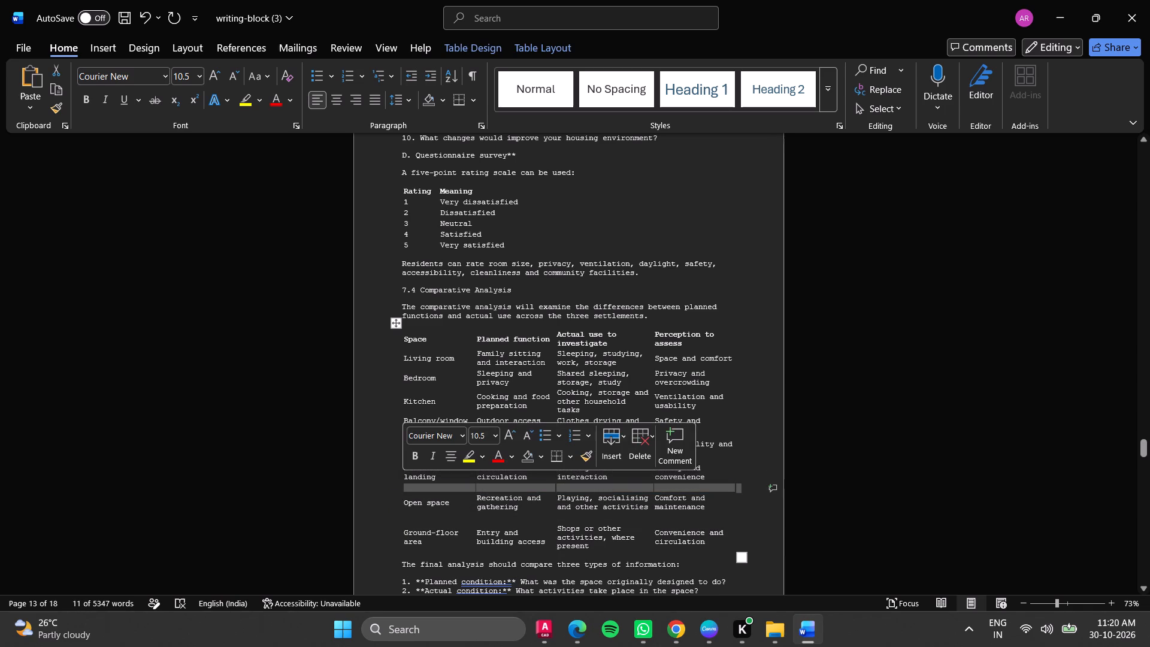
pyautogui.click(395, 349)
pyautogui.click(392, 345)
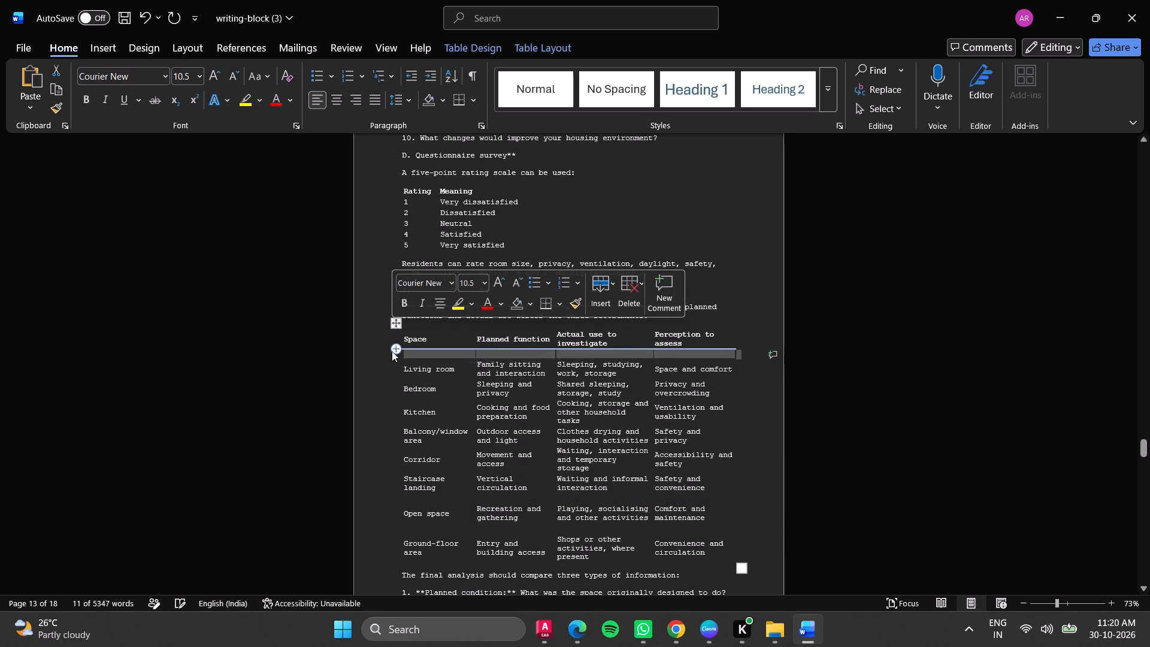
pyautogui.click(397, 382)
pyautogui.click(394, 377)
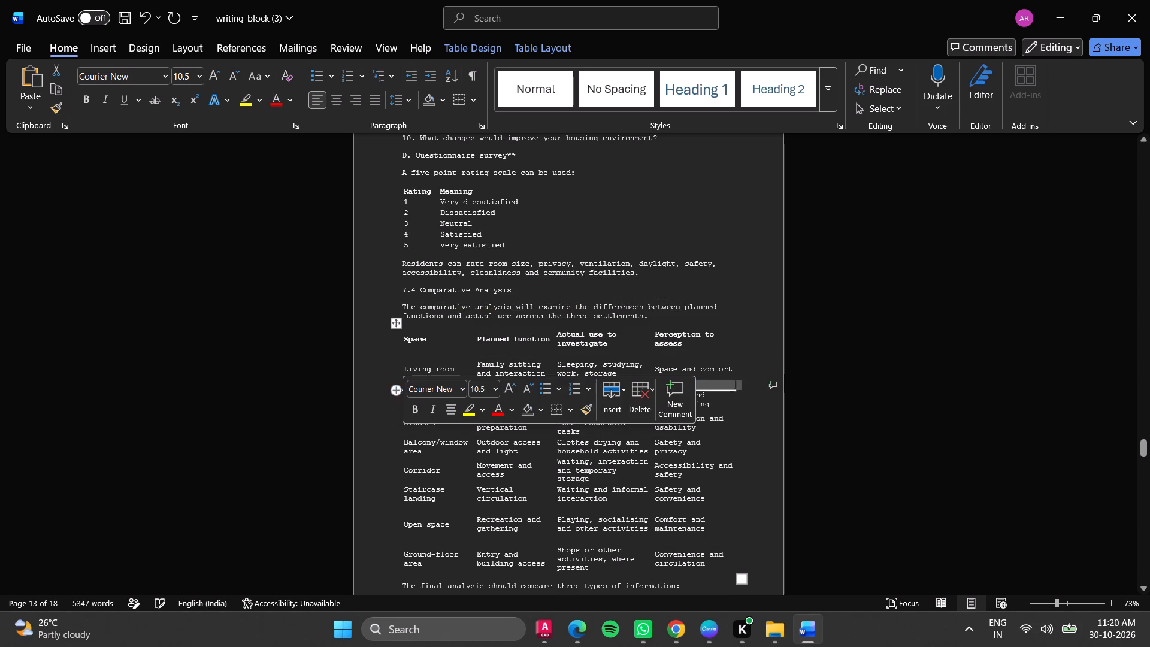
pyautogui.click(395, 409)
pyautogui.click(394, 408)
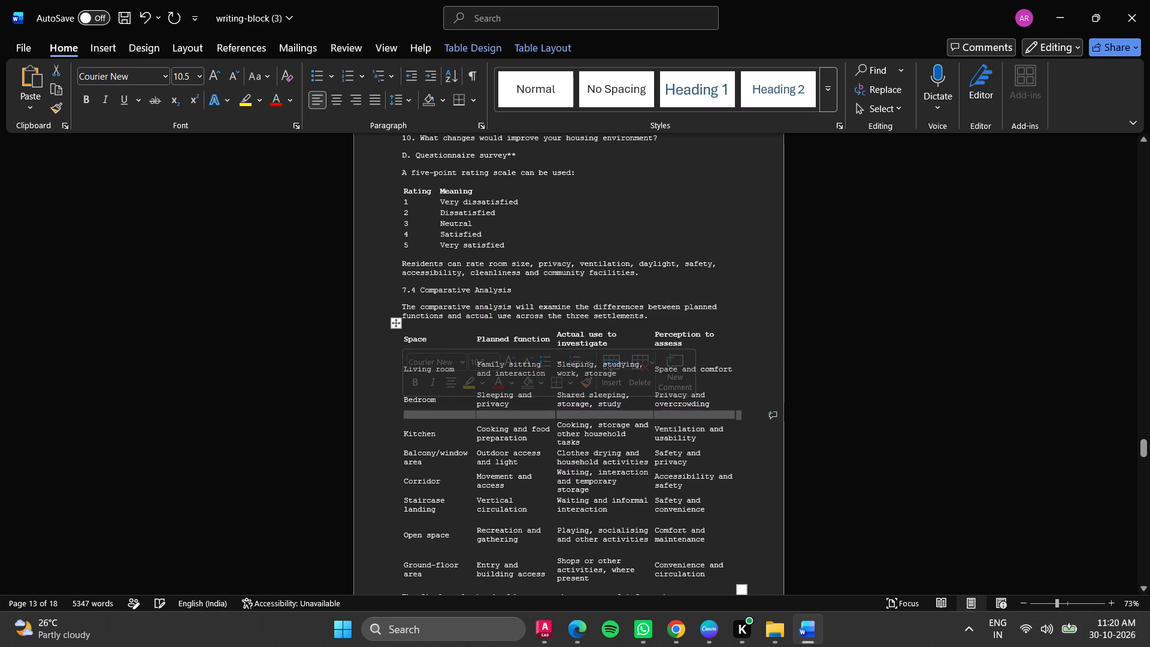
# Insert blank rows below the Kitchen, Balcony/window area and Corridor rows of the comparative table.
pyautogui.click(400, 445)
pyautogui.click(397, 441)
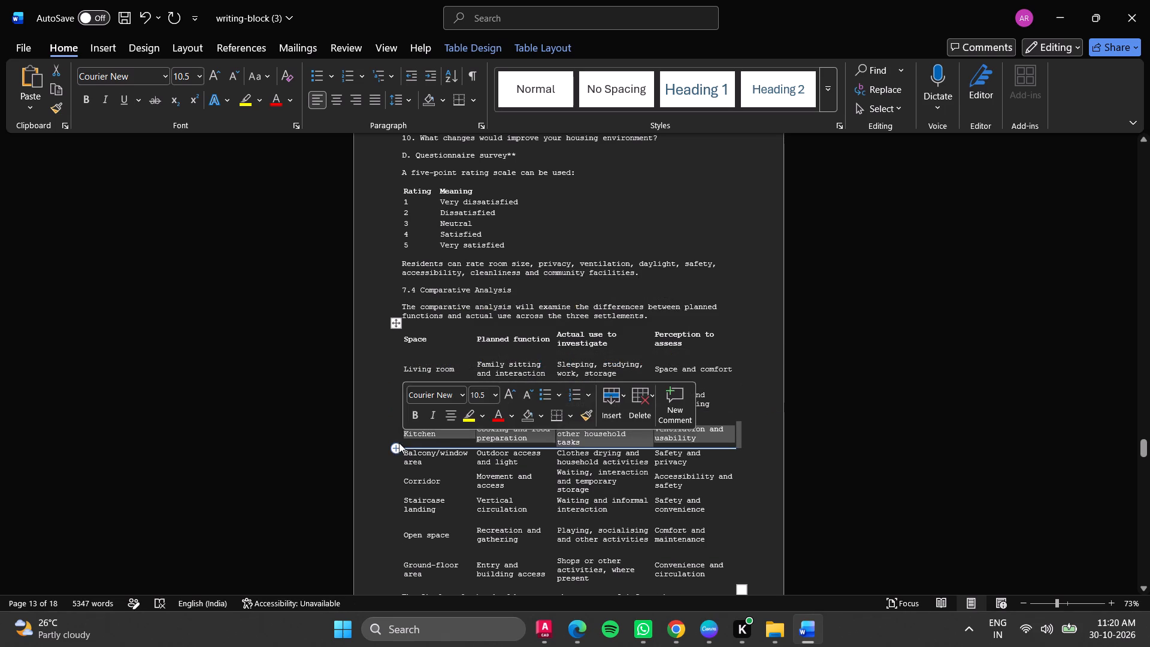
pyautogui.click(396, 443)
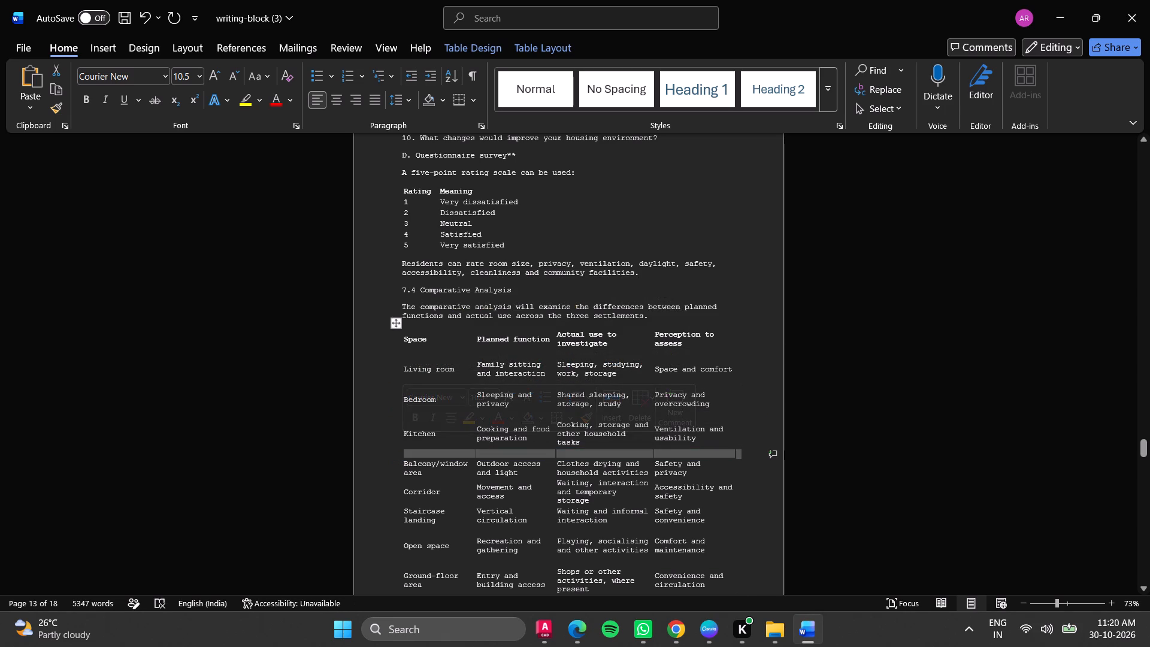
pyautogui.click(395, 481)
pyautogui.click(395, 479)
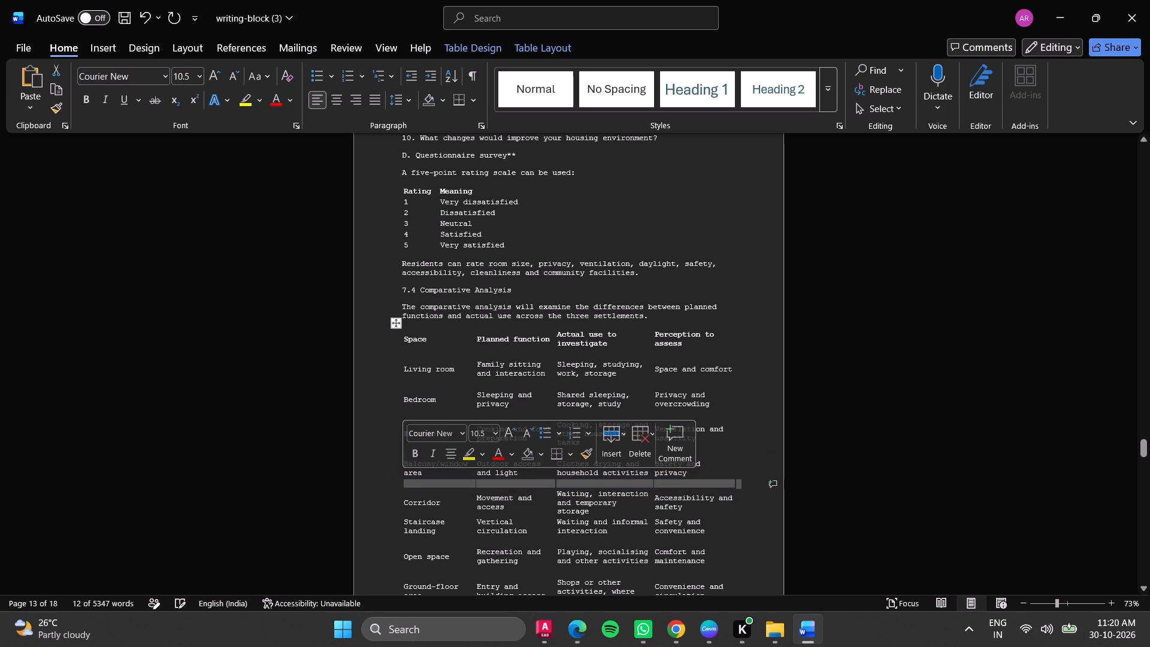
pyautogui.click(398, 511)
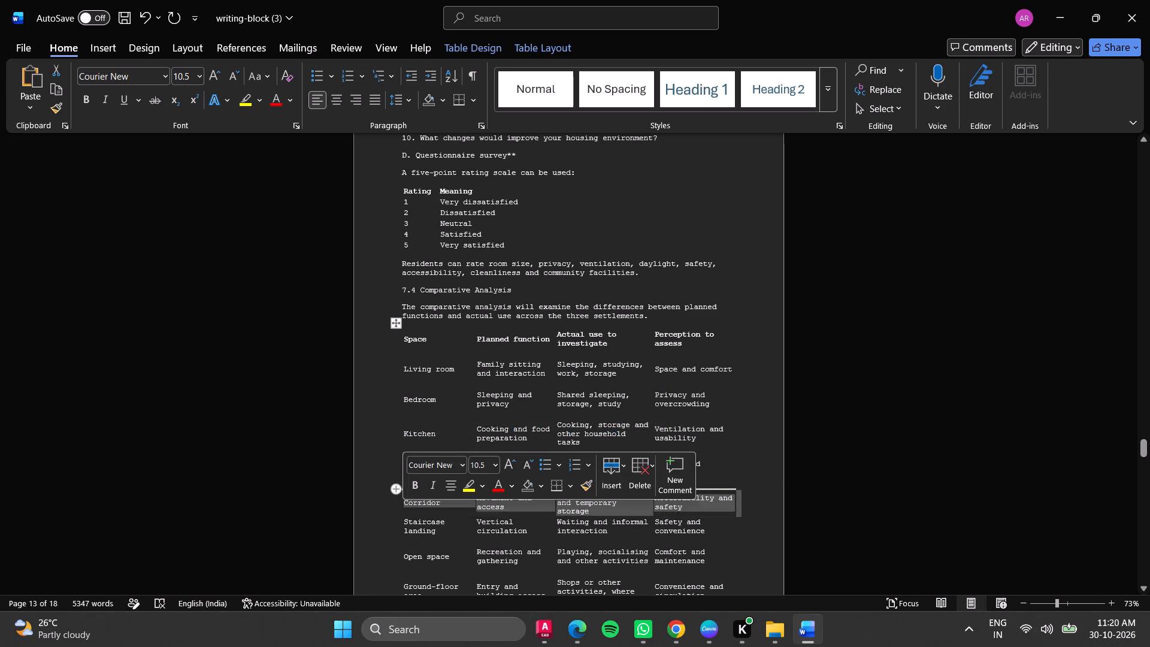
pyautogui.click(396, 512)
pyautogui.scroll(-3, 398, 513)
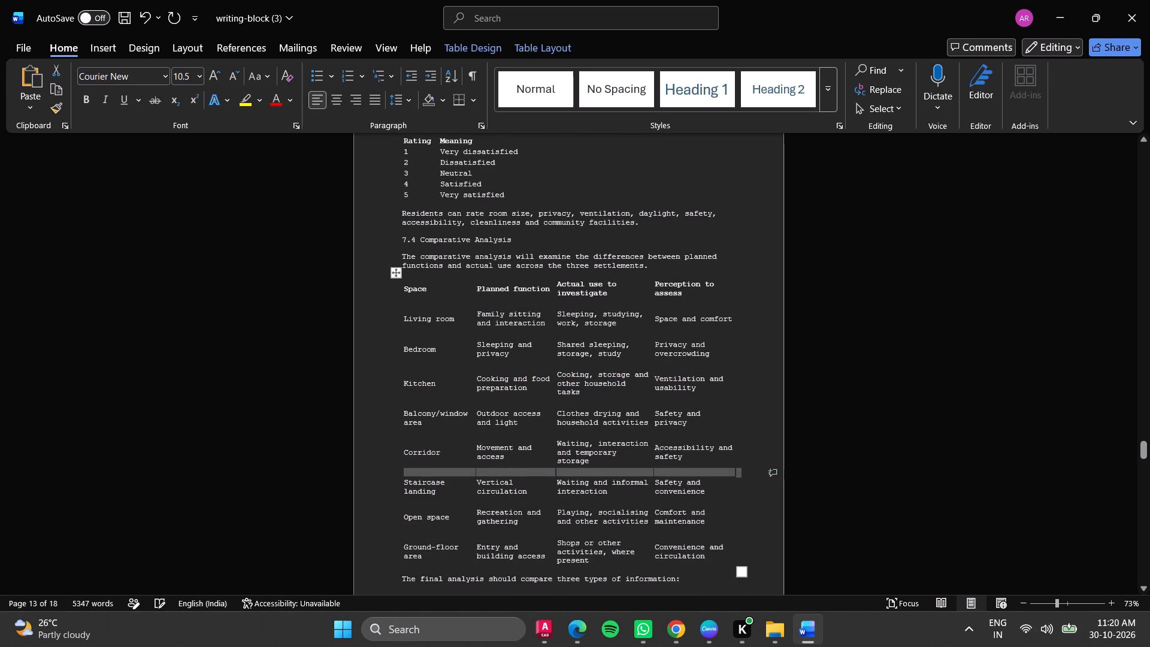
pyautogui.click(900, 497)
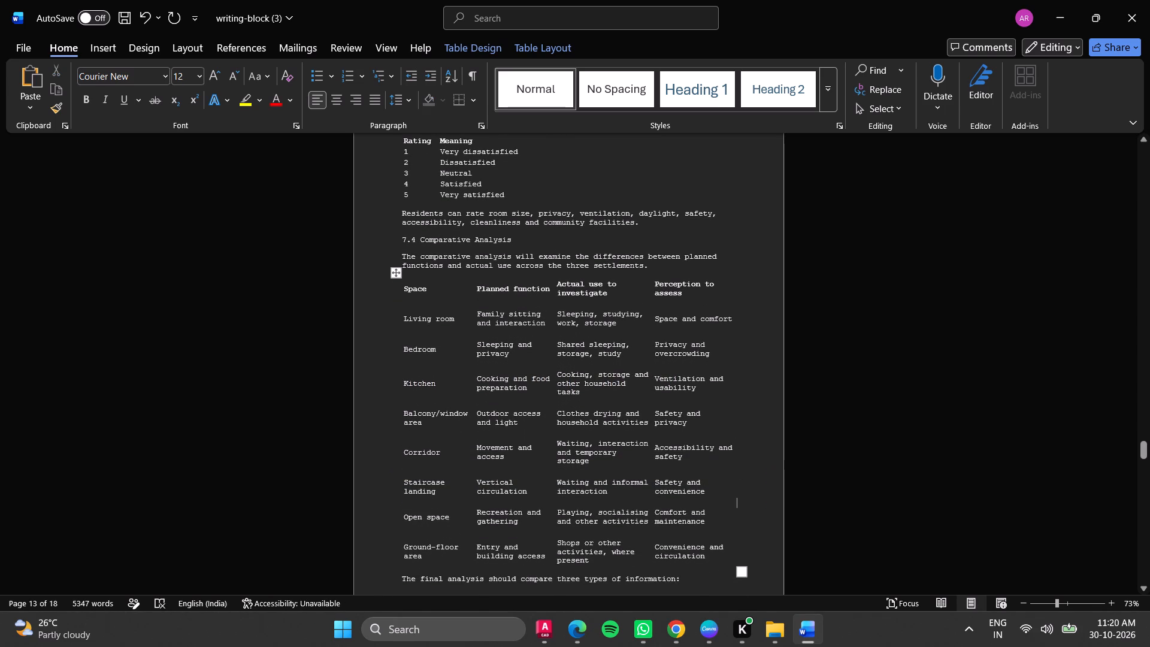
# Remove the leading "**" marks from the numbered Planned, Actual and Perceived condition items below the comparative table.
pyautogui.scroll(-8, 900, 497)
pyautogui.scroll(3, 880, 418)
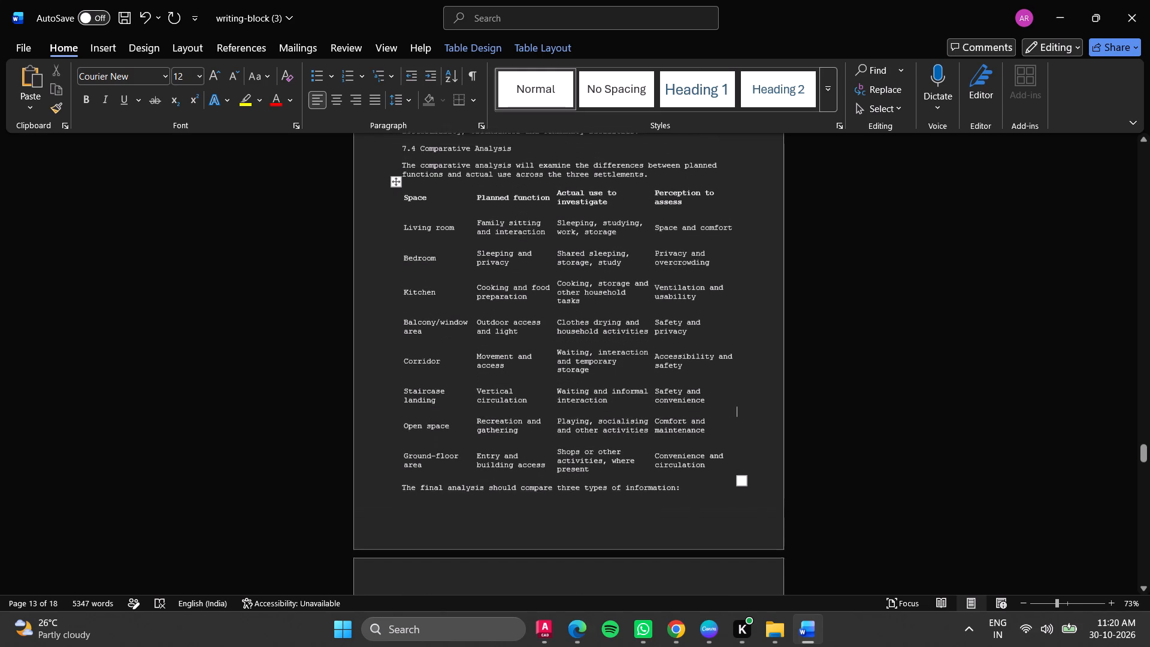
pyautogui.scroll(2, 880, 411)
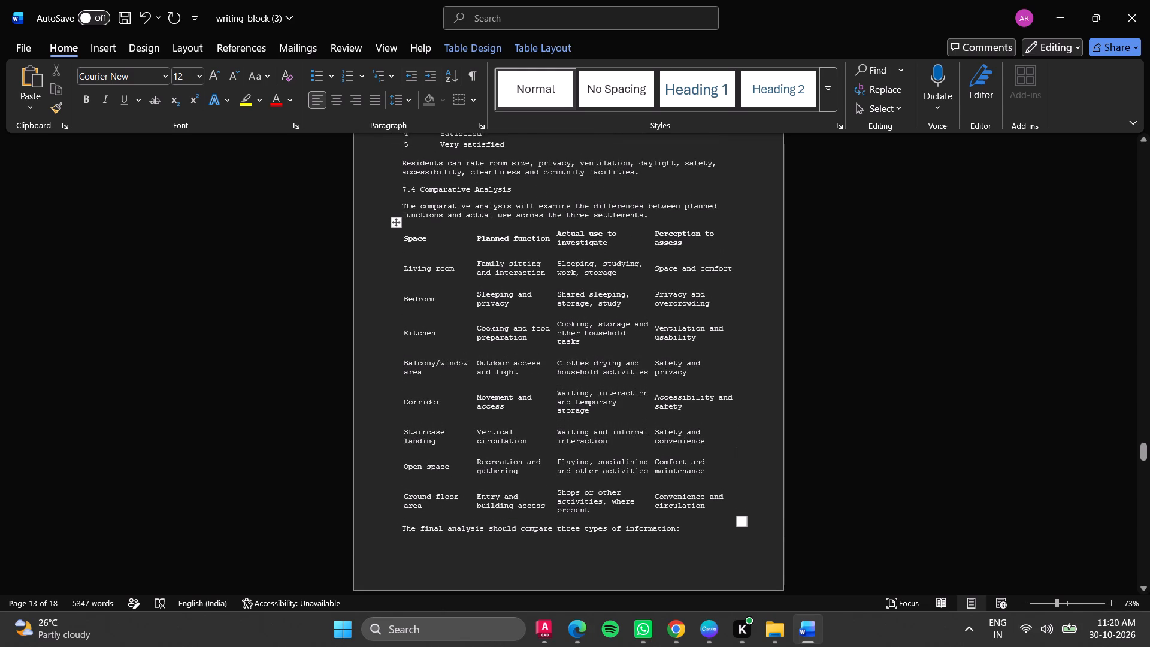
pyautogui.scroll(-15, 861, 417)
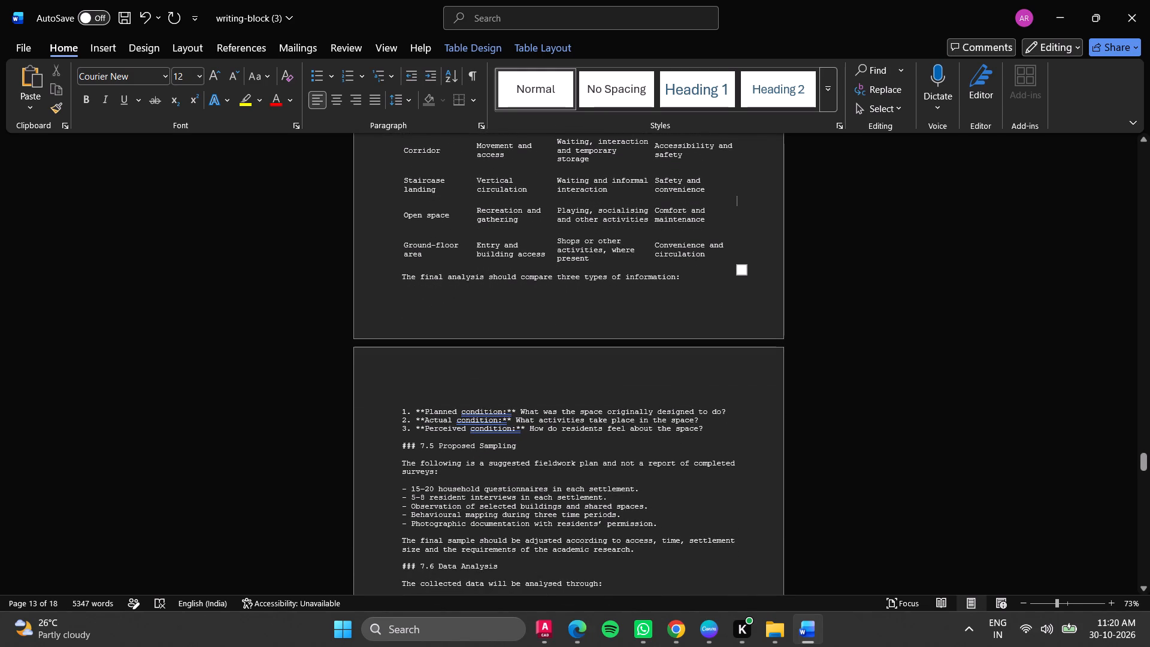
pyautogui.click(426, 410)
pyautogui.press('BackSpace')
pyautogui.press('BackSpace')
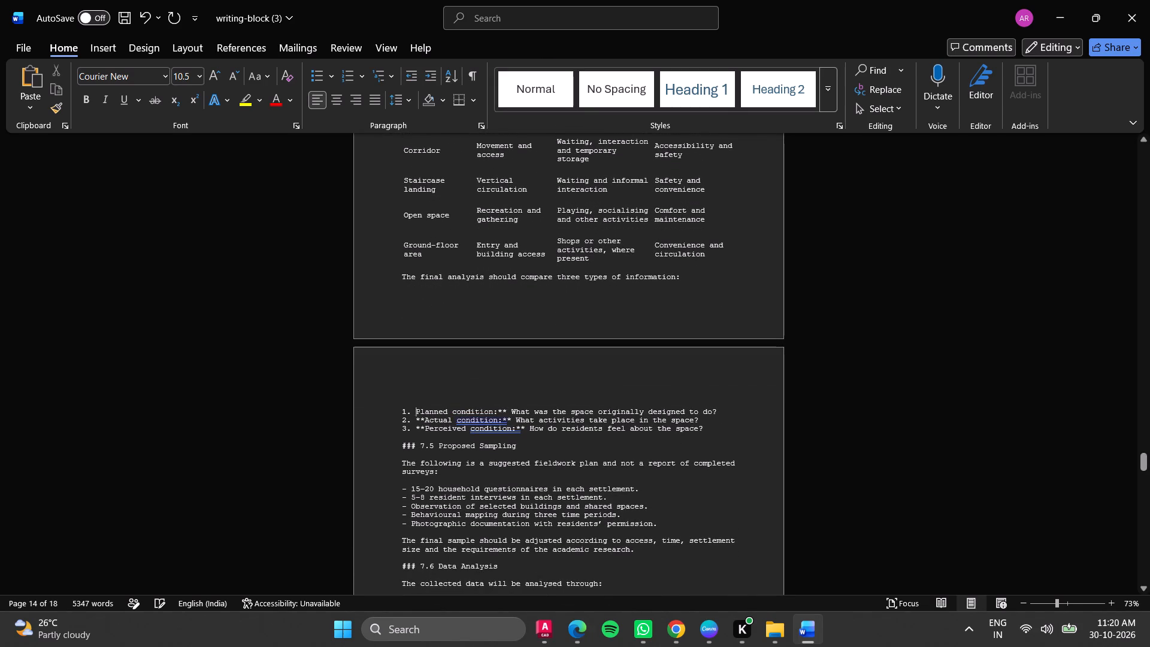
pyautogui.click(425, 419)
pyautogui.press('BackSpace')
pyautogui.press('BackSpace')
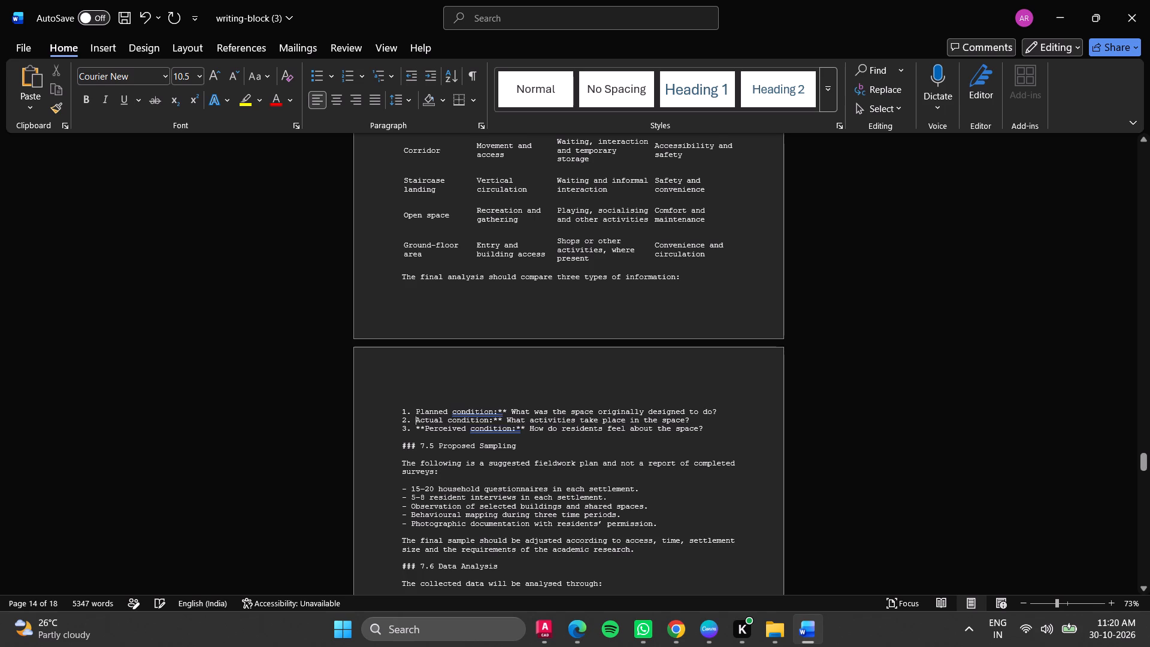
pyautogui.click(425, 427)
pyautogui.press('BackSpace')
pyautogui.press('BackSpace')
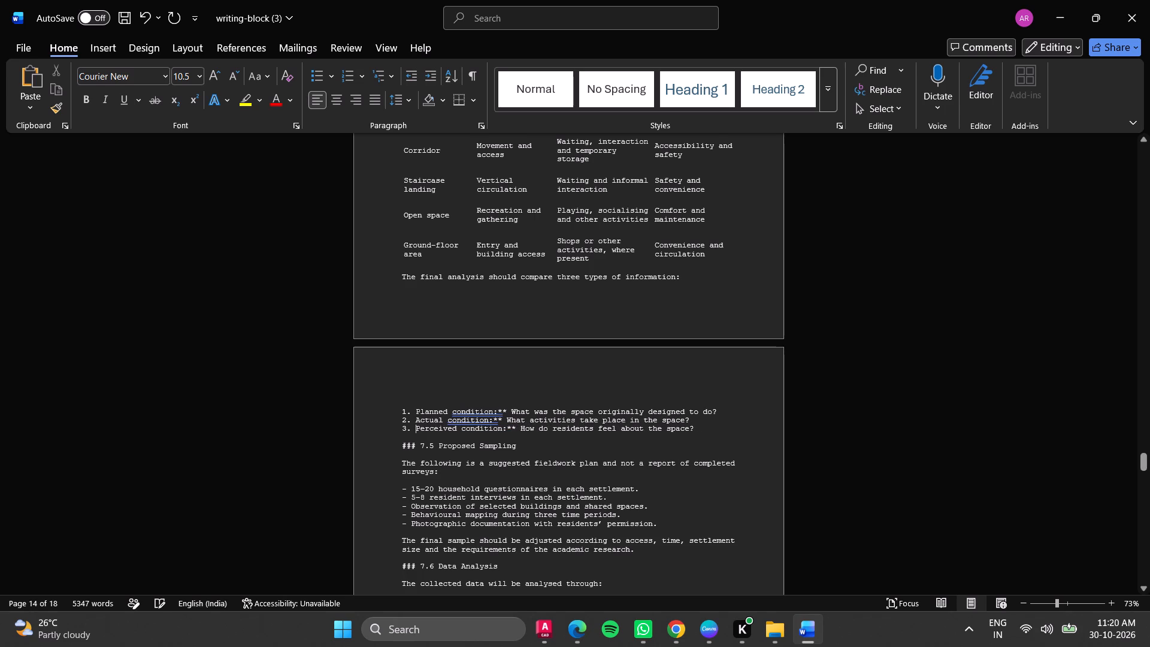
# Remove the "###" mark and its space from the "7.5 Proposed Sampling" heading.
pyautogui.click(417, 443)
pyautogui.press('BackSpace')
pyautogui.press('BackSpace')
pyautogui.press('BackSpace')
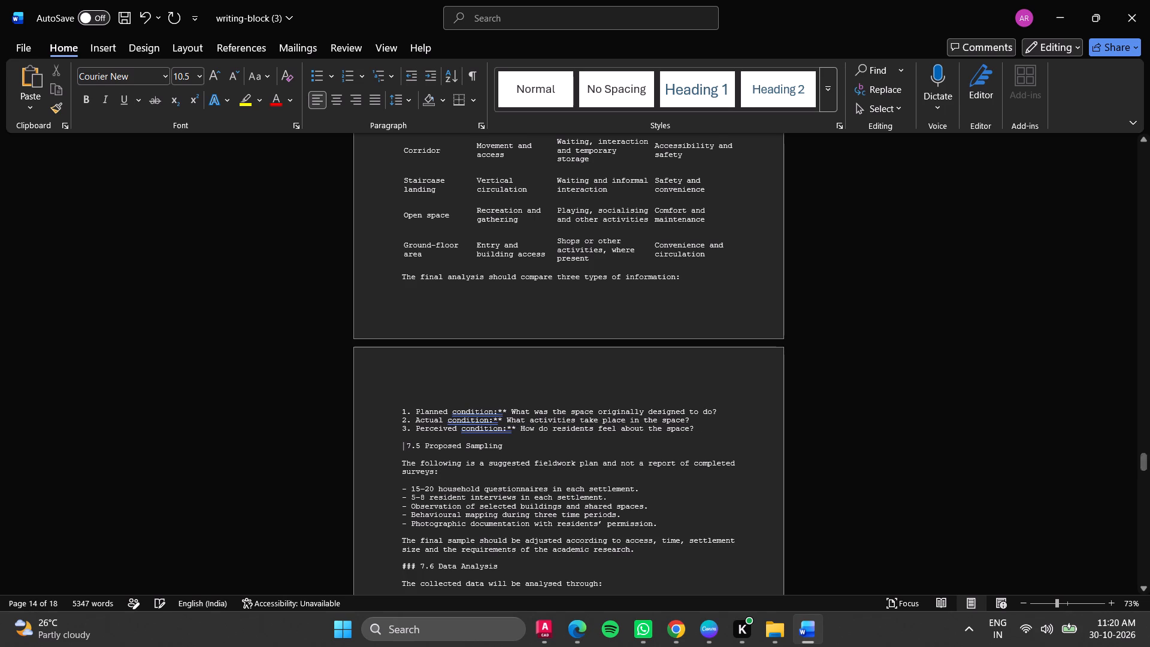
pyautogui.click(405, 440)
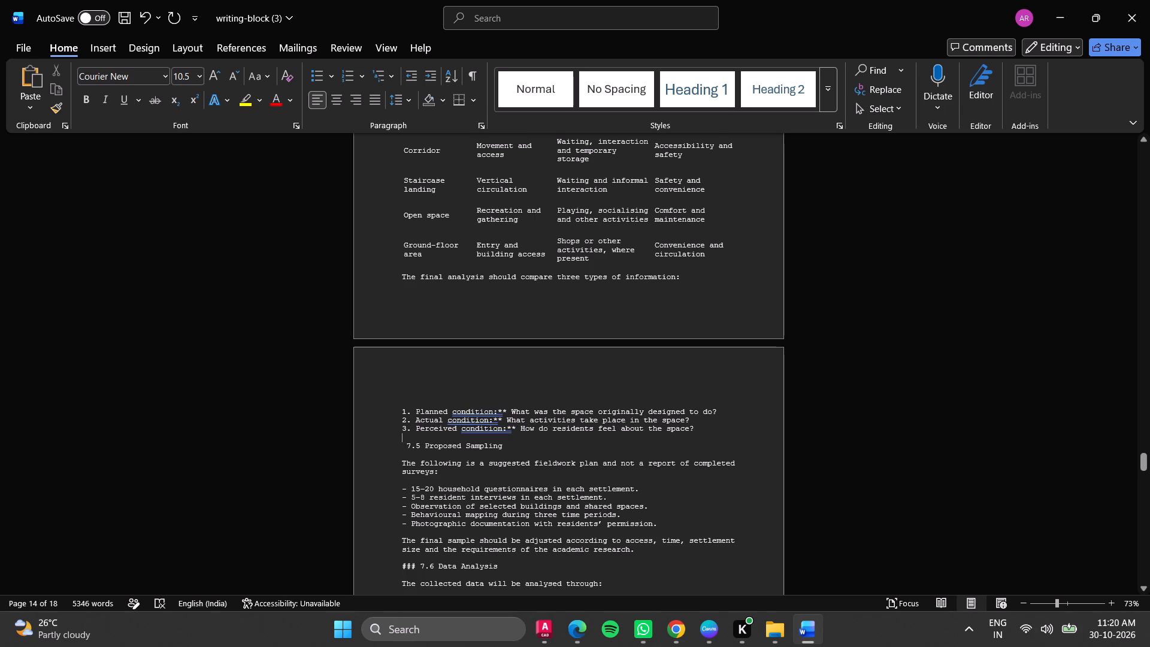
pyautogui.click(407, 444)
pyautogui.press('BackSpace')
# Remove the "###" mark and its space from the "7.6 Data Analysis" heading.
pyautogui.scroll(-6, 413, 477)
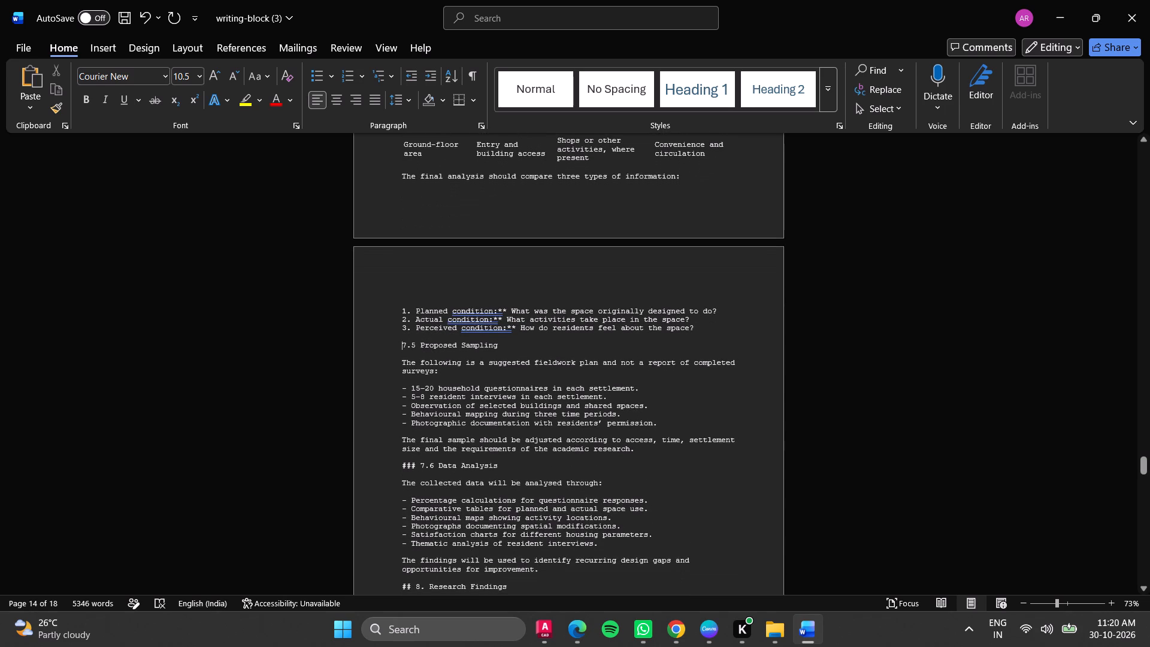
pyautogui.click(420, 465)
pyautogui.press('BackSpace')
pyautogui.press('BackSpace')
pyautogui.press('BackSpace')
pyautogui.press('BackSpace')
# Remove the "##" mark and its space from the "8. Research Findings" heading and make the heading bold.
pyautogui.scroll(-6, 429, 465)
pyautogui.click(414, 485)
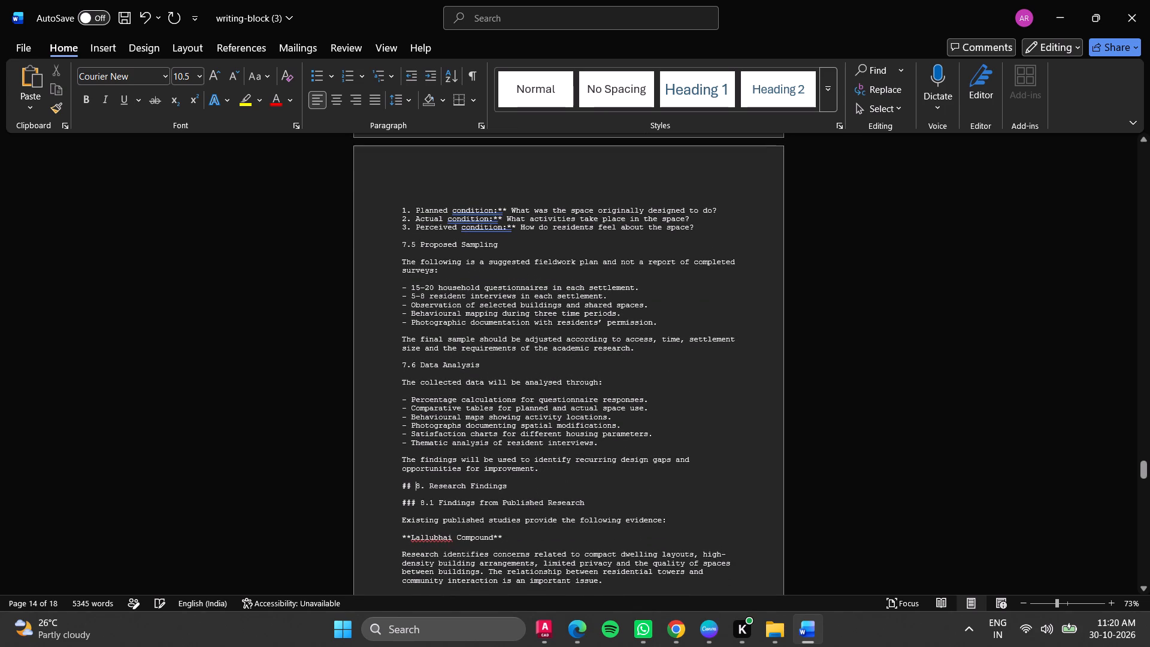
pyautogui.press('BackSpace')
pyautogui.press('BackSpace')
pyautogui.press('BackSpace')
pyautogui.moveTo(456, 489); pyautogui.dragTo(500, 488)
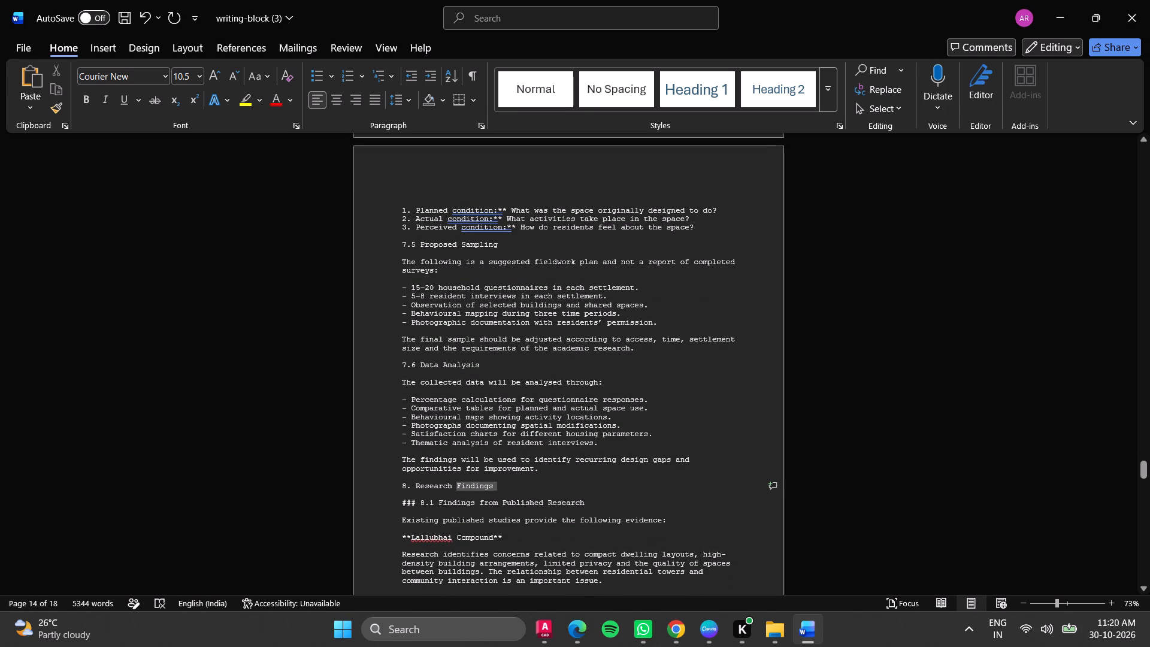
pyautogui.moveTo(500, 488); pyautogui.dragTo(504, 488)
pyautogui.click(500, 485)
pyautogui.moveTo(500, 485); pyautogui.dragTo(412, 482)
pyautogui.moveTo(412, 482); pyautogui.dragTo(394, 483)
pyautogui.click(86, 103)
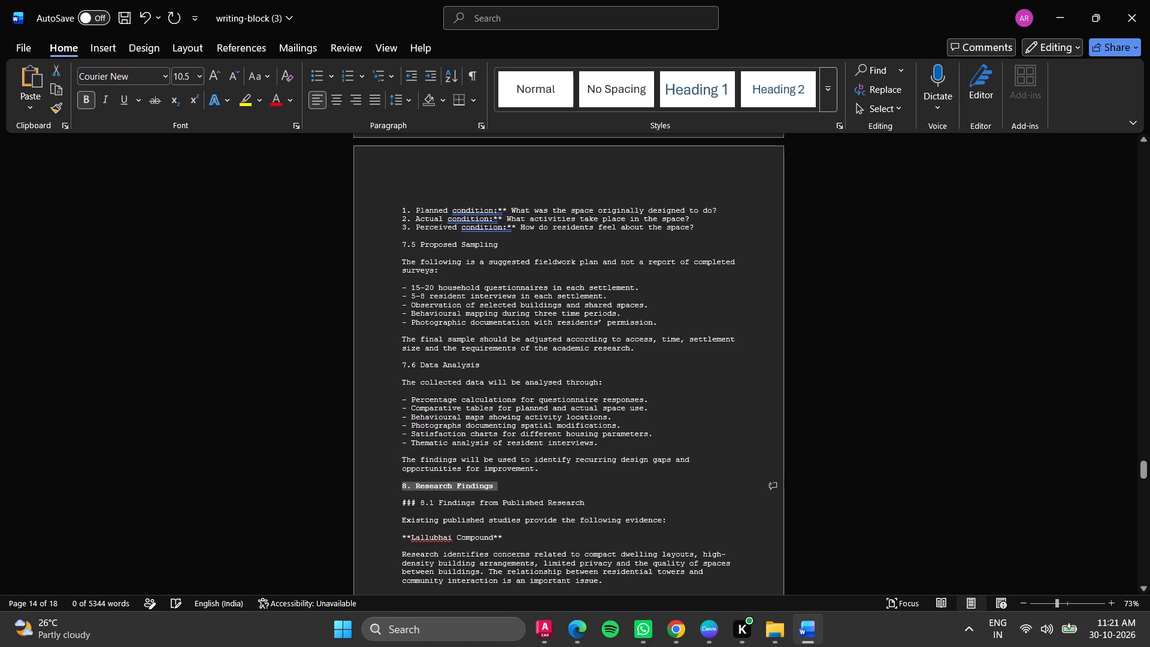
# Remove the "###" mark and its space from the "8.1 Findings from Published Research" heading.
pyautogui.click(422, 503)
pyautogui.click(418, 502)
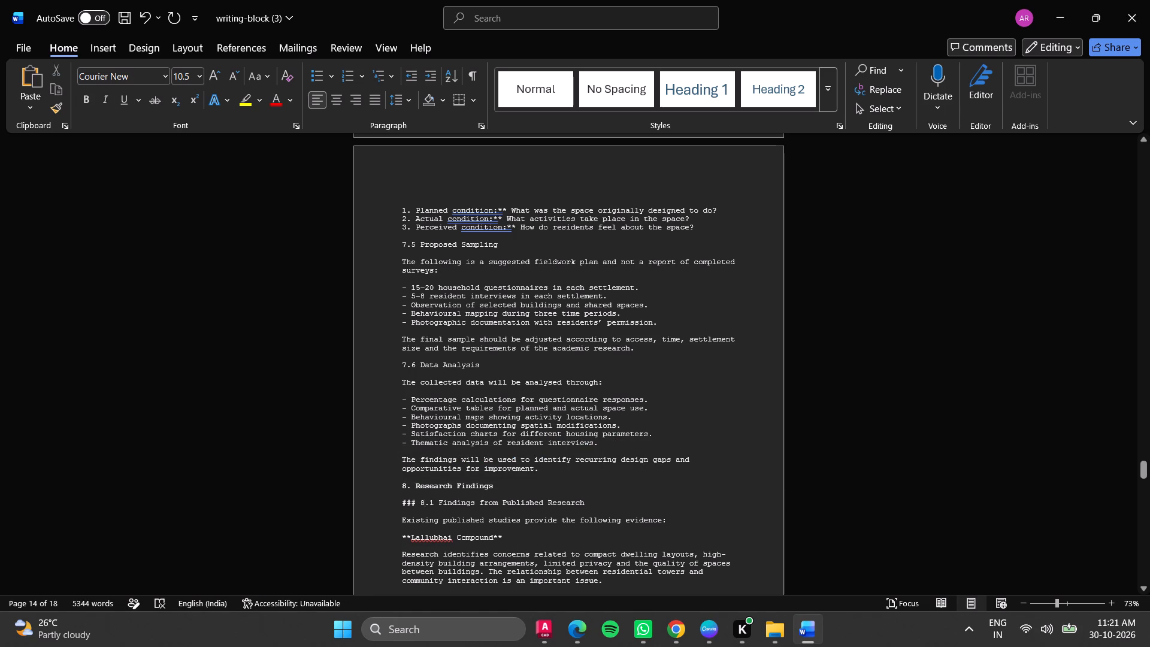
pyautogui.press('BackSpace')
pyautogui.press('BackSpace')
pyautogui.press('BackSpace')
pyautogui.press('BackSpace')
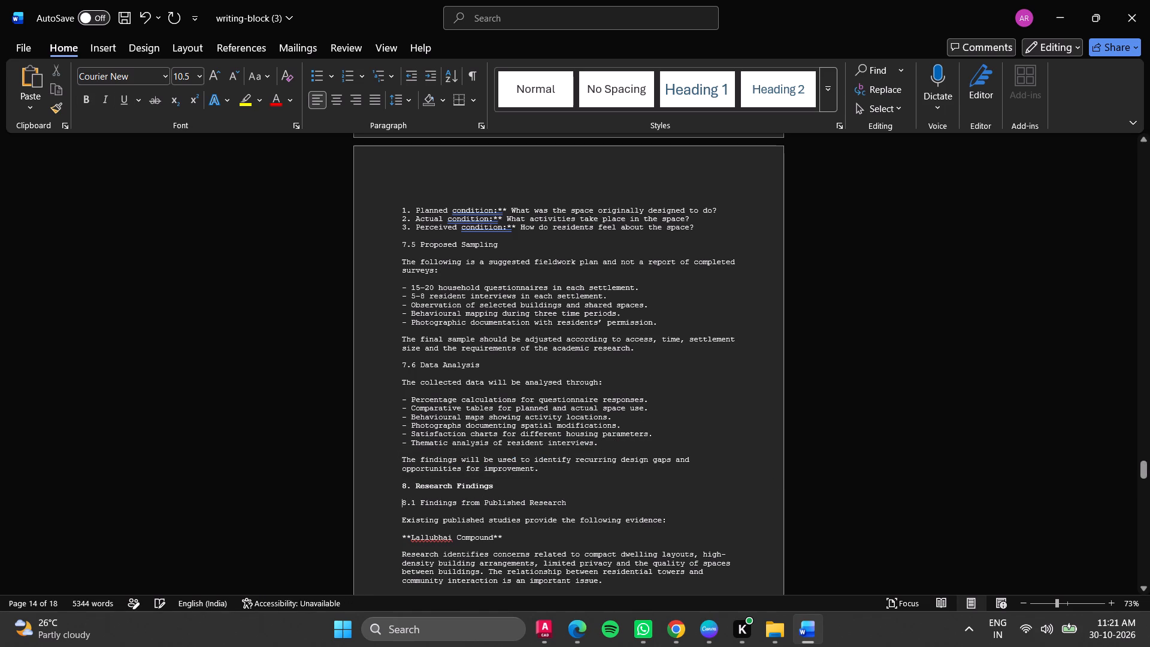
# Remove the leading "**" marks from the "Lallubhai Compound", "Natvar Parekh Colony" and "Sangharsh Nagar SRH" subheadings in section 8.1.
pyautogui.click(413, 534)
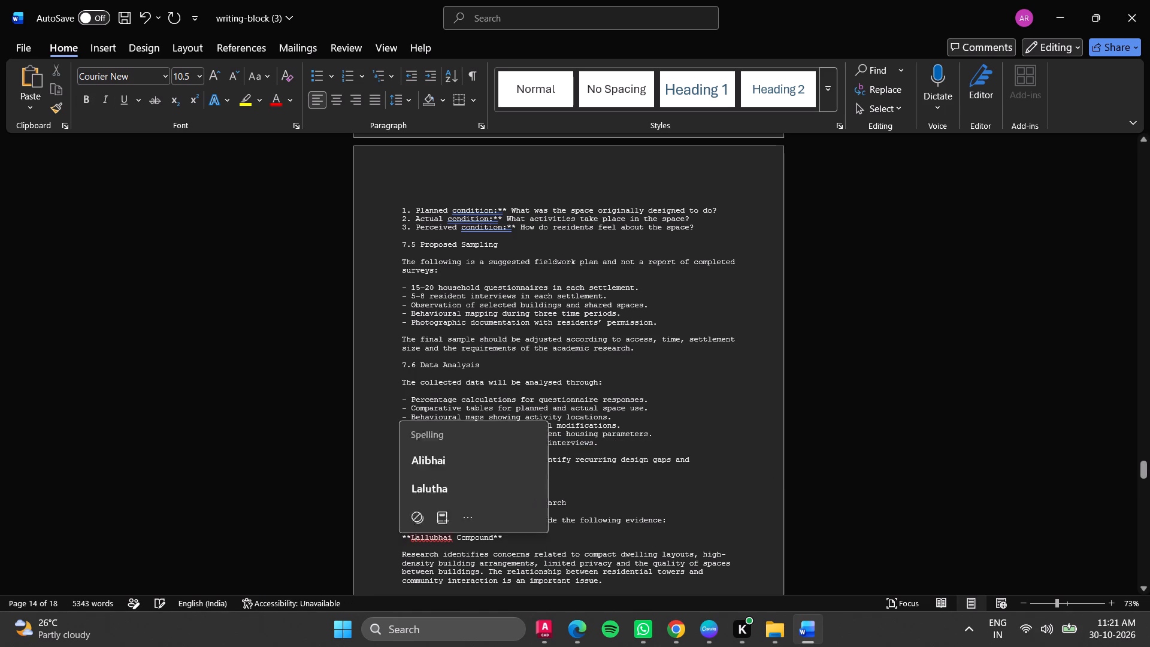
pyautogui.click(410, 537)
pyautogui.press('BackSpace')
pyautogui.press('BackSpace')
pyautogui.scroll(-8, 429, 552)
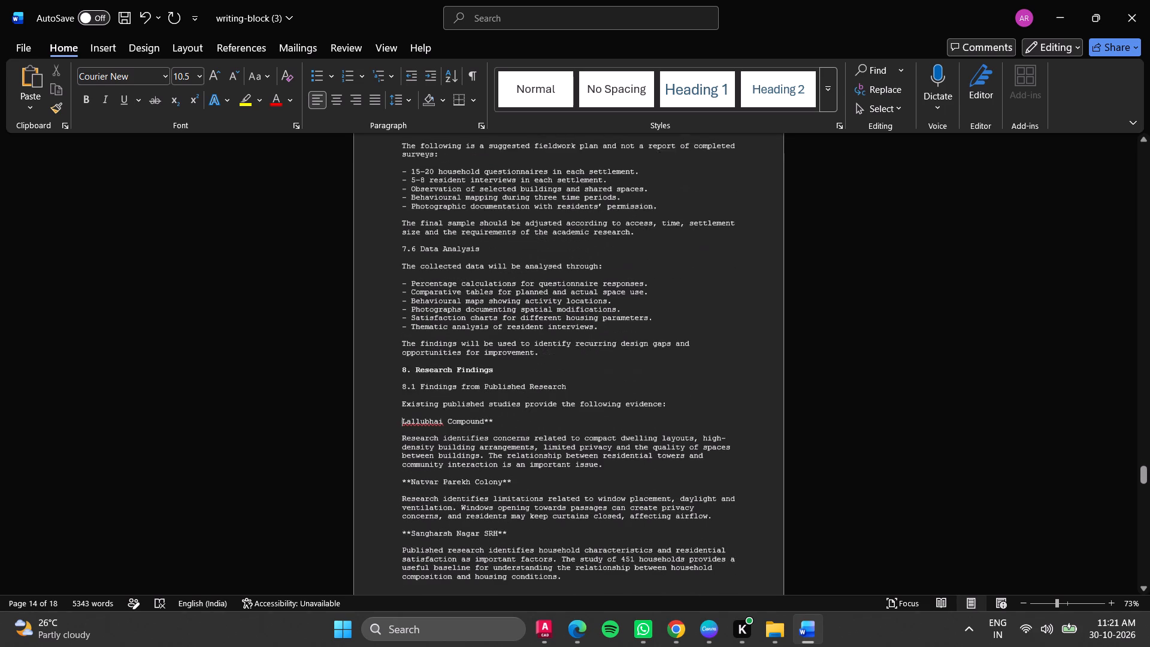
pyautogui.click(412, 463)
pyautogui.press('BackSpace')
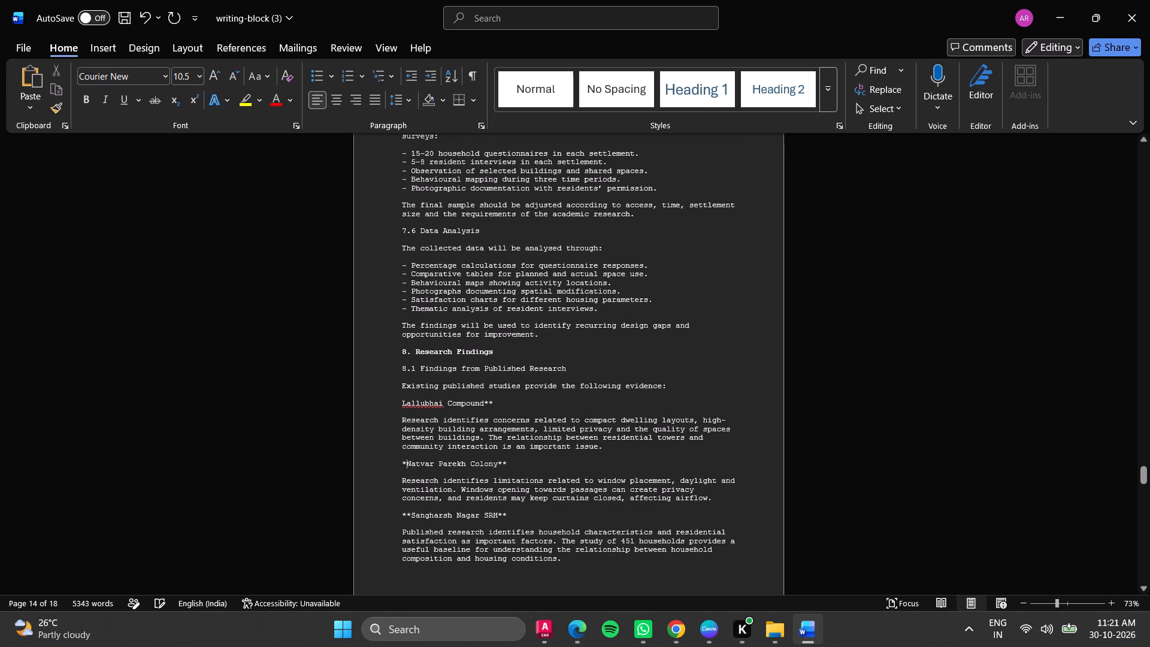
pyautogui.press('BackSpace')
pyautogui.click(411, 516)
pyautogui.press('BackSpace')
pyautogui.press('BackSpace')
# Remove the leading "**" mark from the "Combined research evidence" subheading, keeping its first letter intact.
pyautogui.scroll(-13, 440, 509)
pyautogui.click(414, 476)
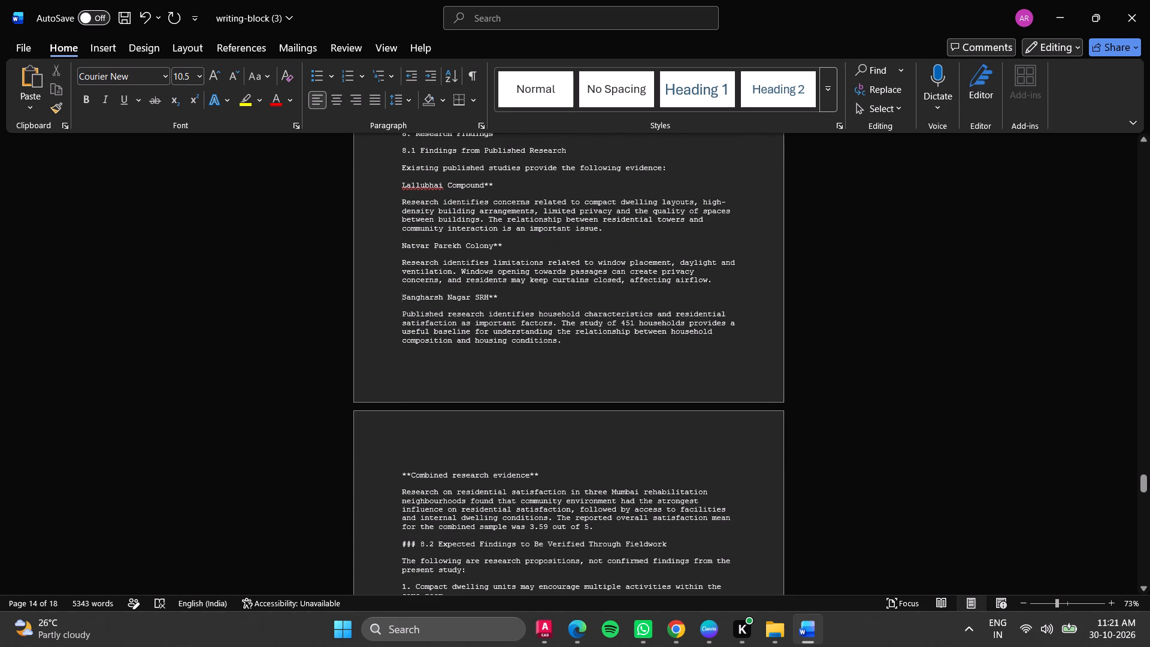
pyautogui.press('BackSpace')
pyautogui.press('BackSpace')
pyautogui.hotkey('ctrl', 'z')
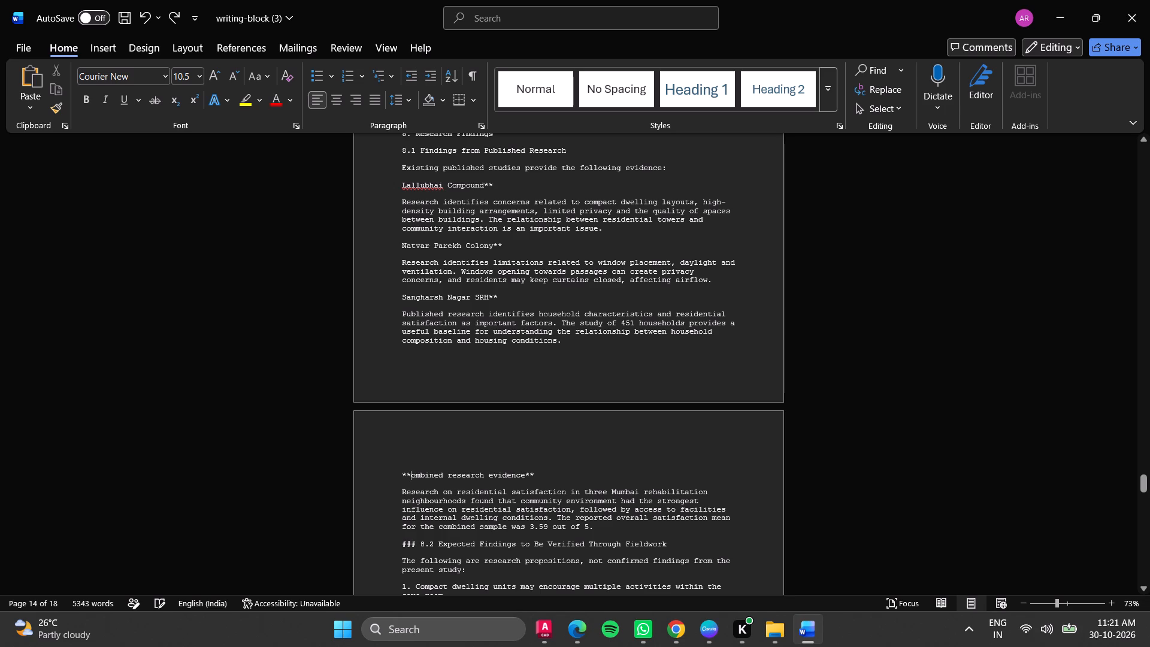
pyautogui.hotkey('ctrl', 'z')
pyautogui.click(411, 479)
pyautogui.press('BackSpace')
pyautogui.press('BackSpace')
# Remove the "###" mark and its space from the "8.2 Expected Findings to Be Verified Through Fieldwork" heading.
pyautogui.scroll(-5, 432, 501)
pyautogui.click(418, 461)
pyautogui.press('BackSpace')
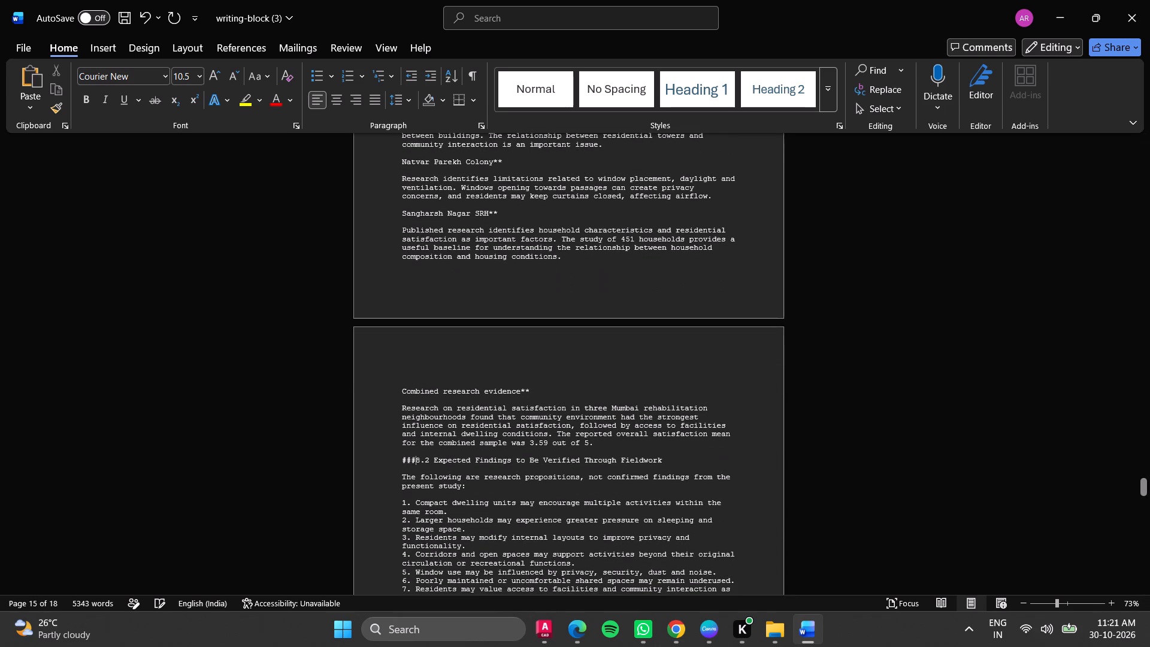
pyautogui.press('BackSpace')
pyautogui.press('BackSpace')
pyautogui.press('BackSpace')
# Remove the "###" mark and its space from the "8.3 Main Research Finding" heading.
pyautogui.scroll(-8, 407, 491)
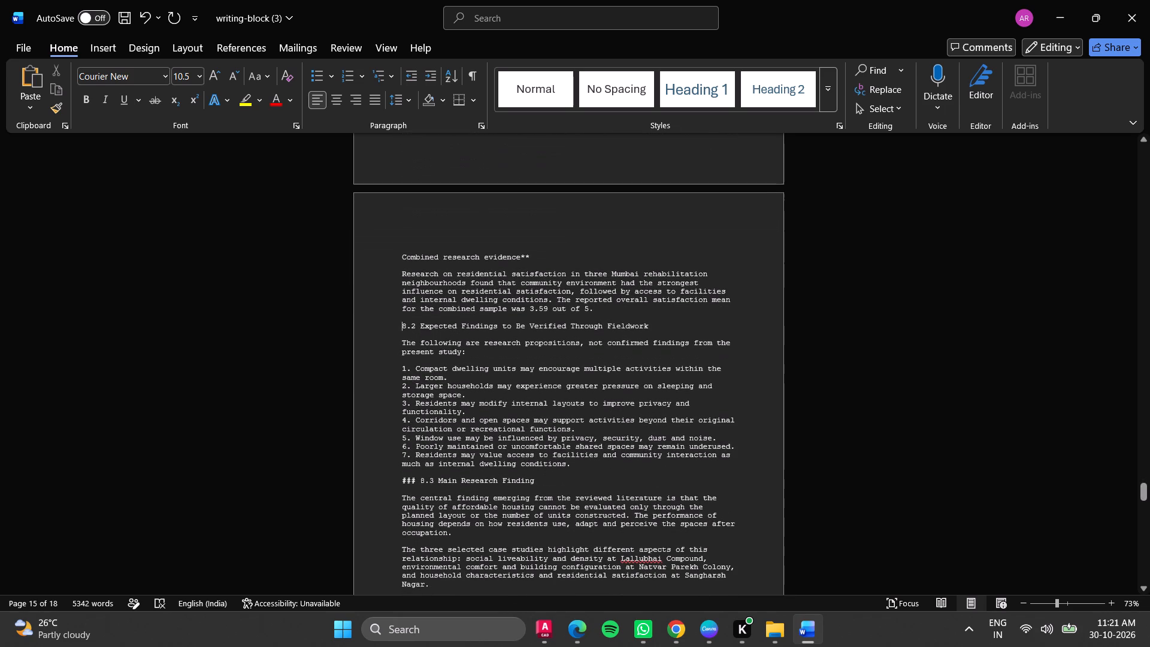
pyautogui.click(420, 481)
pyautogui.press('BackSpace')
pyautogui.press('BackSpace')
pyautogui.press('BackSpace')
pyautogui.press('BackSpace')
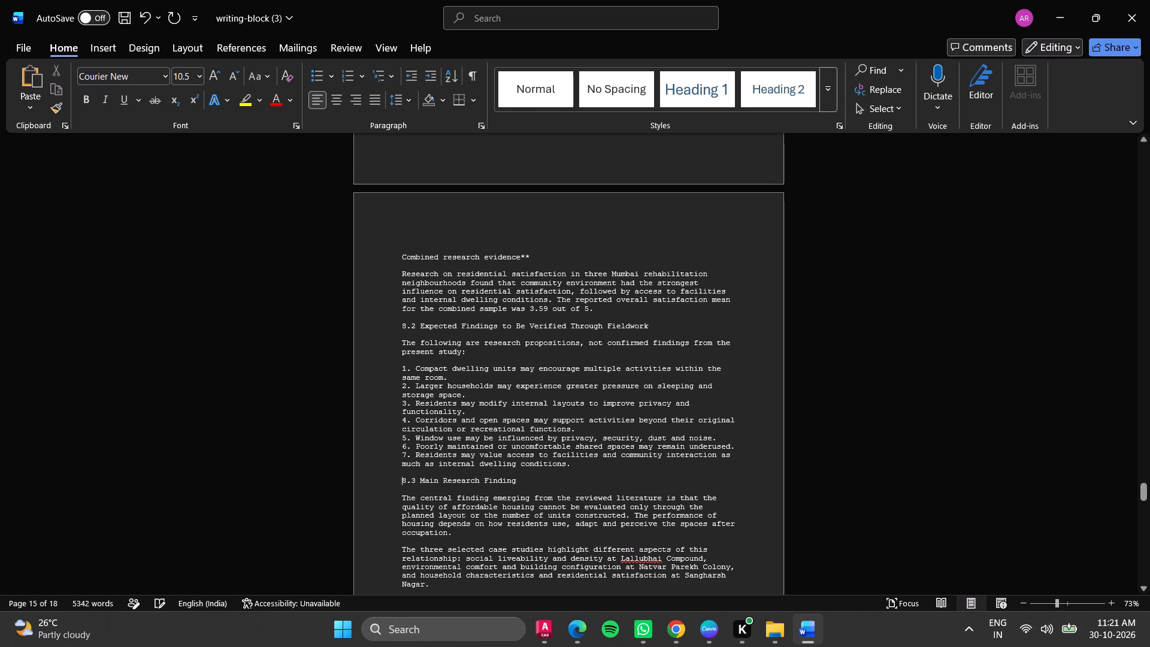
# Remove the "##" mark and its space from the "9. Summary" heading and make the heading bold.
pyautogui.scroll(-7, 446, 474)
pyautogui.click(415, 508)
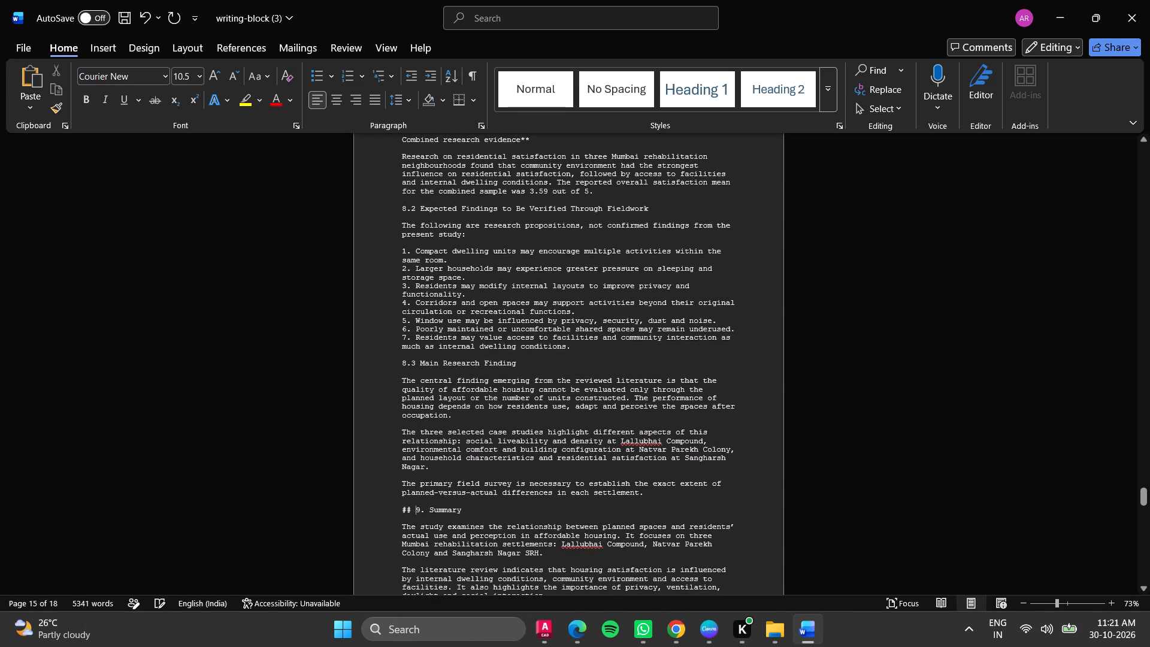
pyautogui.press('BackSpace')
pyautogui.press('BackSpace')
pyautogui.press('BackSpace')
pyautogui.moveTo(458, 508); pyautogui.dragTo(395, 509)
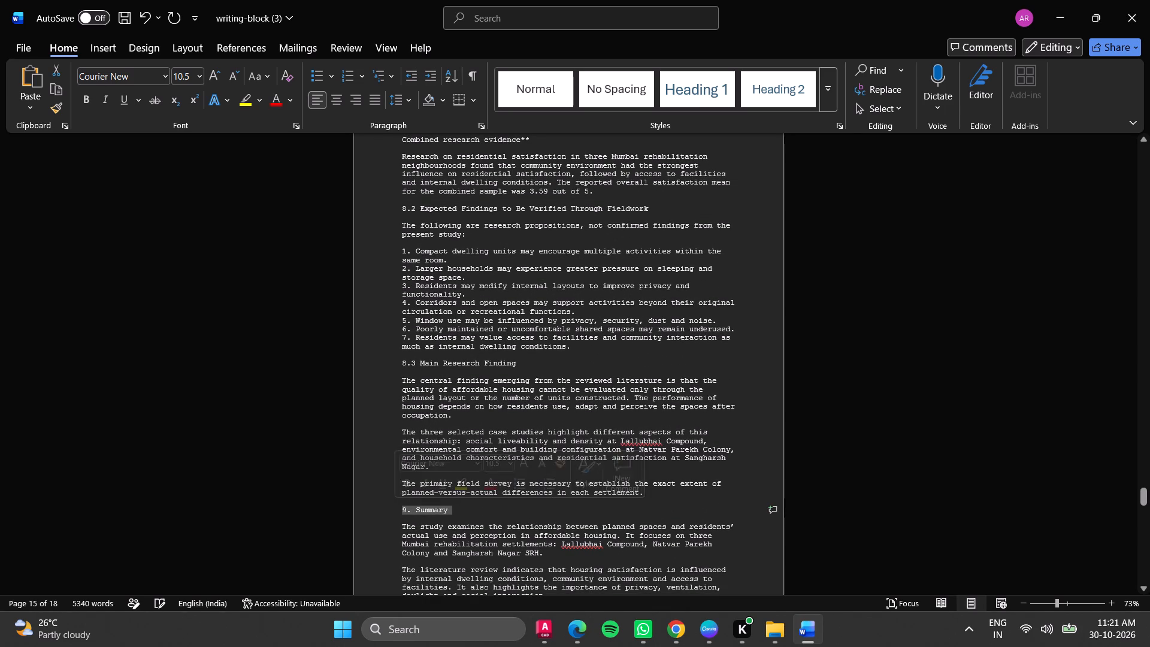
pyautogui.click(87, 100)
# Remove the "##" mark and its space from the "10. Conclusion" heading.
pyautogui.scroll(-4, 512, 619)
pyautogui.scroll(-6, 468, 519)
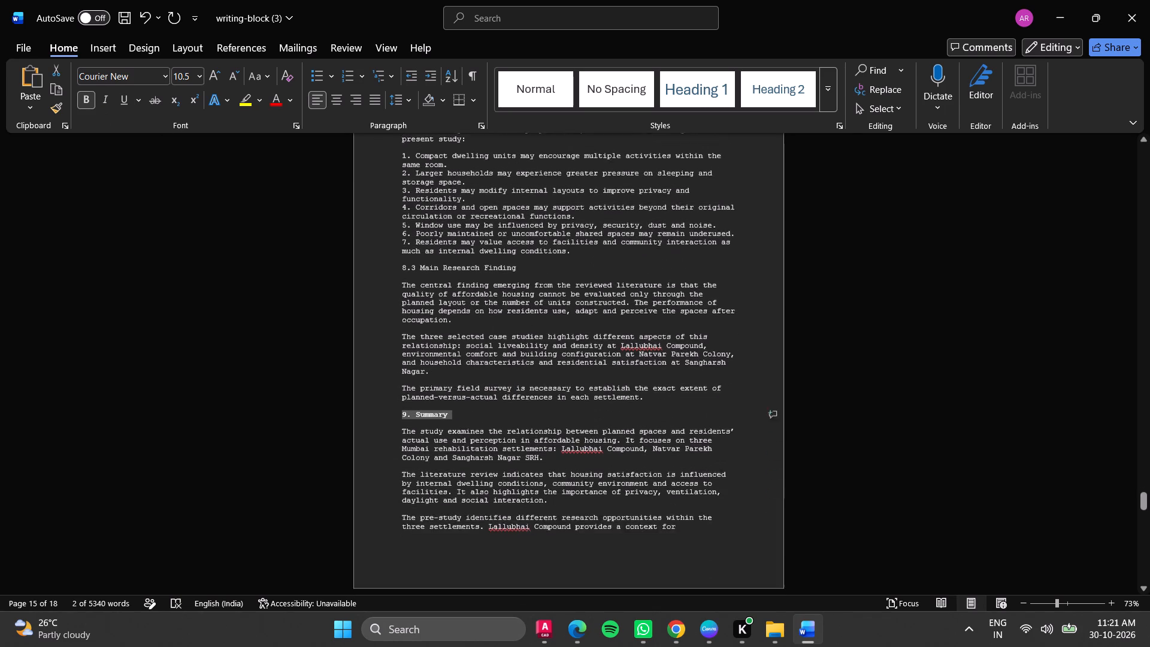
pyautogui.scroll(-17, 457, 509)
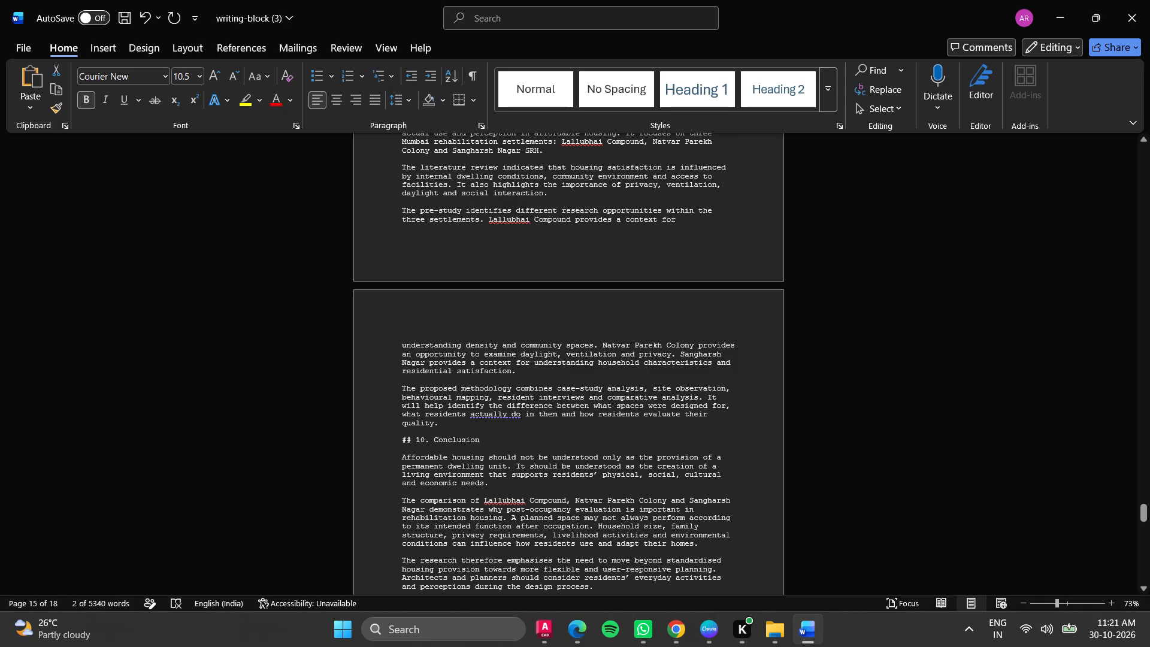
pyautogui.click(416, 437)
pyautogui.press('BackSpace')
pyautogui.press('BackSpace')
pyautogui.press('BackSpace')
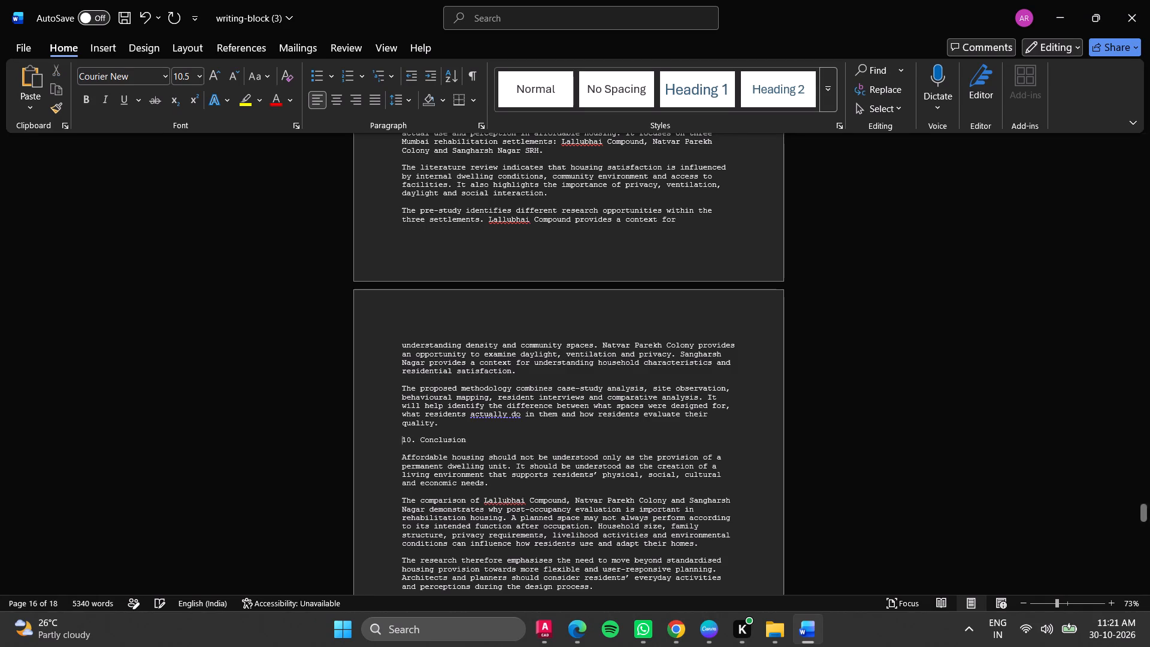
# Remove the "##" mark and its space from the "11. Way Forward" heading.
pyautogui.scroll(-9, 448, 500)
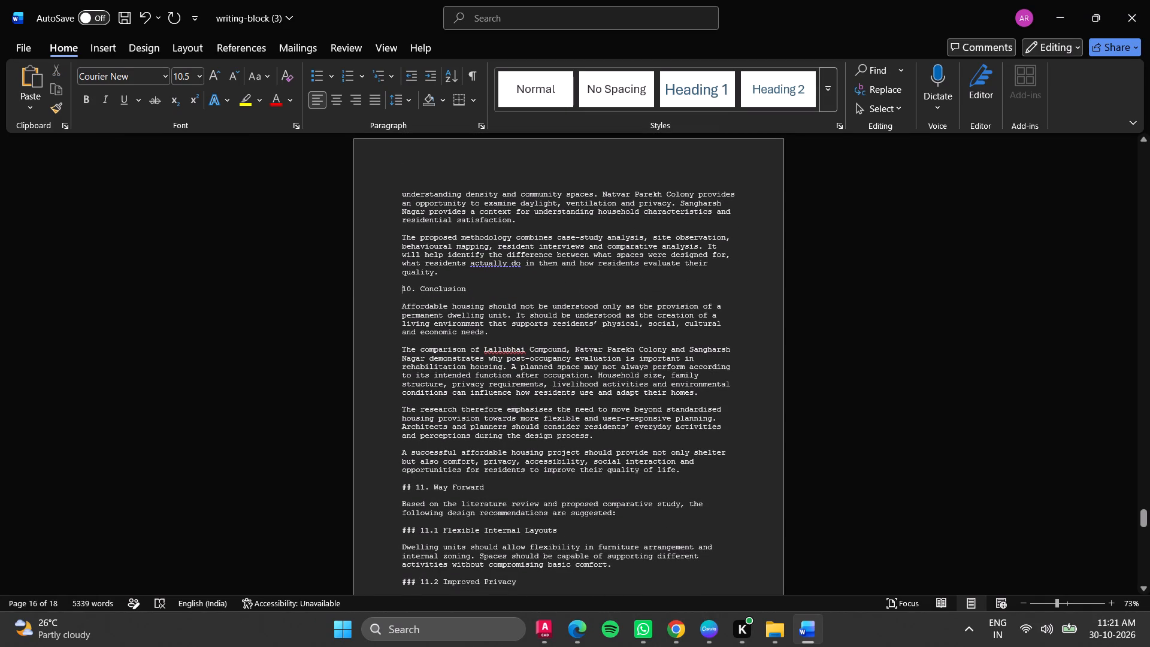
pyautogui.click(416, 486)
pyautogui.press('BackSpace')
pyautogui.press('BackSpace')
pyautogui.press('BackSpace')
# Remove the "###" mark and its space from the "11.1 Flexible Internal Layouts" heading.
pyautogui.scroll(-4, 493, 487)
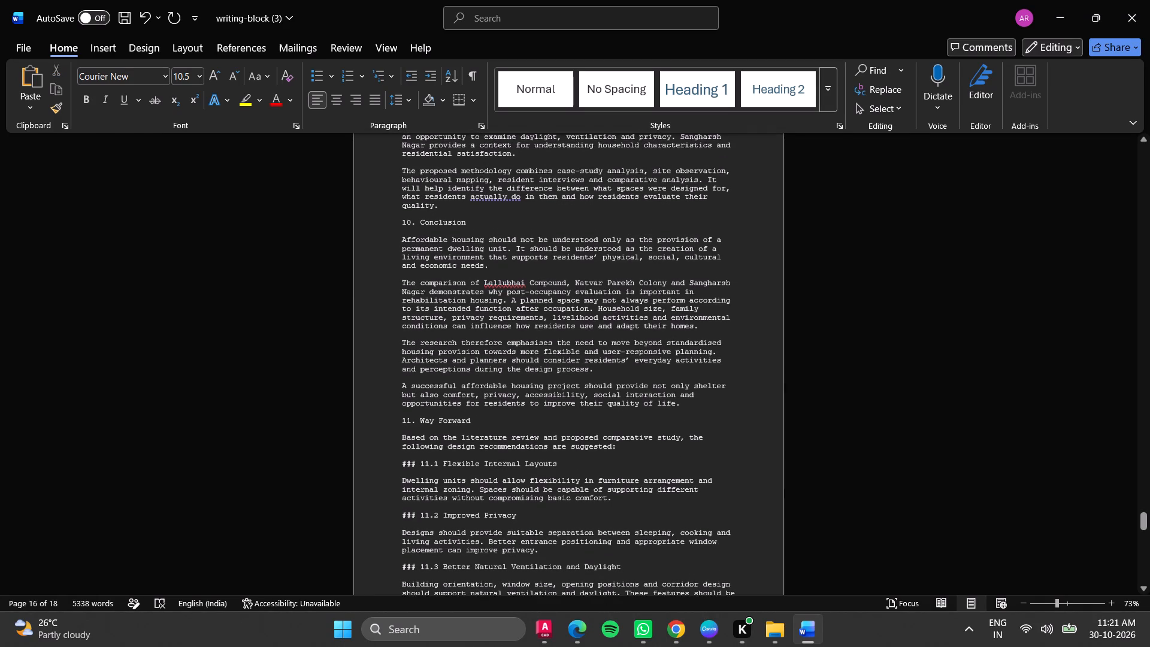
pyautogui.click(419, 462)
pyautogui.press('BackSpace')
pyautogui.press('BackSpace')
pyautogui.press('BackSpace')
pyautogui.press('BackSpace')
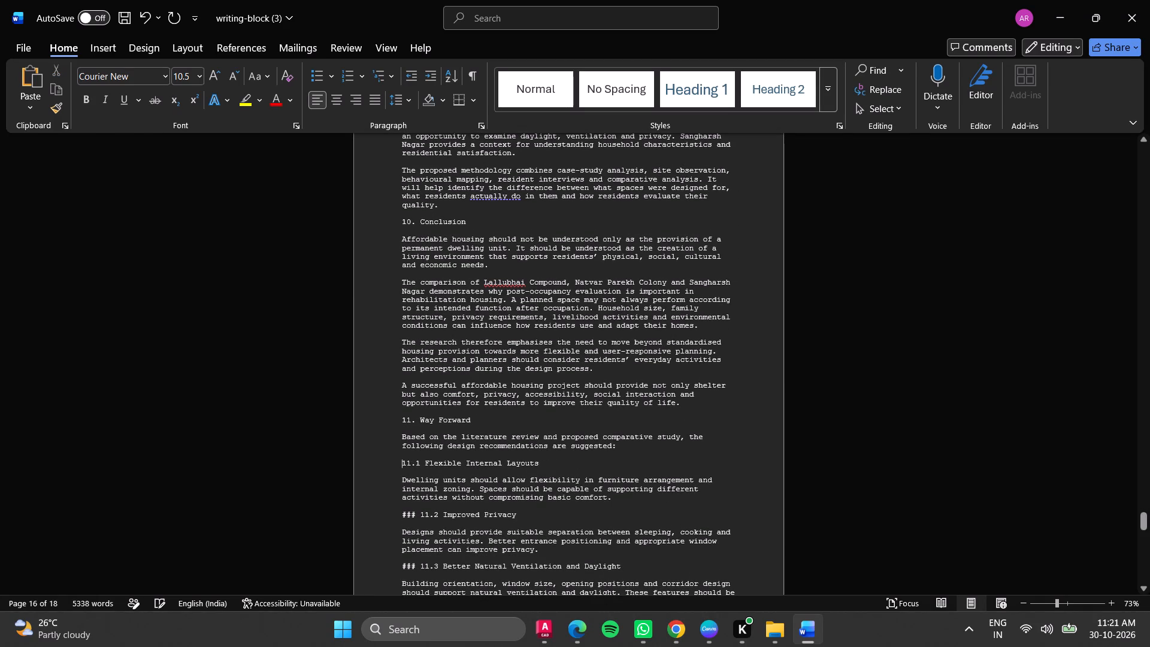
# Look back through the earlier sections and check the formatting of the "7. Methodology" heading against its subheadings.
pyautogui.scroll(17, 530, 447)
pyautogui.scroll(6, 541, 430)
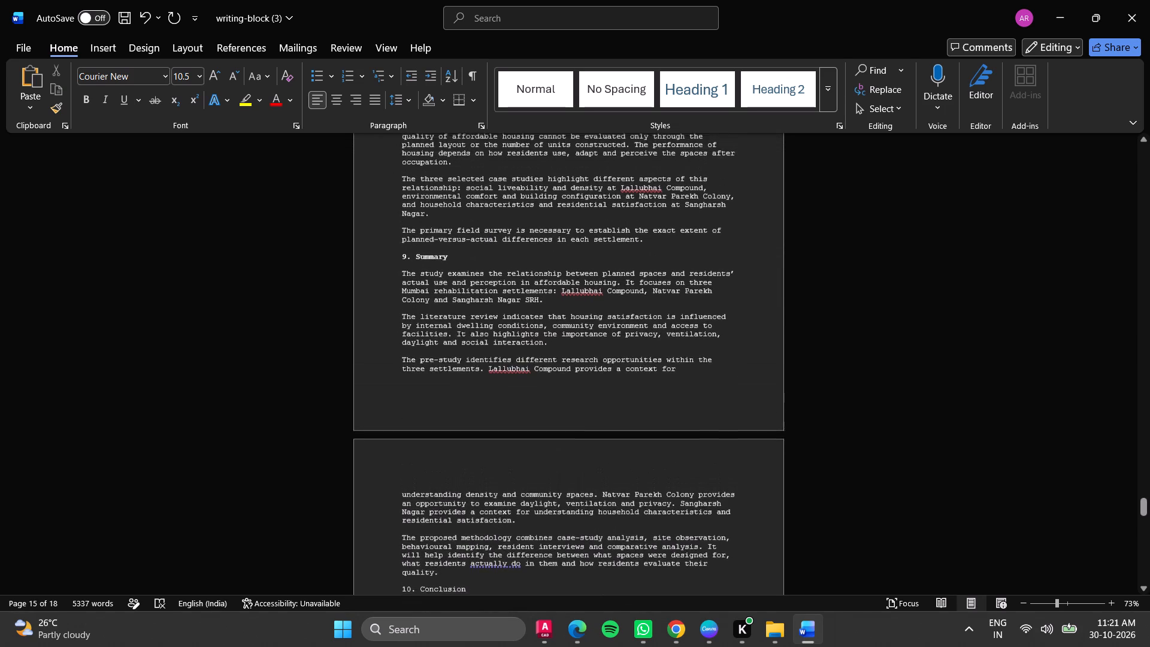
pyautogui.scroll(20, 541, 430)
pyautogui.scroll(4, 541, 430)
pyautogui.scroll(-1, 541, 430)
pyautogui.scroll(11, 541, 430)
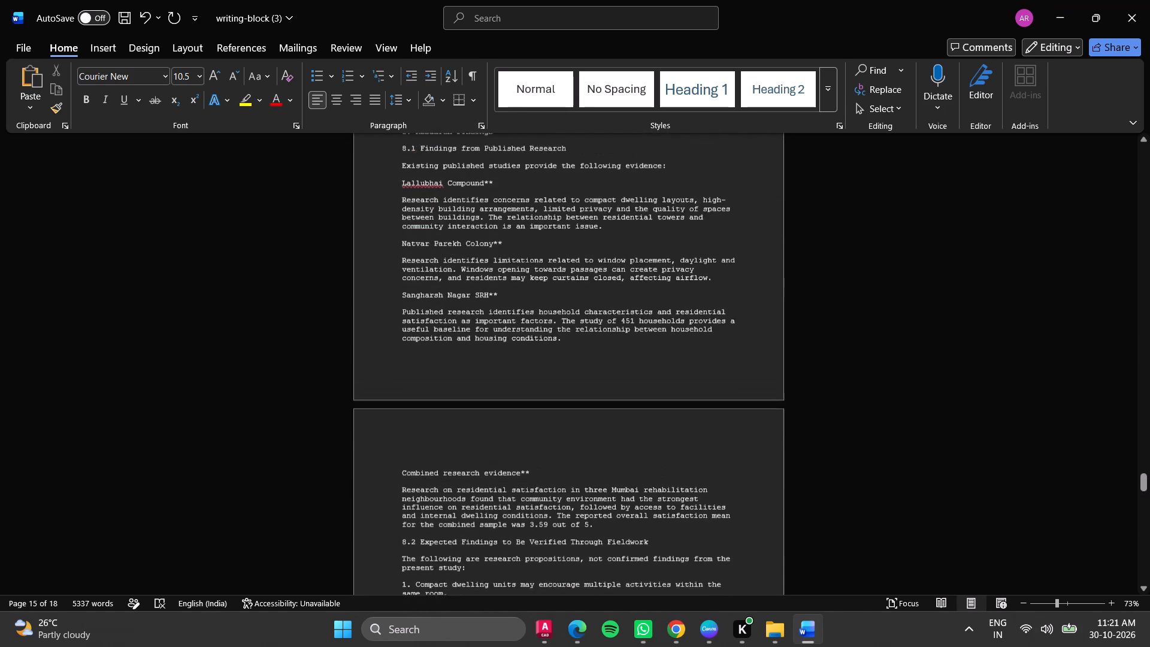
pyautogui.scroll(20, 541, 430)
pyautogui.scroll(12, 541, 430)
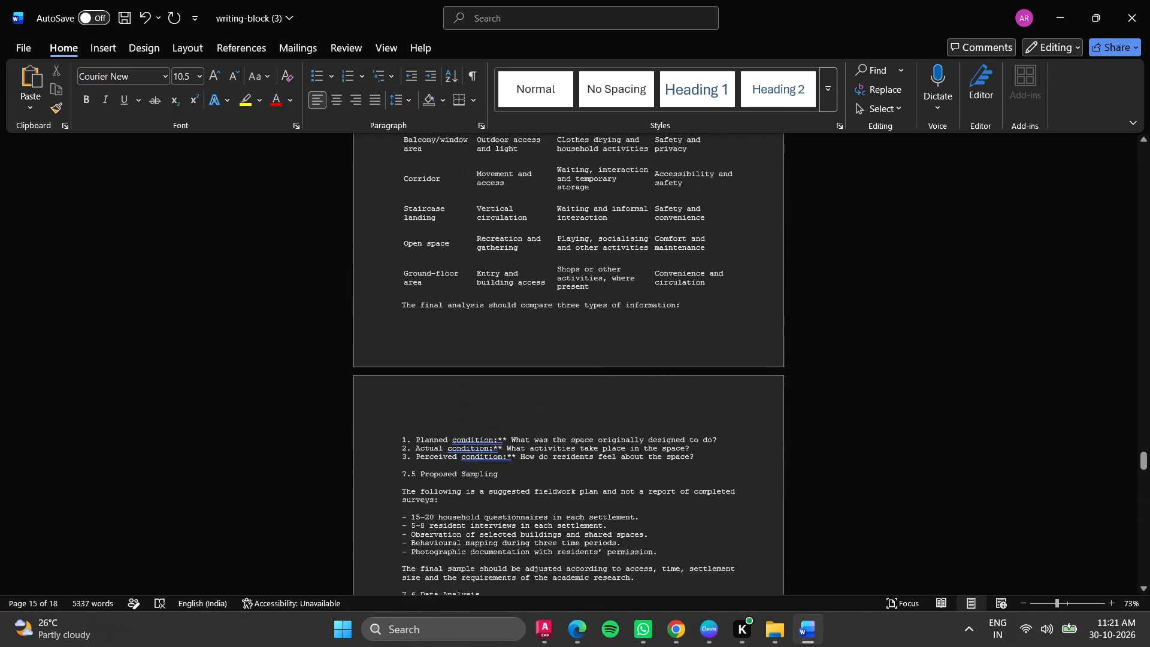
pyautogui.scroll(13, 541, 430)
pyautogui.scroll(-12, 541, 430)
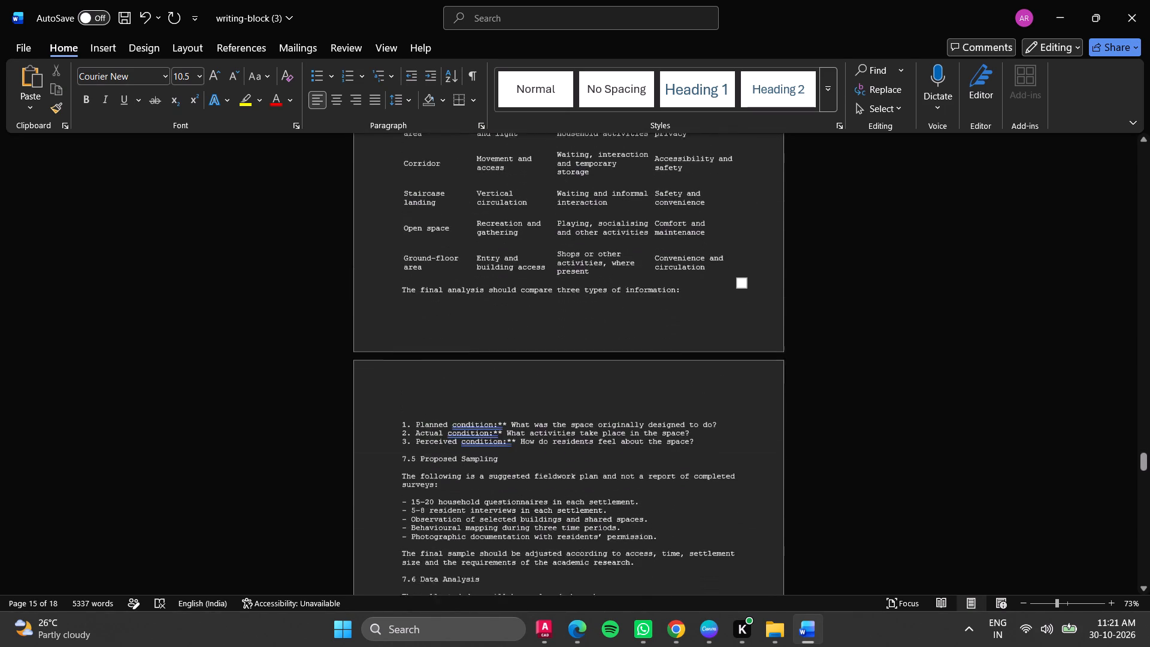
pyautogui.scroll(-8, 541, 433)
pyautogui.scroll(16, 540, 442)
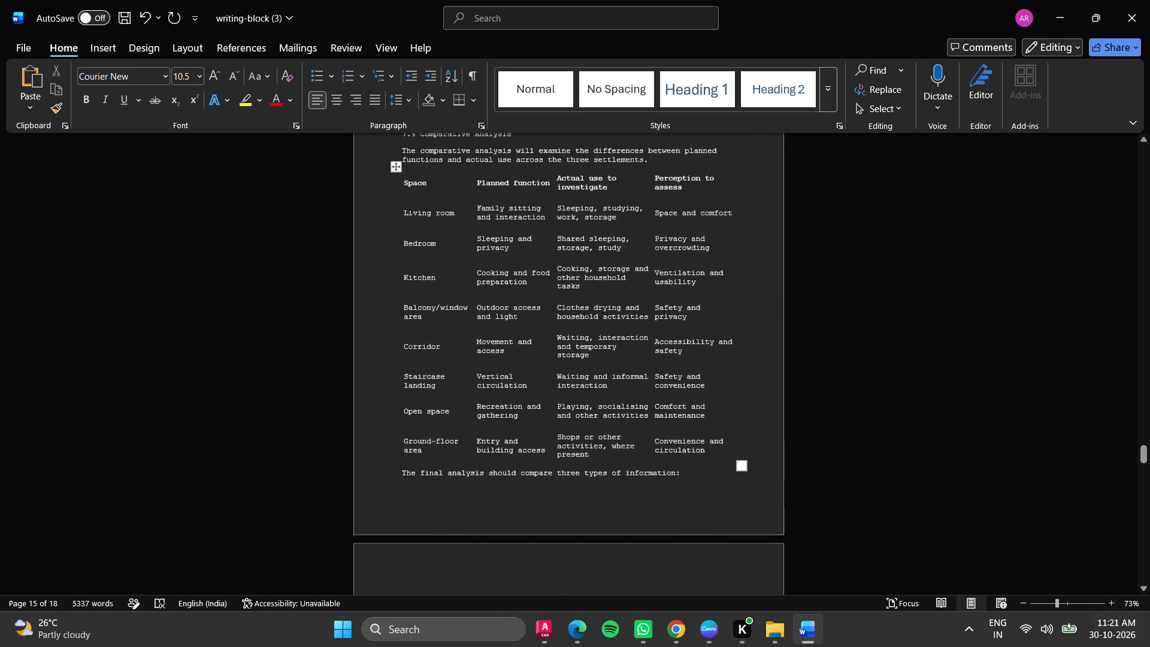
pyautogui.scroll(20, 540, 442)
pyautogui.scroll(15, 540, 442)
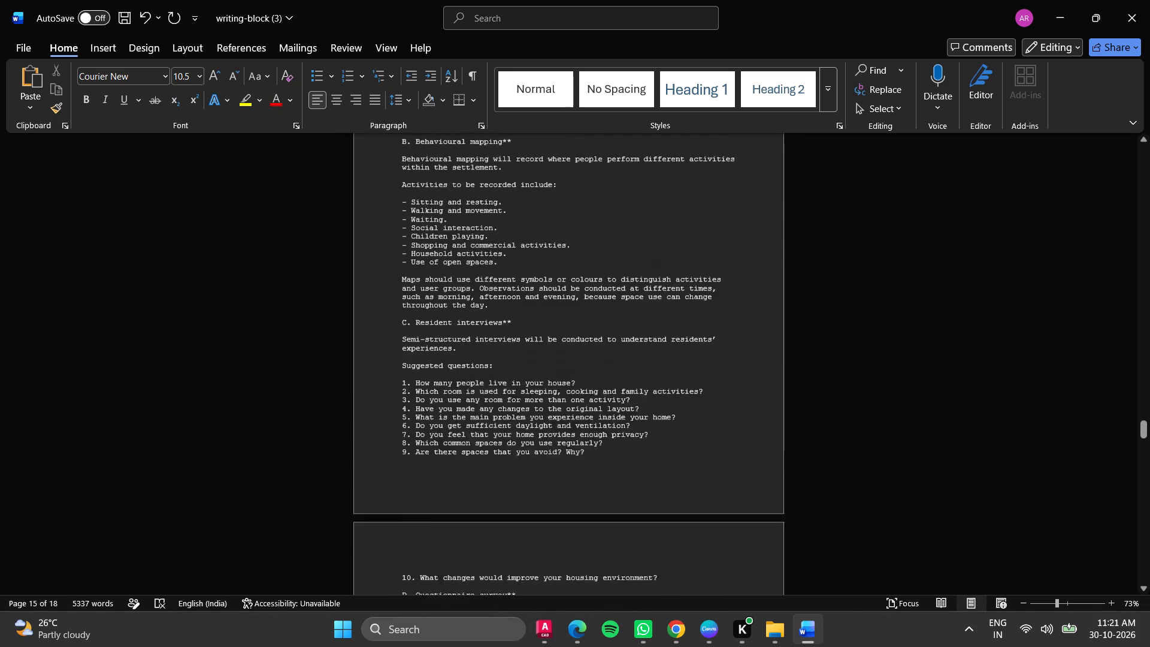
pyautogui.scroll(20, 540, 442)
pyautogui.scroll(15, 540, 442)
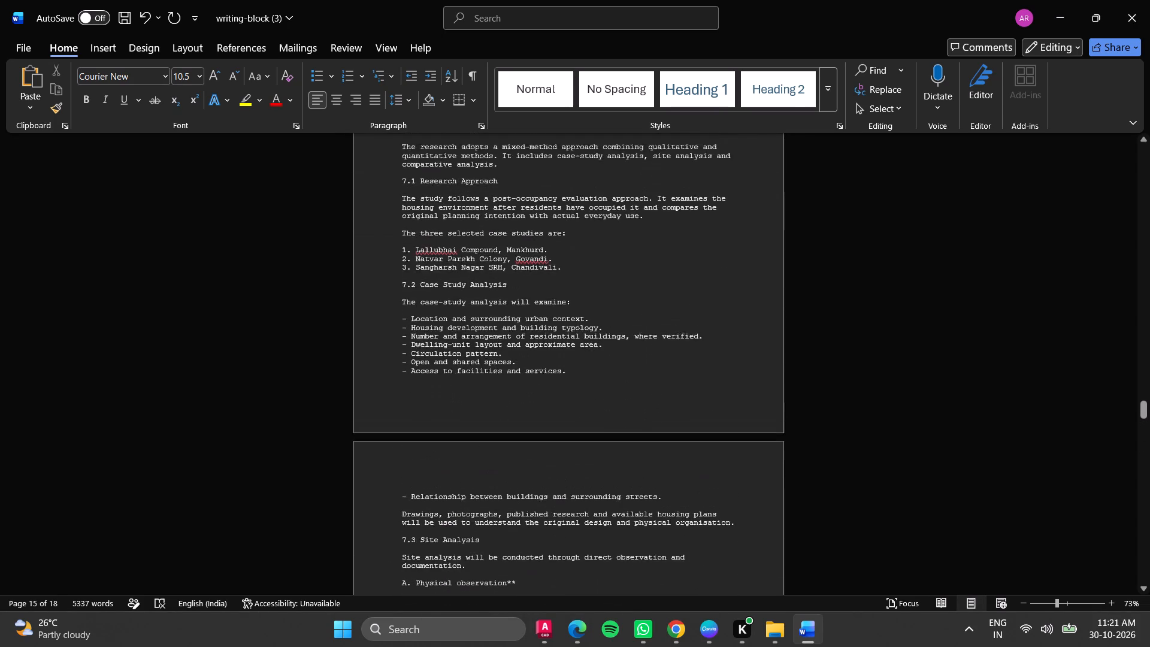
pyautogui.scroll(20, 540, 442)
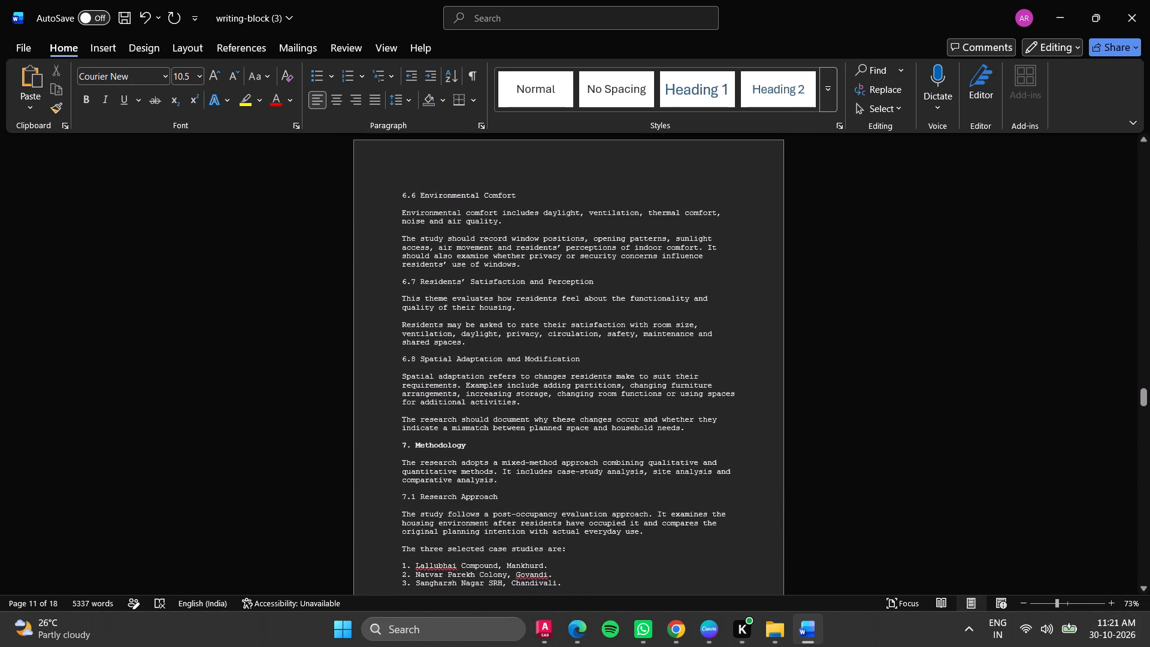
pyautogui.moveTo(494, 447); pyautogui.dragTo(386, 446)
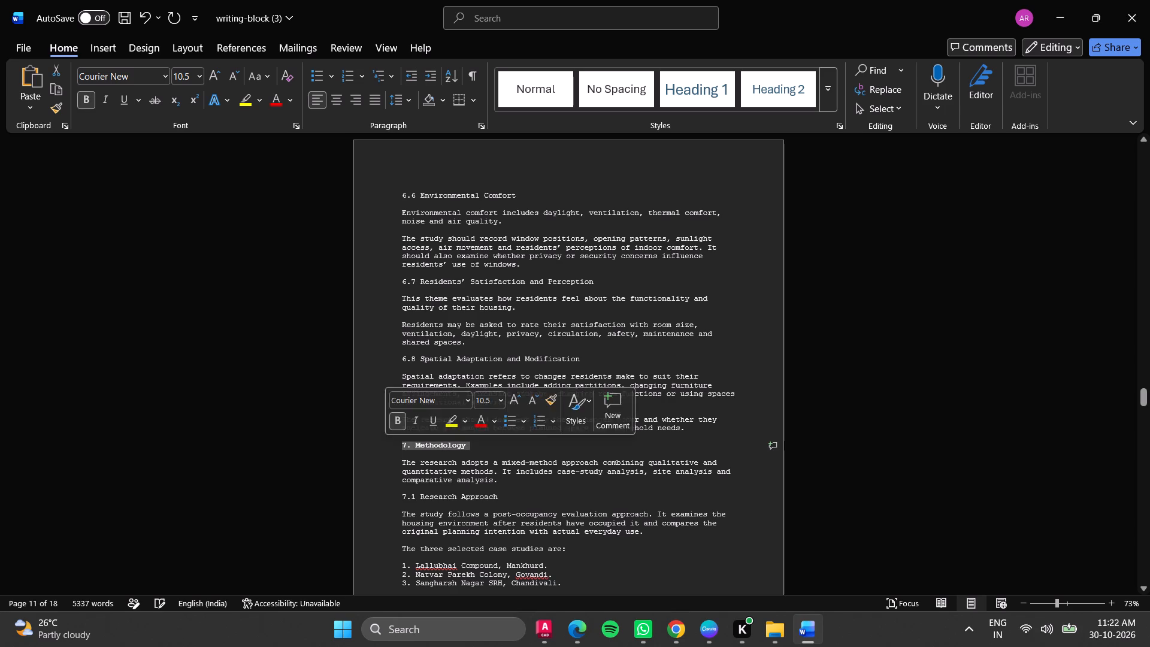
pyautogui.click(384, 491)
pyautogui.click(428, 492)
pyautogui.click(445, 492)
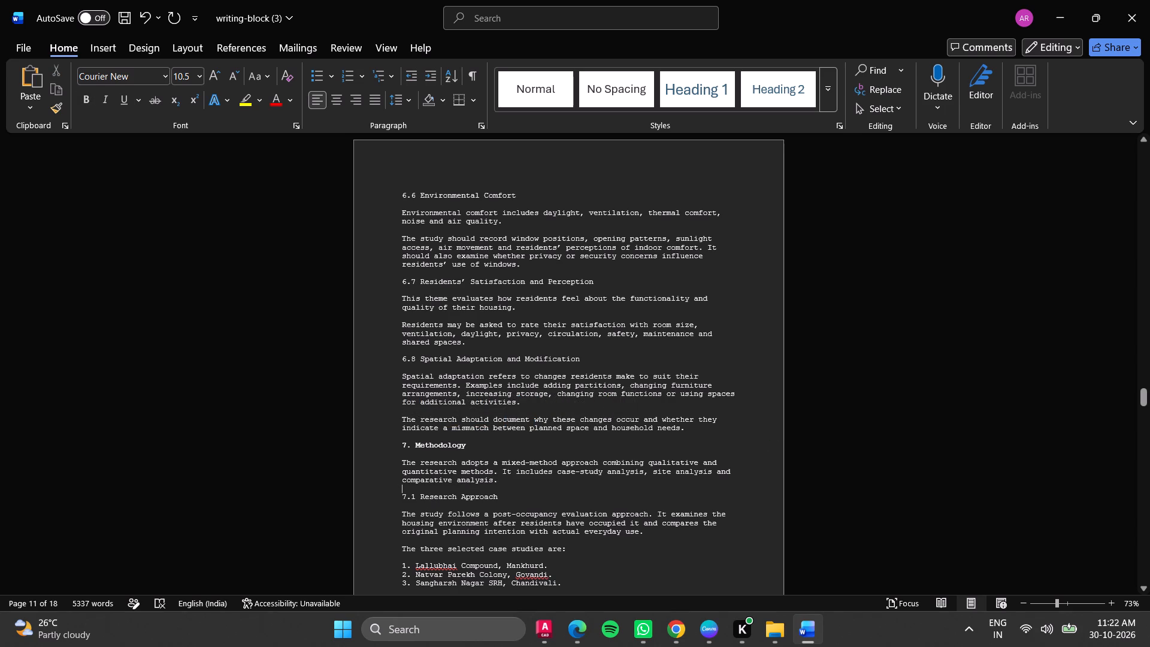
# Review the heading formatting from section 7 onward to "10. Conclusion", checking the "9. Summary" heading along the way.
pyautogui.scroll(-20, 556, 515)
pyautogui.scroll(-12, 556, 515)
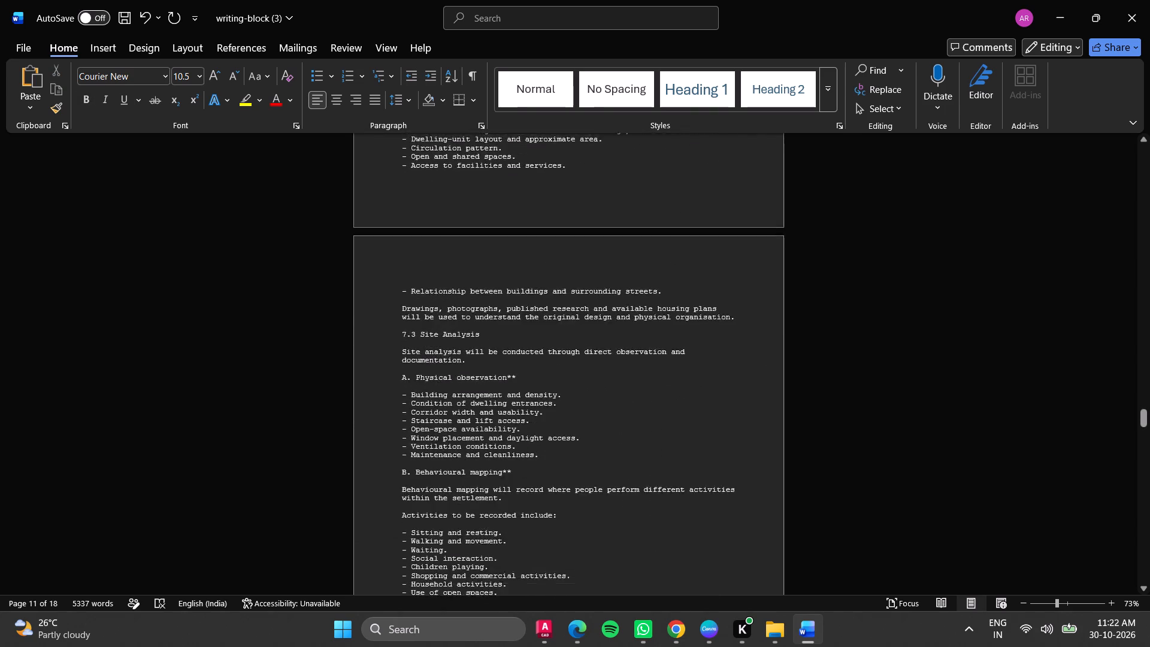
pyautogui.scroll(-8, 520, 390)
pyautogui.scroll(1, 522, 407)
pyautogui.scroll(-1, 523, 416)
pyautogui.scroll(1, 523, 418)
pyautogui.scroll(-20, 523, 418)
pyautogui.scroll(-11, 523, 418)
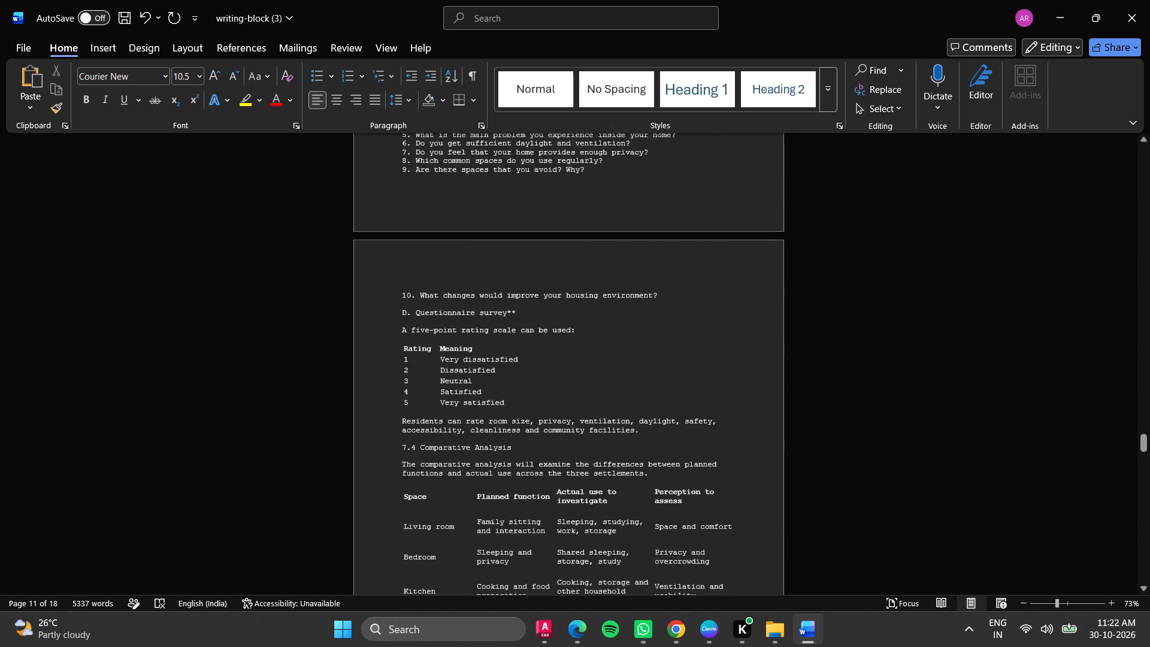
pyautogui.scroll(-1, 523, 418)
pyautogui.scroll(-20, 523, 418)
pyautogui.scroll(-9, 523, 418)
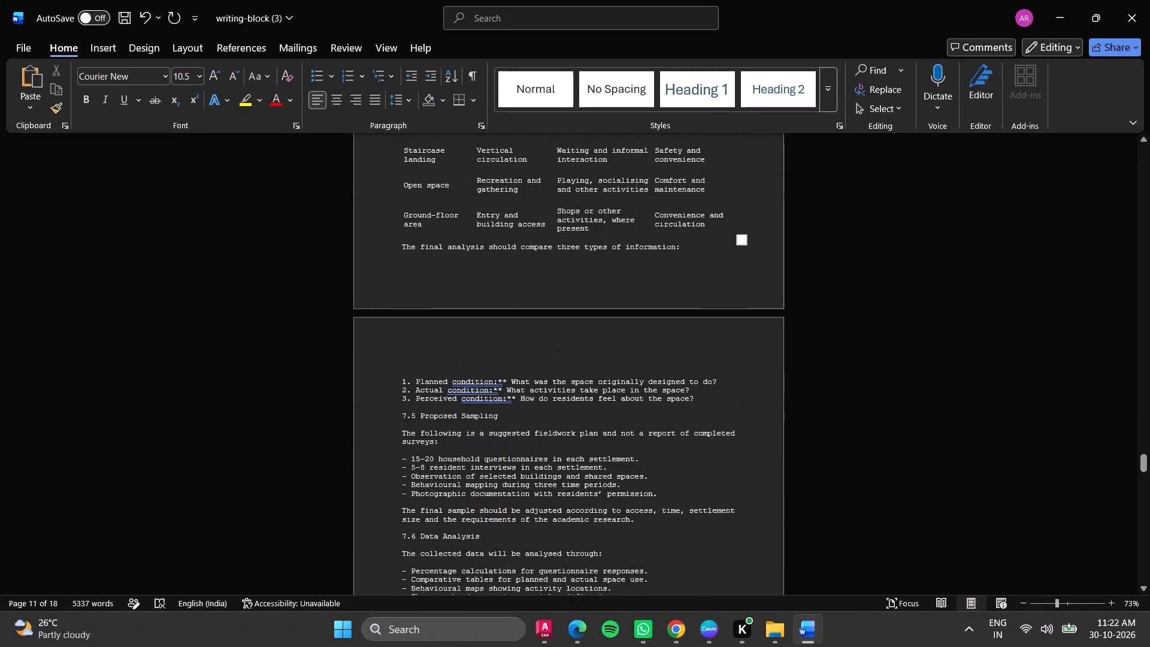
pyautogui.scroll(-15, 526, 422)
pyautogui.scroll(-15, 470, 388)
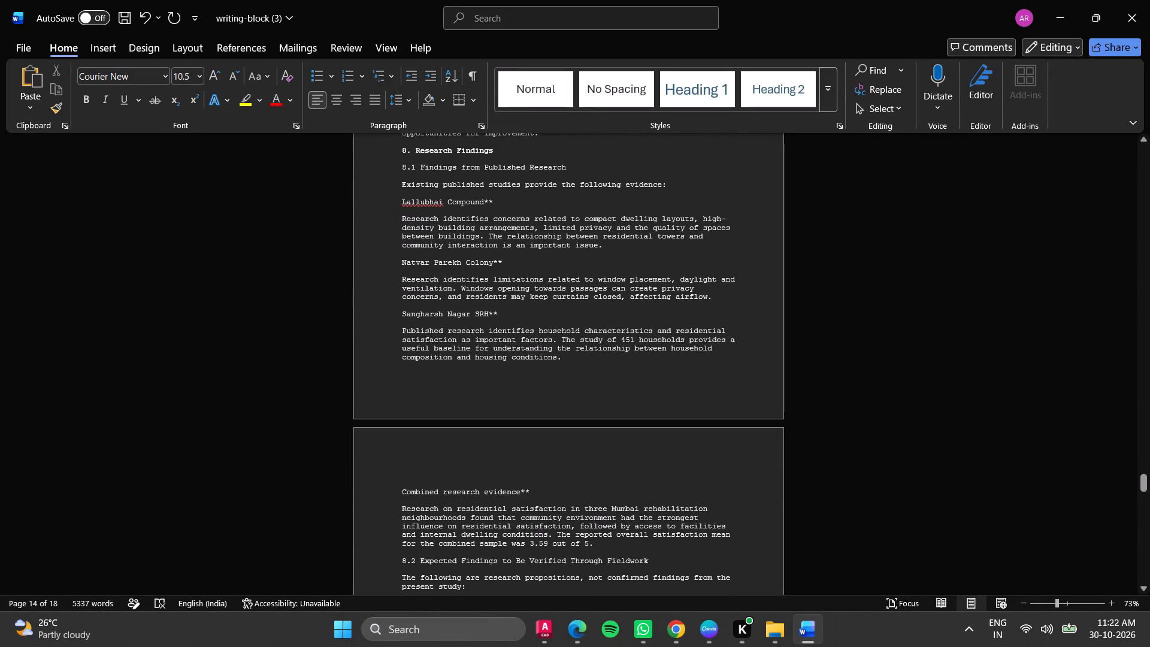
pyautogui.scroll(-16, 440, 400)
pyautogui.scroll(-12, 444, 407)
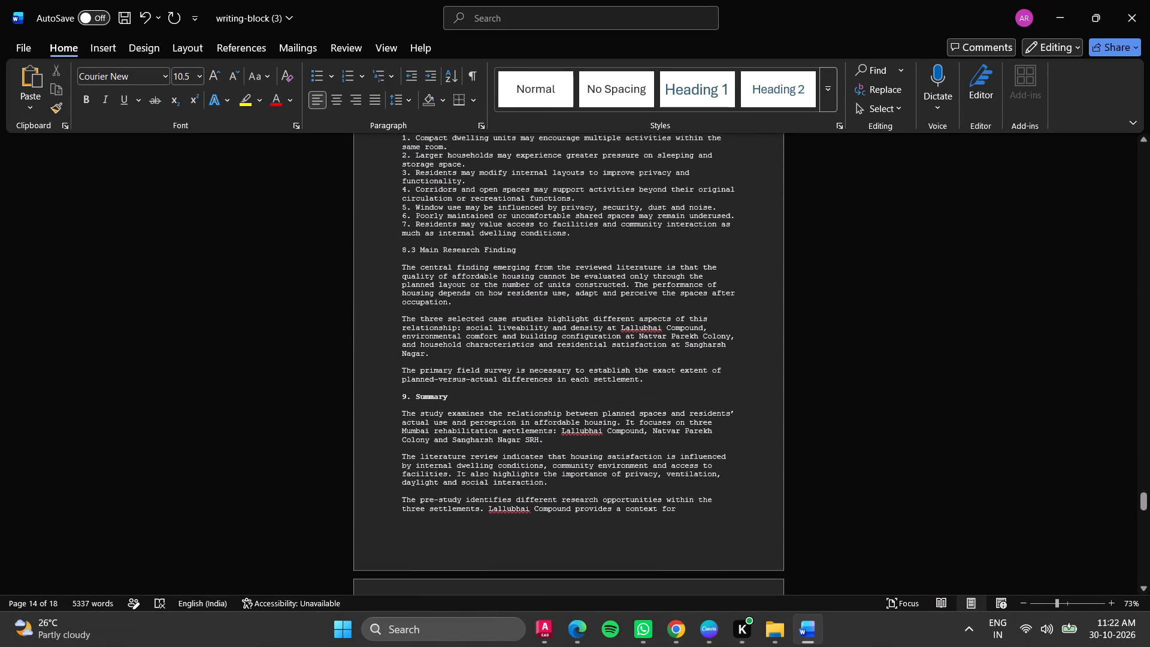
pyautogui.scroll(-1, 449, 401)
pyautogui.moveTo(454, 376); pyautogui.dragTo(412, 377)
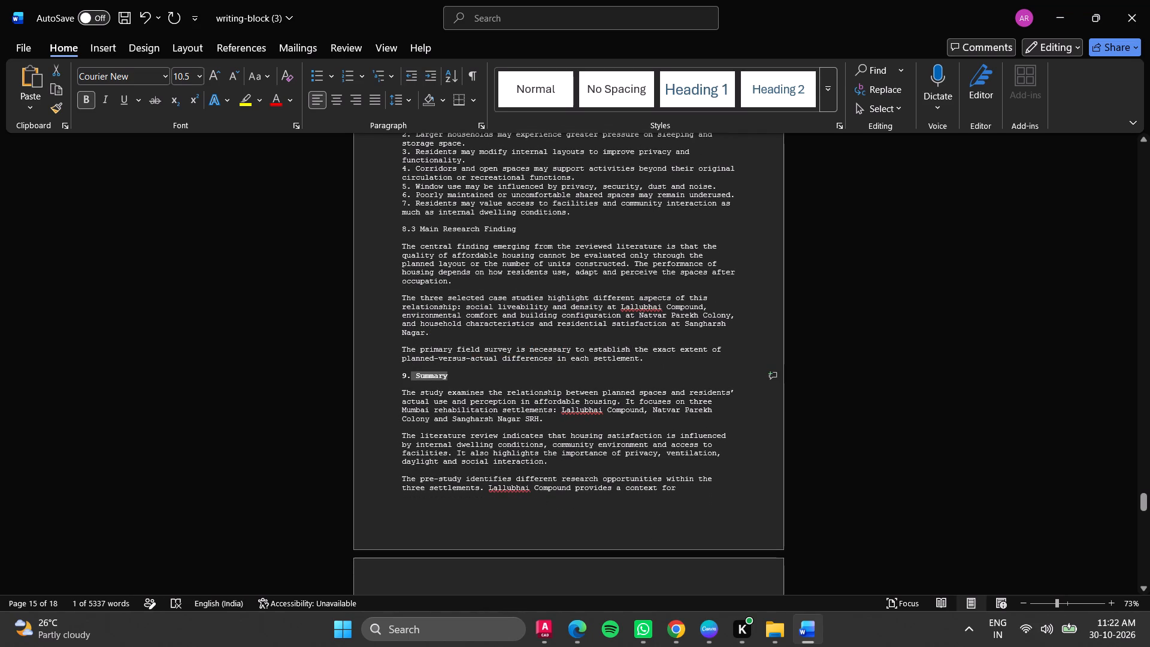
pyautogui.click(405, 442)
pyautogui.scroll(-16, 437, 449)
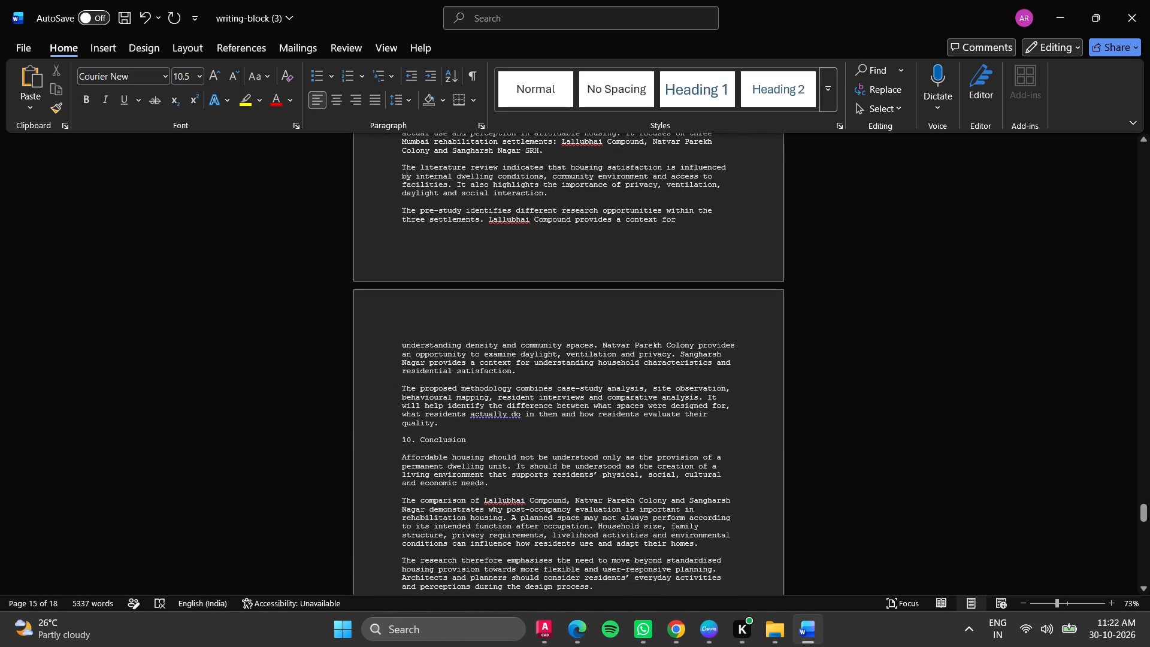
# Make the "10. Conclusion" and "11. Way Forward" headings bold.
pyautogui.moveTo(472, 437); pyautogui.dragTo(394, 440)
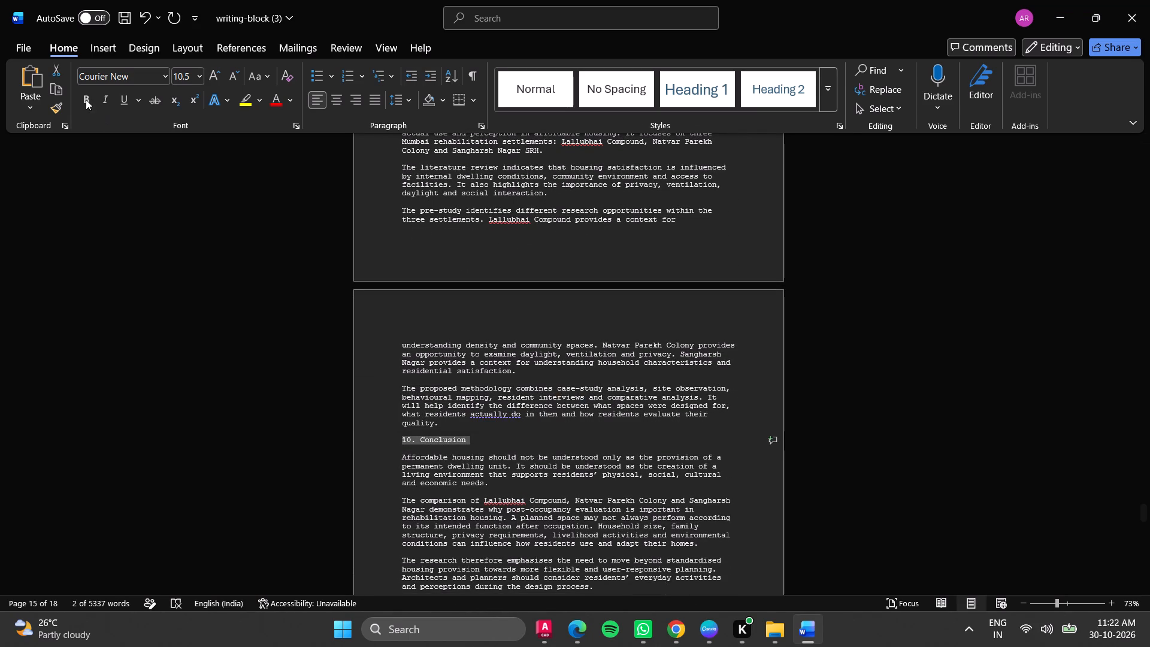
pyautogui.click(86, 99)
pyautogui.scroll(-6, 450, 428)
pyautogui.scroll(1, 436, 428)
pyautogui.scroll(-13, 435, 426)
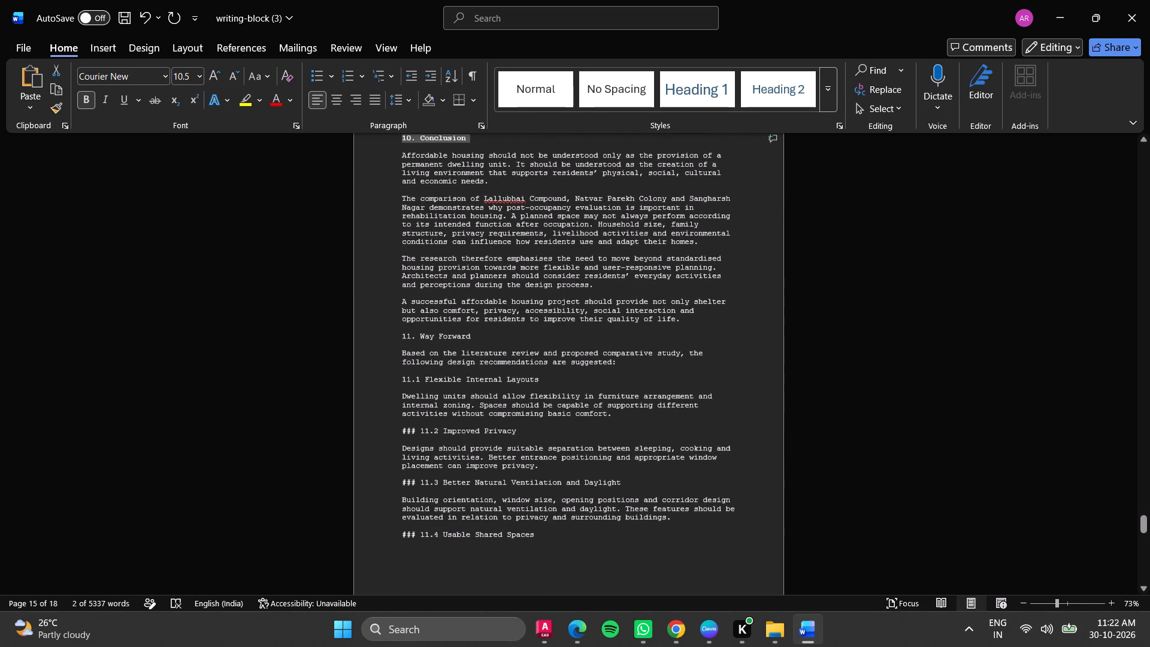
pyautogui.moveTo(473, 337); pyautogui.dragTo(391, 336)
pyautogui.click(89, 95)
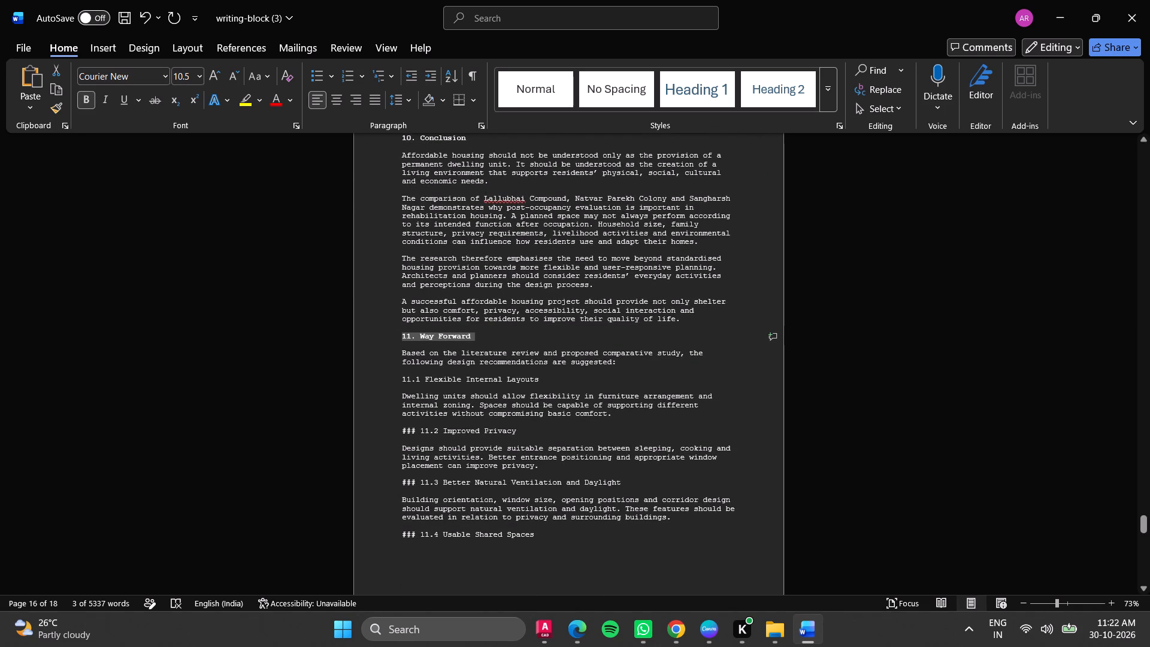
# Remove the "###" marks and their spaces from the "11.2 Improved Privacy" and "11.3 Better Natural Ventilation and Daylight" headings.
pyautogui.click(420, 433)
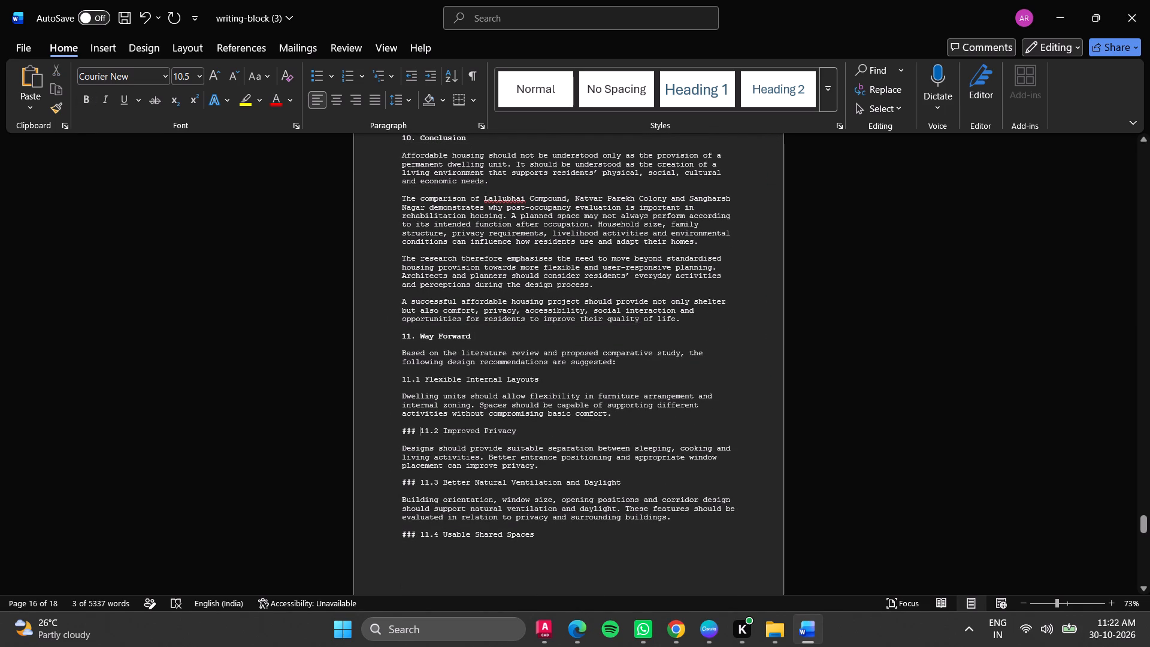
pyautogui.press('BackSpace')
pyautogui.press('BackSpace')
pyautogui.press('BackSpace')
pyautogui.press('BackSpace')
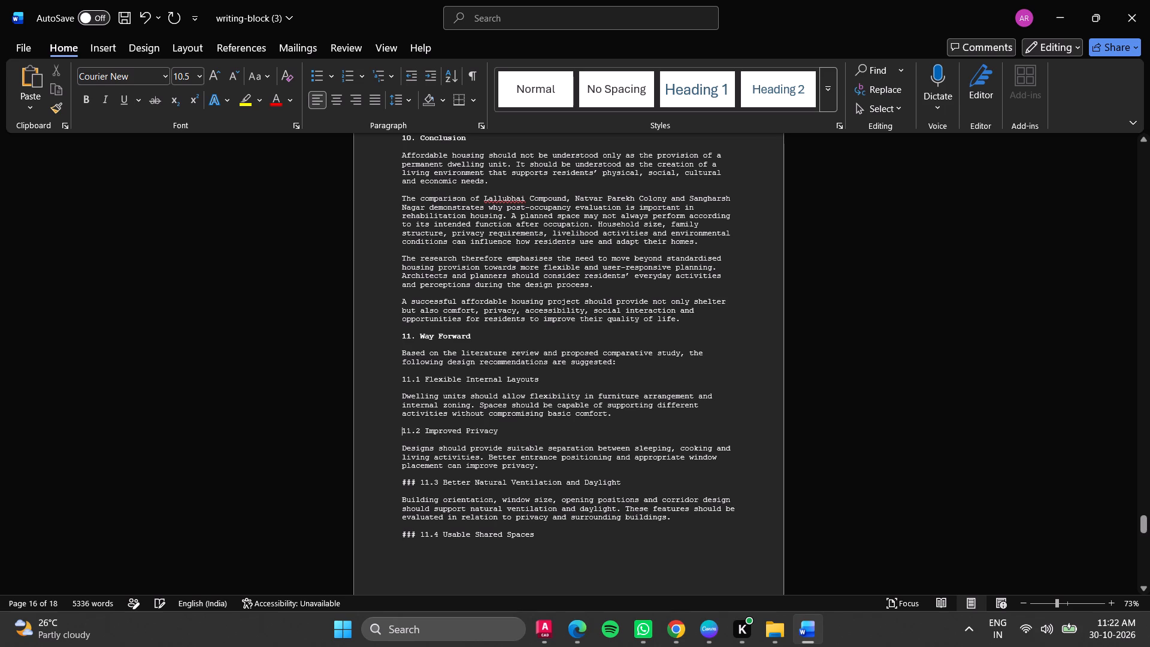
pyautogui.click(420, 483)
pyautogui.press('BackSpace')
pyautogui.press('BackSpace')
pyautogui.press('BackSpace')
pyautogui.press('BackSpace')
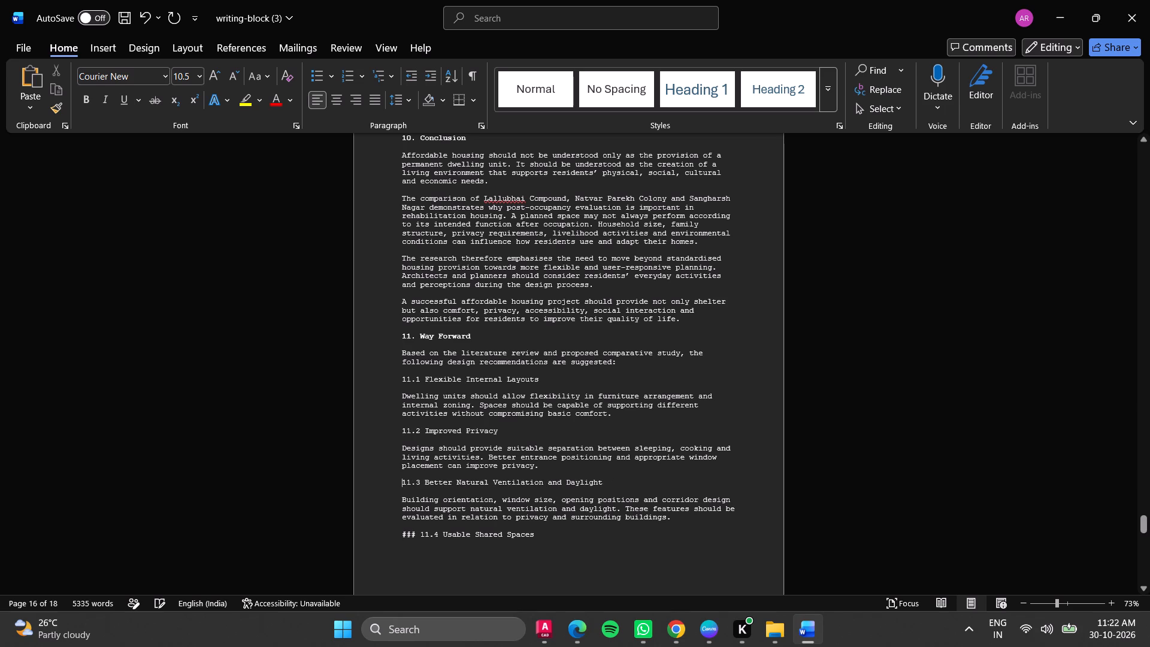
# Remove the "###" marks and their spaces from the "11.4 Usable Shared Spaces" and "11.5 Household-Based Design Considerations" headings.
pyautogui.click(419, 532)
pyautogui.press('BackSpace')
pyautogui.press('BackSpace')
pyautogui.press('BackSpace')
pyautogui.scroll(-1, 480, 511)
pyautogui.press('BackSpace')
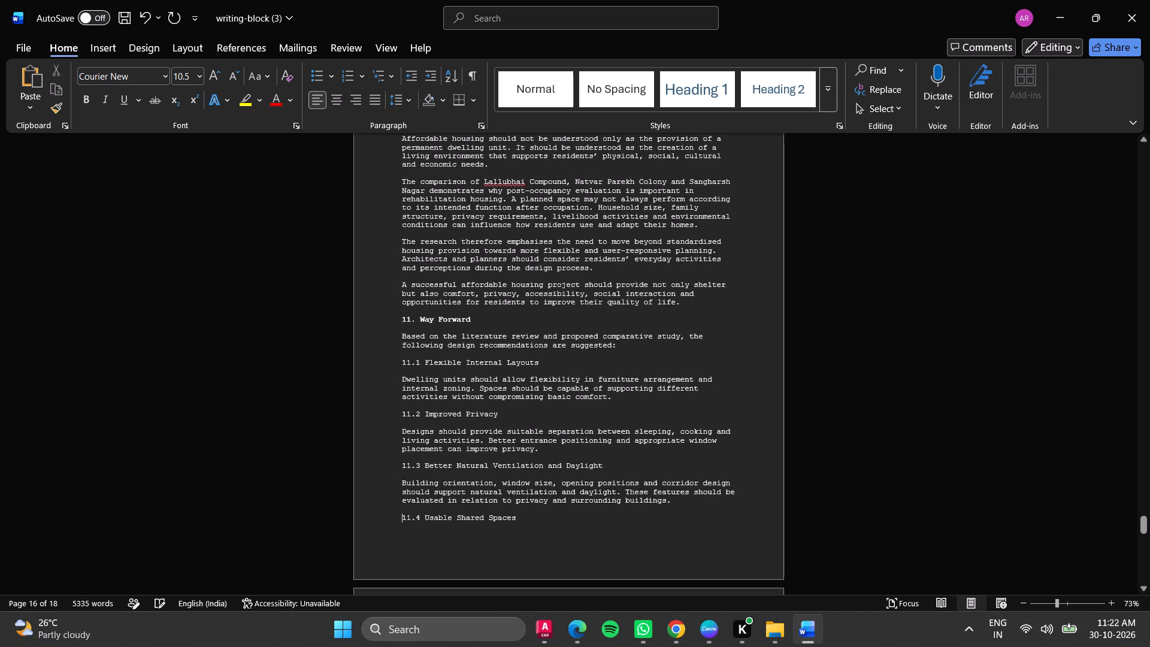
pyautogui.scroll(-13, 462, 504)
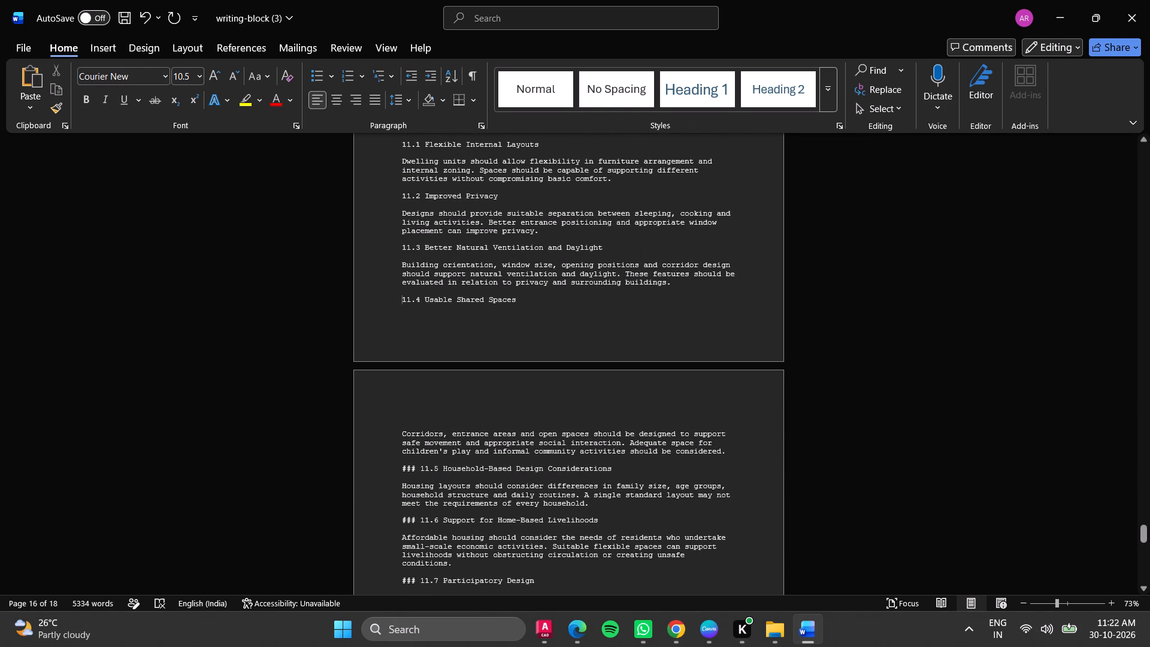
pyautogui.click(419, 468)
pyautogui.press('BackSpace')
pyautogui.press('BackSpace')
pyautogui.press('BackSpace')
pyautogui.press('BackSpace')
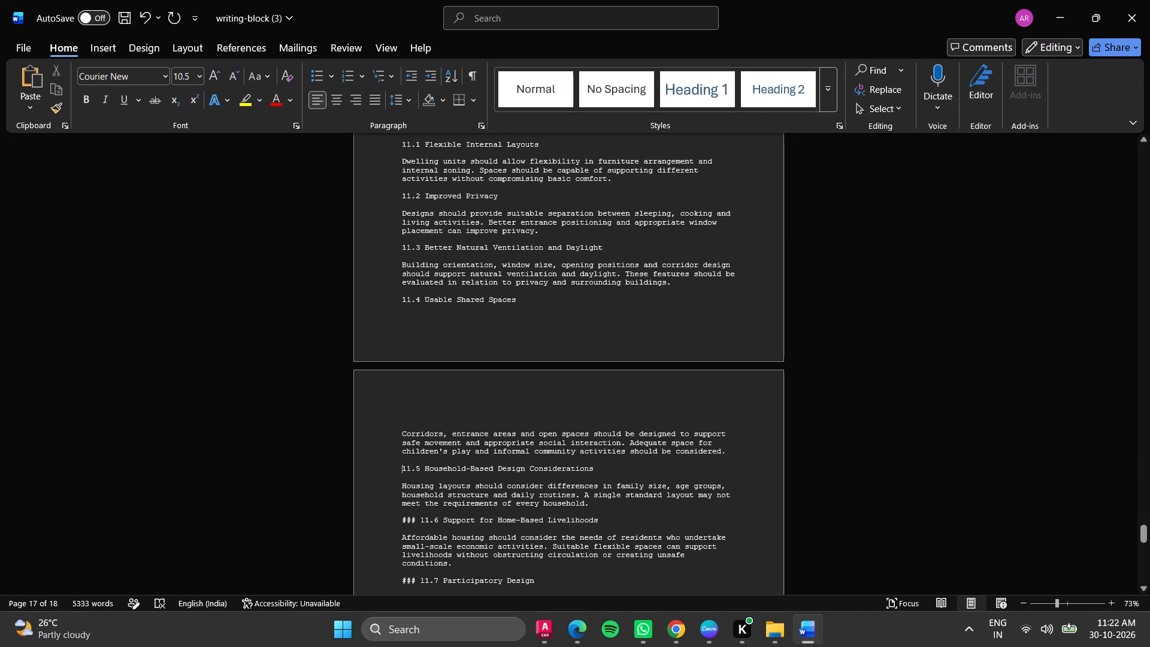
# Remove the "###" marks and their spaces from the "11.6 Support for Home-Based Livelihoods" and "11.7 Participatory Design" headings.
pyautogui.click(420, 516)
pyautogui.press('BackSpace')
pyautogui.press('BackSpace')
pyautogui.press('BackSpace')
pyautogui.press('BackSpace')
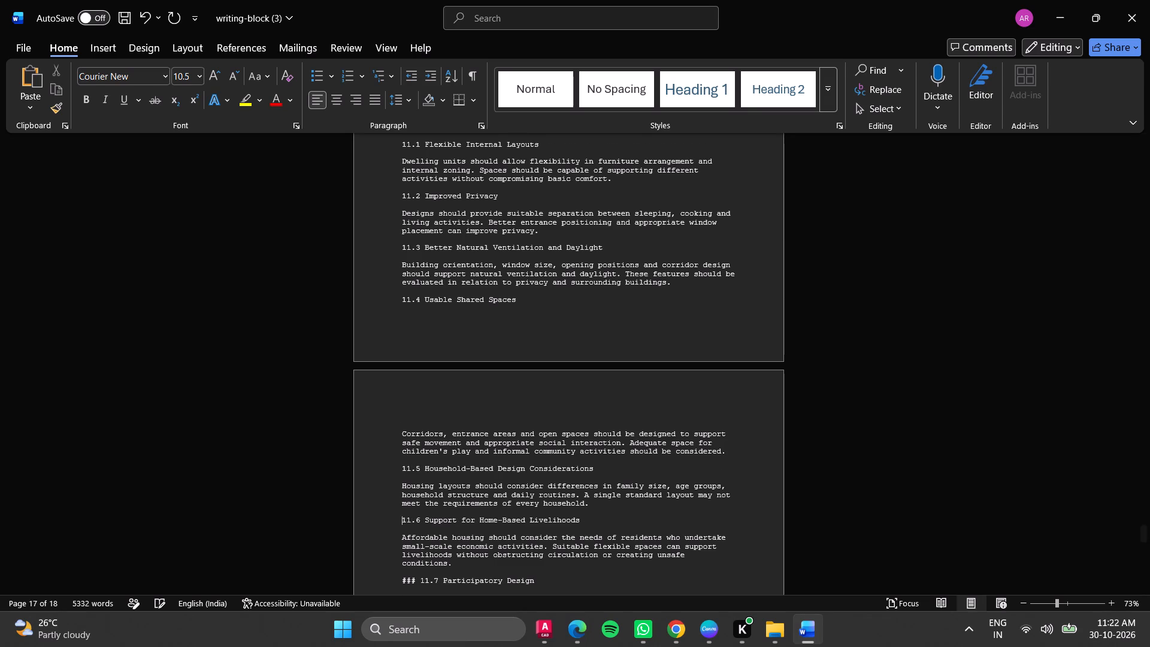
pyautogui.scroll(-5, 450, 507)
pyautogui.click(419, 496)
pyautogui.press('BackSpace')
pyautogui.press('BackSpace')
pyautogui.press('BackSpace')
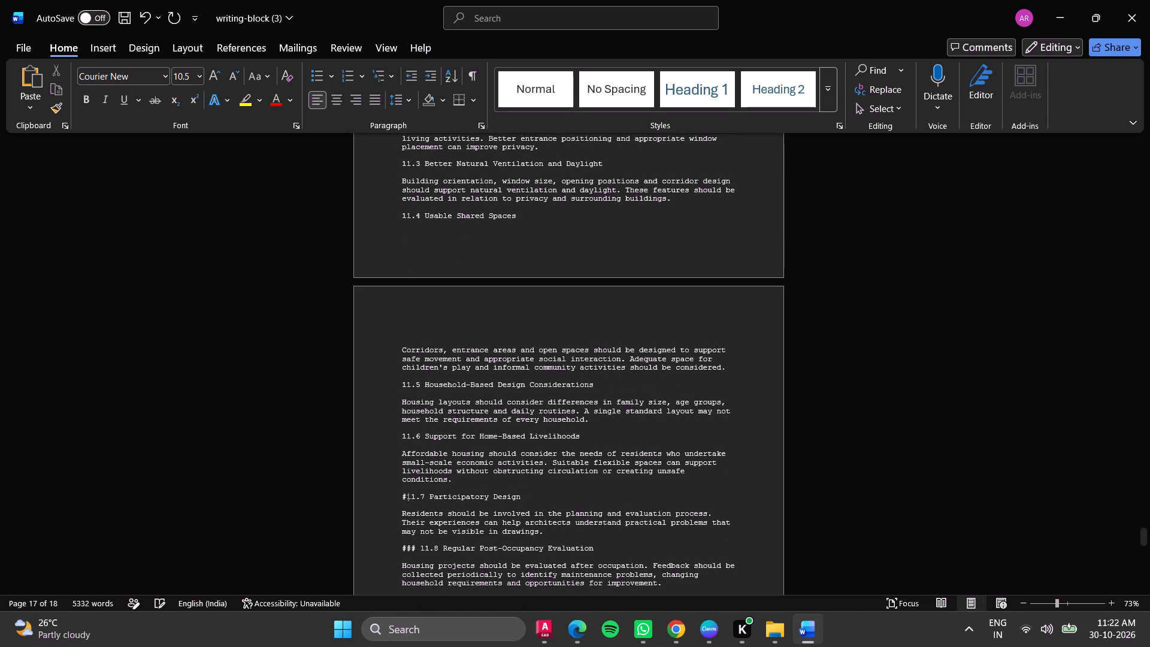
pyautogui.press('BackSpace')
# Remove the "###" marks and their spaces from the "11.8 Regular Post-Occupancy Evaluation" and "11.9 Design Guidelines for Future Affordable Housing" headings.
pyautogui.scroll(-2, 417, 524)
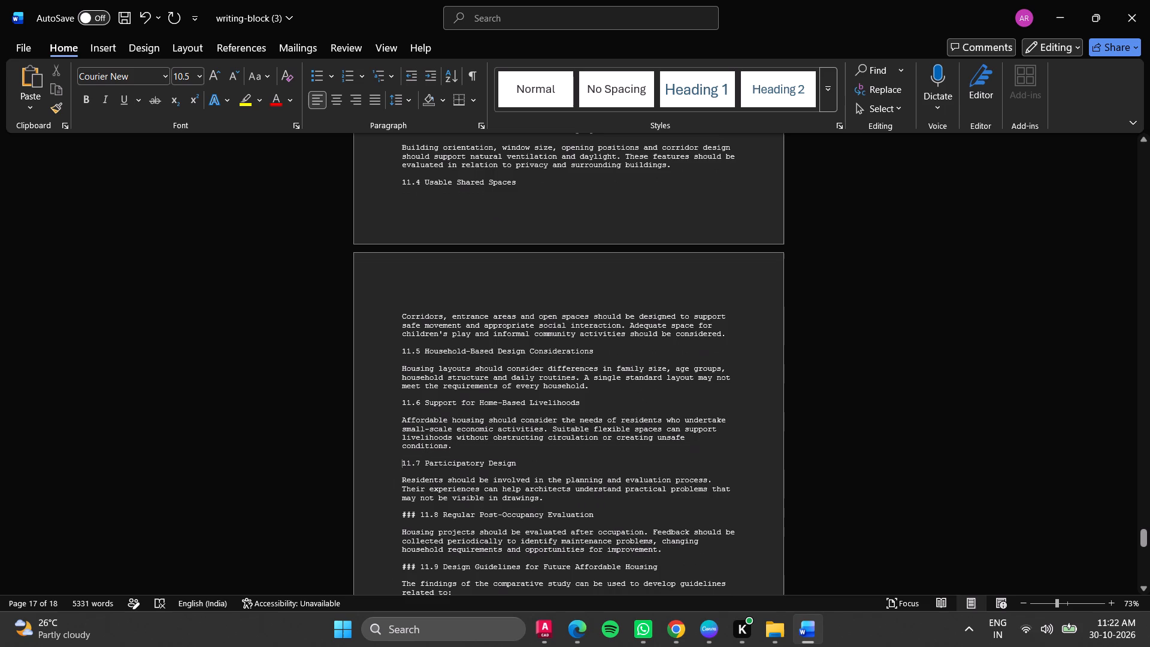
pyautogui.click(419, 516)
pyautogui.press('BackSpace')
pyautogui.press('BackSpace')
pyautogui.press('BackSpace')
pyautogui.press('BackSpace')
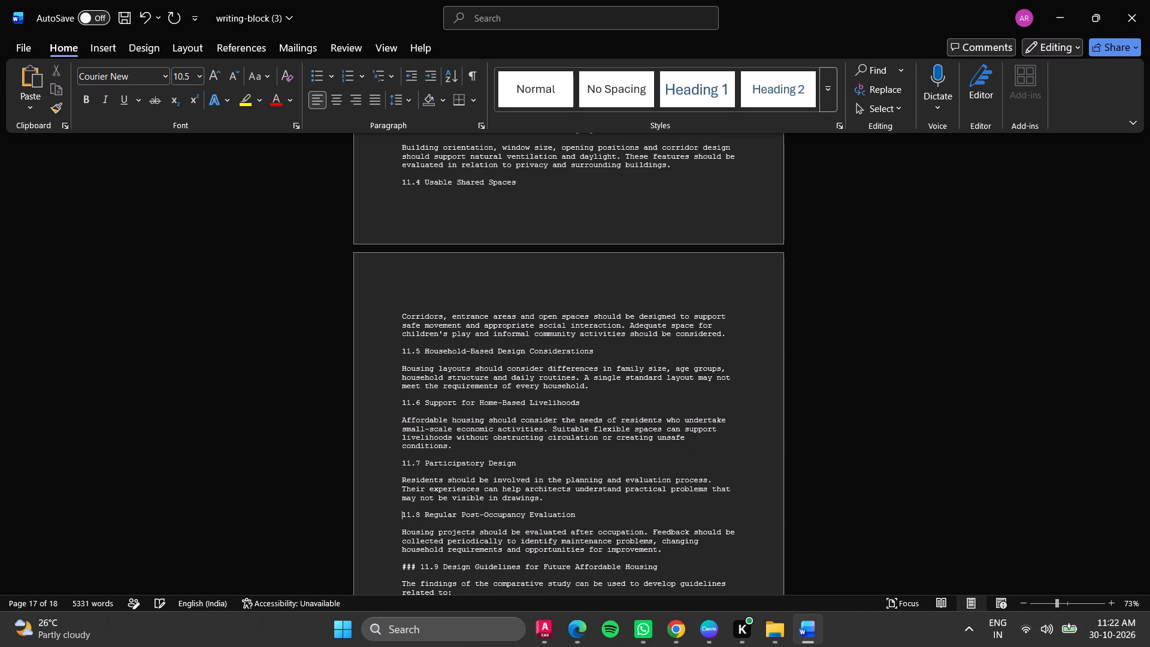
pyautogui.scroll(-5, 455, 503)
pyautogui.click(420, 483)
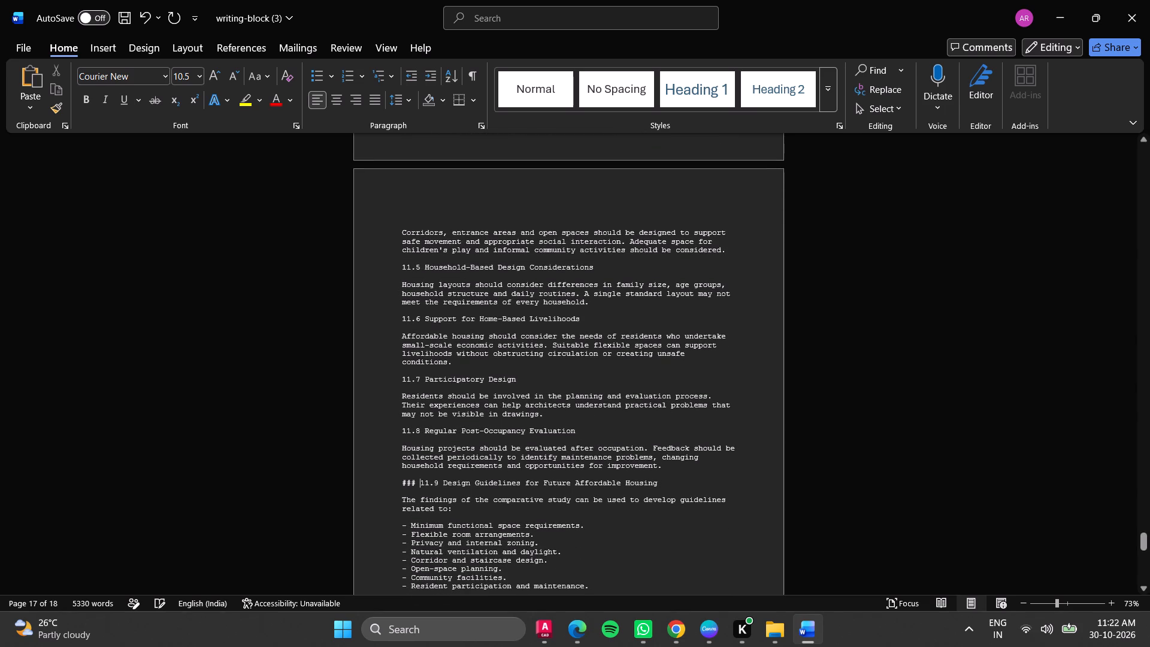
pyautogui.press('BackSpace')
pyautogui.press('BackSpace')
pyautogui.press('BackSpace')
pyautogui.press('BackSpace')
# Remove the "##" mark and its space from the "12. References (Bibliography)" heading and make the heading bold.
pyautogui.scroll(-6, 476, 479)
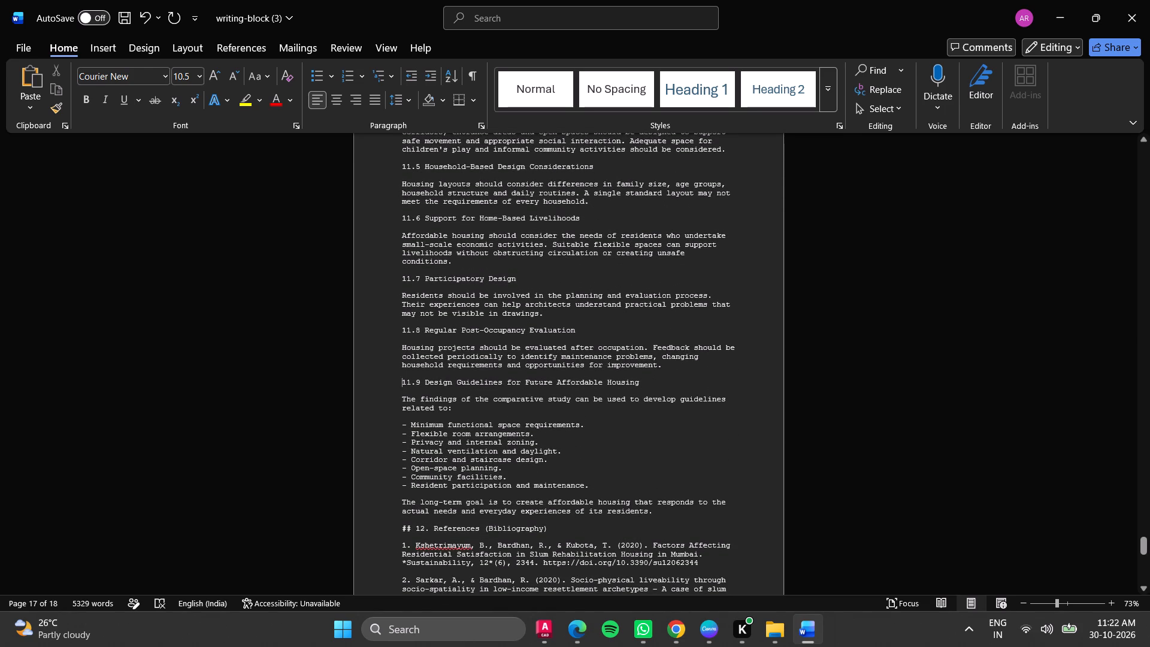
pyautogui.click(415, 525)
pyautogui.press('BackSpace')
pyautogui.press('BackSpace')
pyautogui.press('BackSpace')
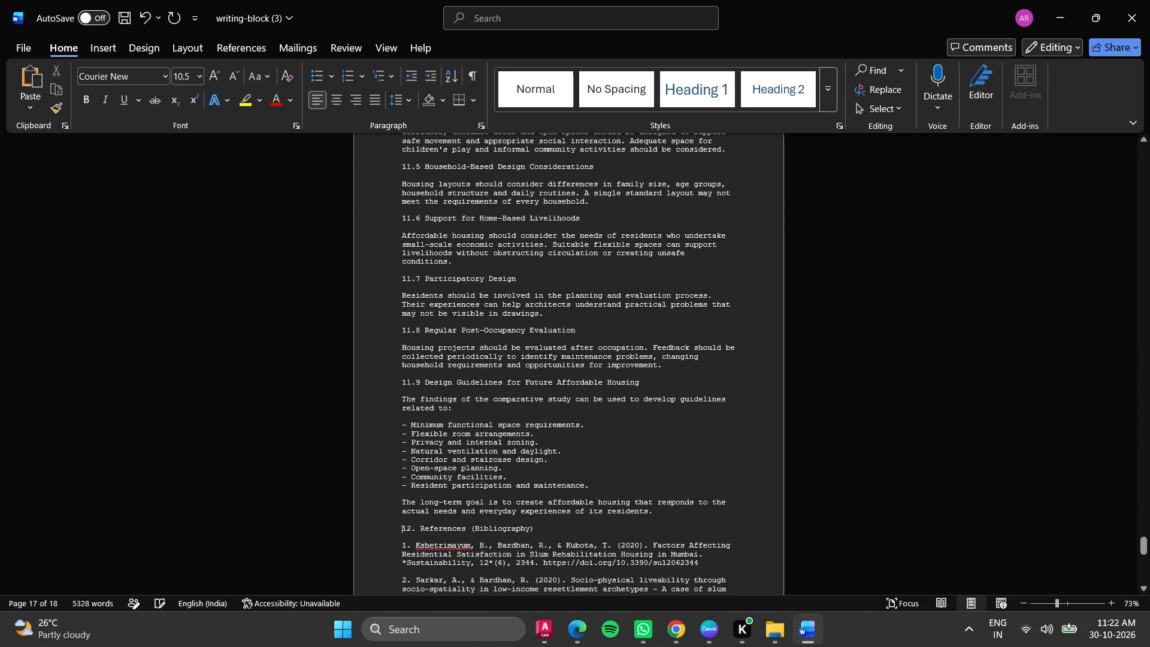
pyautogui.moveTo(399, 530); pyautogui.dragTo(540, 529)
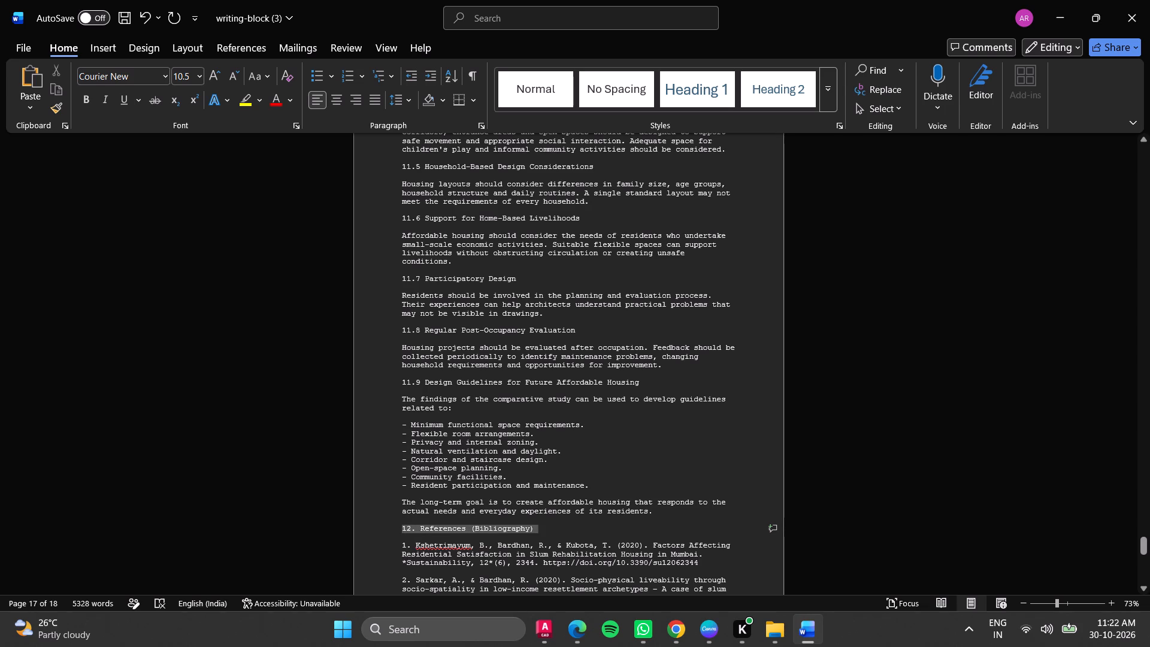
pyautogui.moveTo(540, 529); pyautogui.dragTo(544, 529)
pyautogui.click(91, 104)
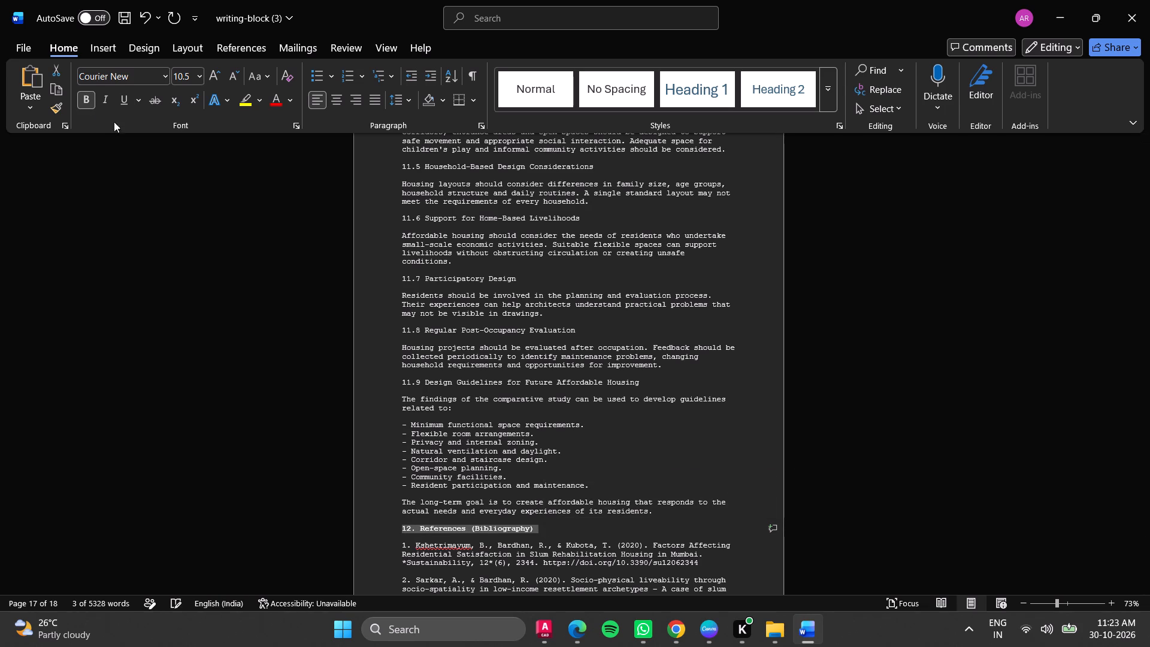
# Delete "(Bibliography)" from the section 12 heading so that it reads "12. References".
pyautogui.click(537, 534)
pyautogui.click(537, 531)
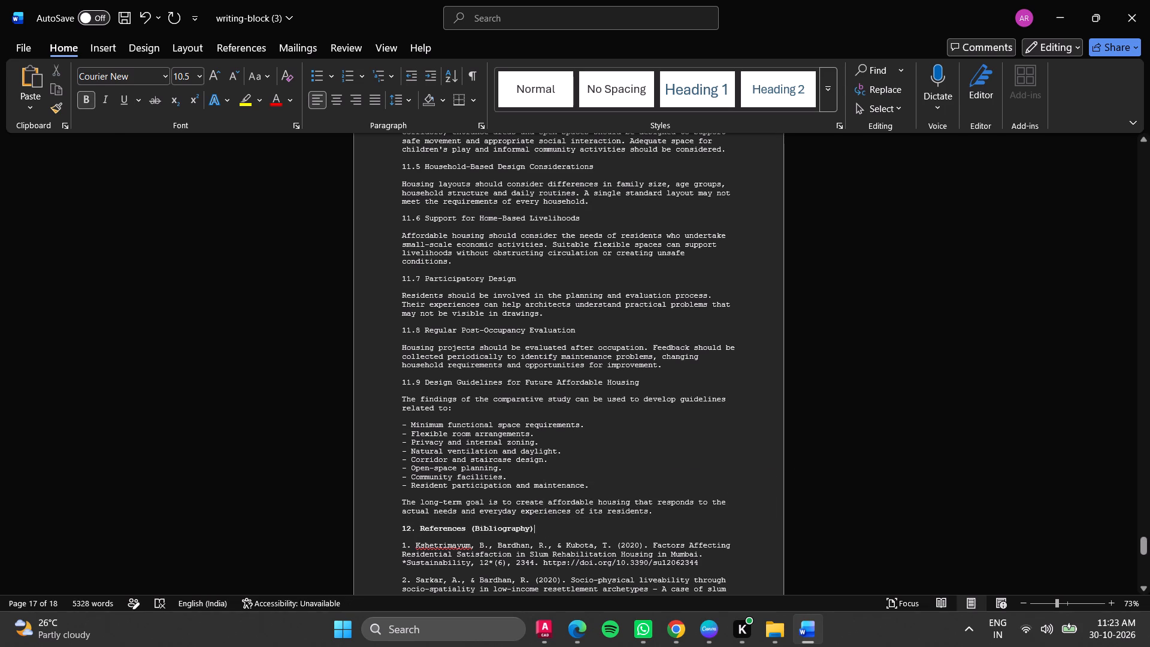
pyautogui.press('BackSpace')
pyautogui.press('BackSpace')
pyautogui.press('BackSpace')
pyautogui.press('BackSpace')
pyautogui.press('BackSpace')
pyautogui.press('BackSpace')
pyautogui.press('BackSpace')
pyautogui.press('BackSpace')
pyautogui.press('BackSpace')
pyautogui.press('BackSpace')
pyautogui.press('BackSpace')
pyautogui.press('BackSpace')
pyautogui.press('BackSpace')
pyautogui.press('BackSpace')
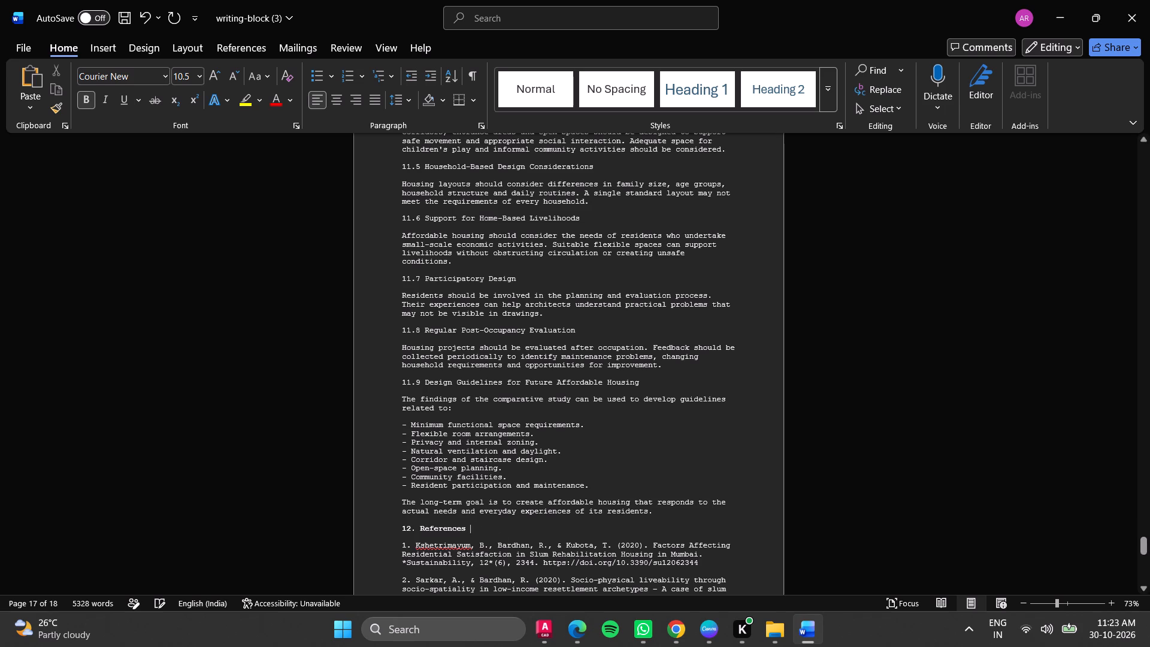
# Remove the asterisk before "Sustainability" in reference 1.
pyautogui.scroll(-5, 527, 528)
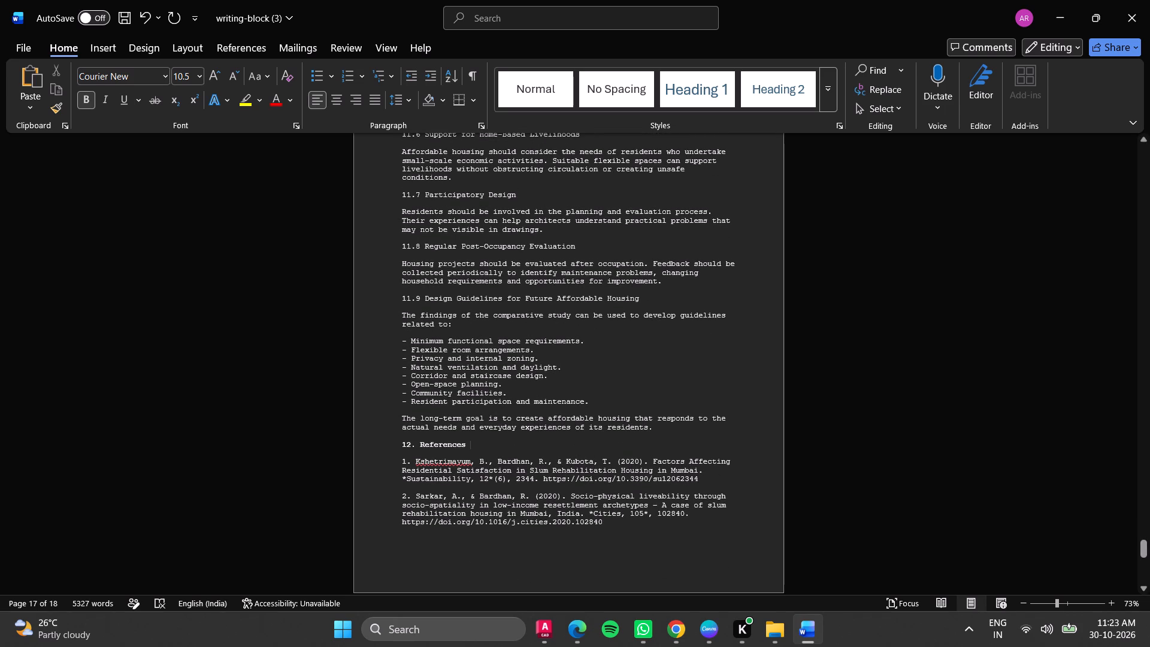
pyautogui.click(408, 479)
pyautogui.press('BackSpace')
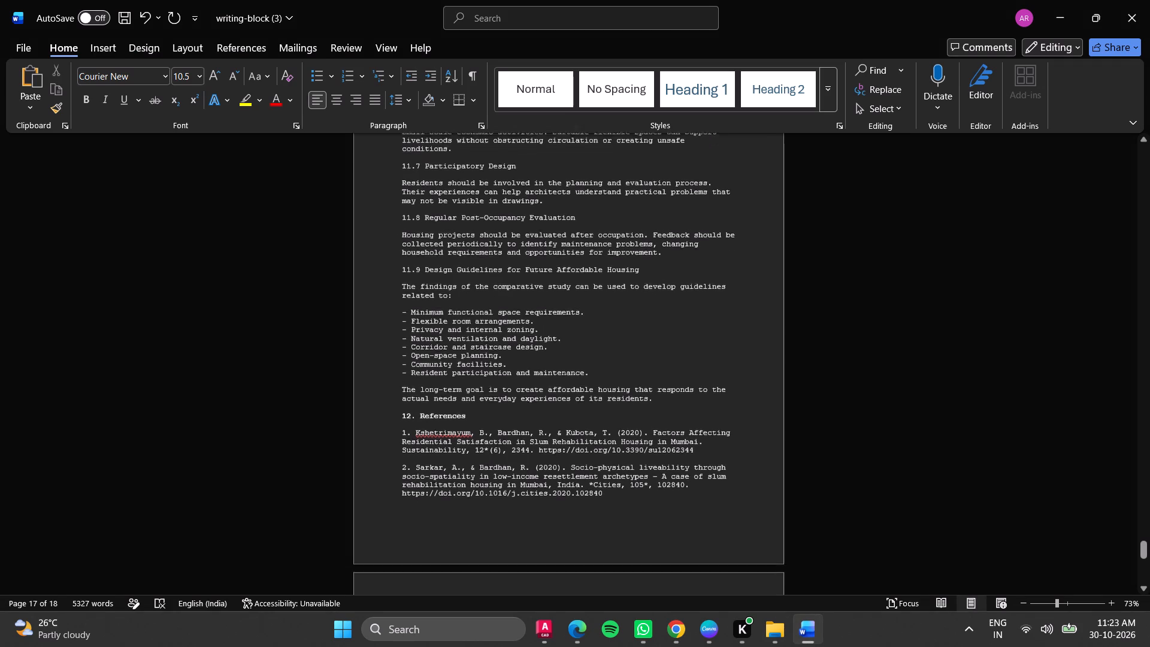
pyautogui.scroll(-5, 496, 510)
pyautogui.scroll(1, 496, 503)
pyautogui.scroll(-2, 494, 503)
pyautogui.scroll(-2, 435, 497)
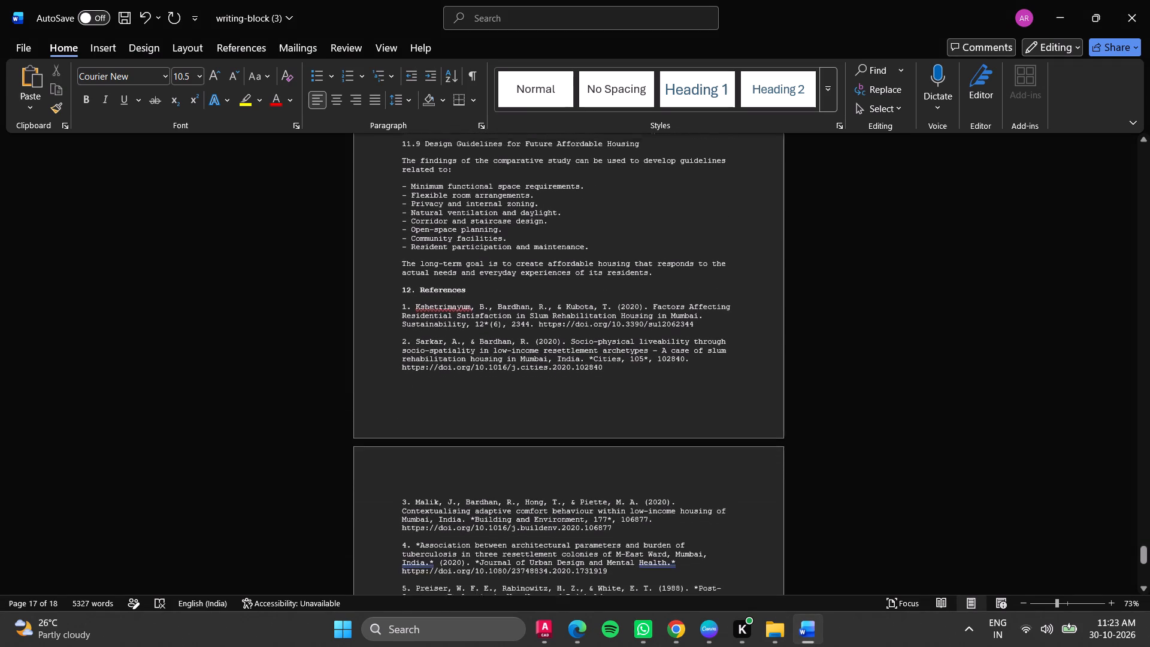
pyautogui.scroll(-5, 497, 499)
pyautogui.click(420, 448)
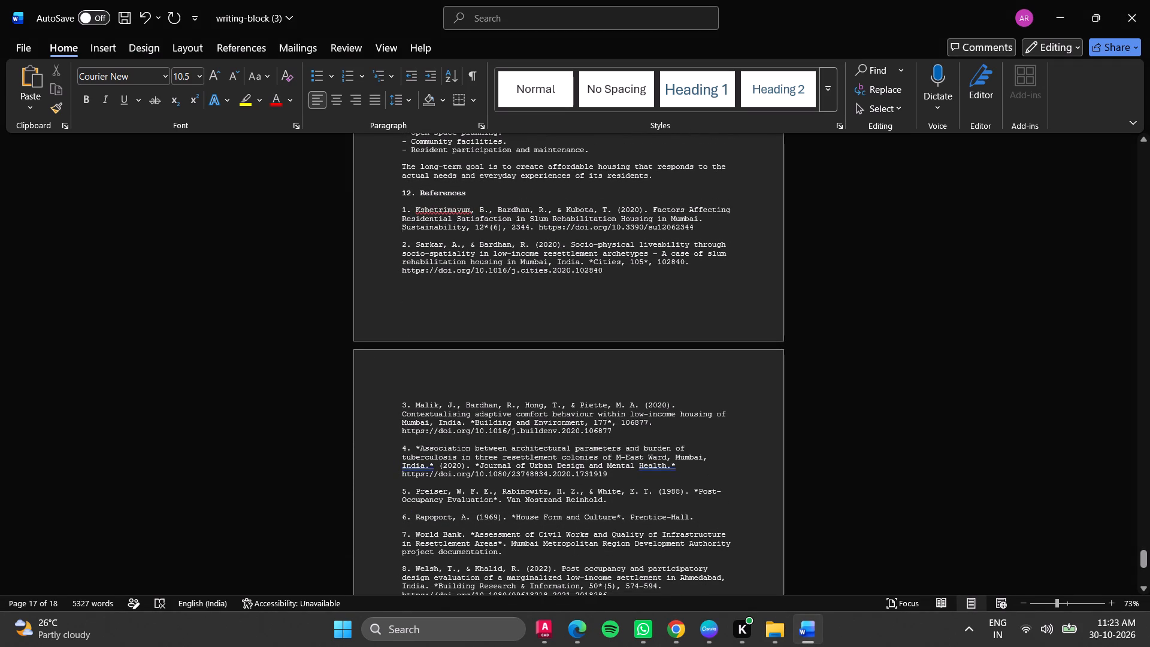
pyautogui.press('BackSpace')
# Delete the closing "**Note:**" paragraph about the published studies below reference 9 at the end of the document.
pyautogui.scroll(-1, 410, 477)
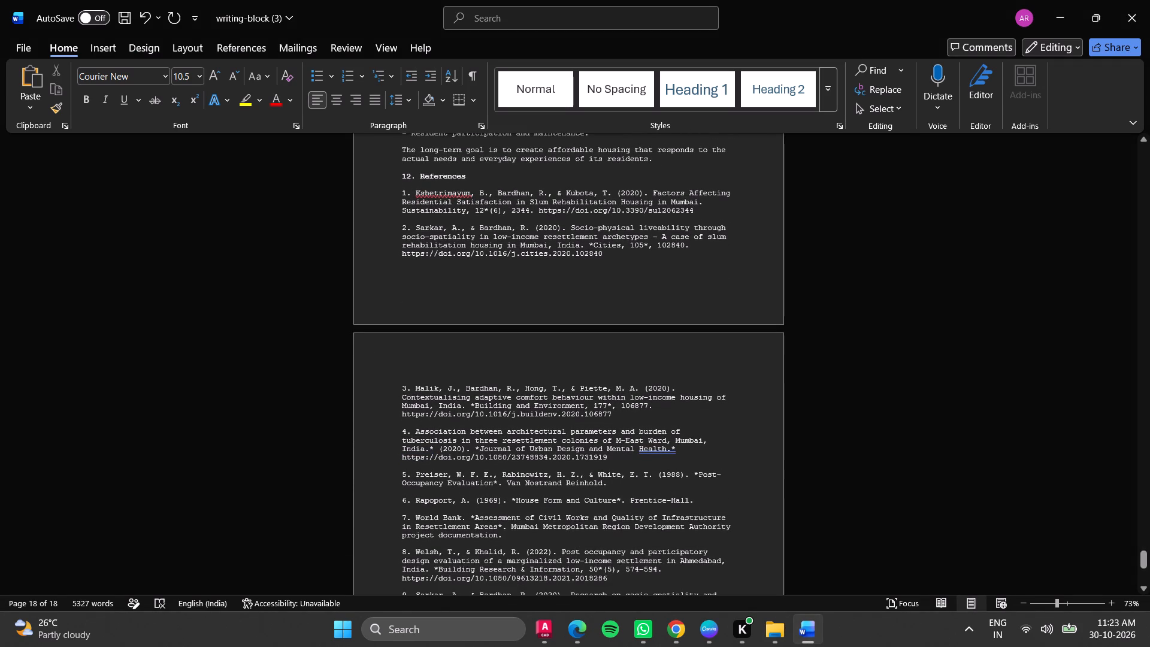
pyautogui.scroll(-6, 417, 499)
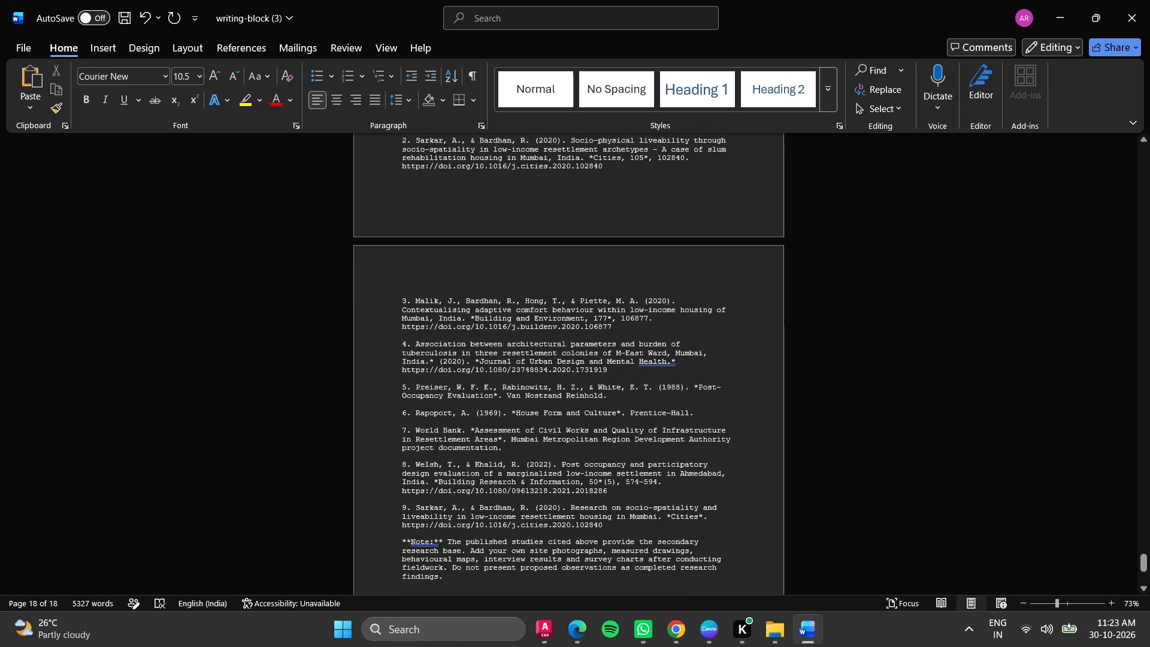
pyautogui.scroll(-2, 420, 506)
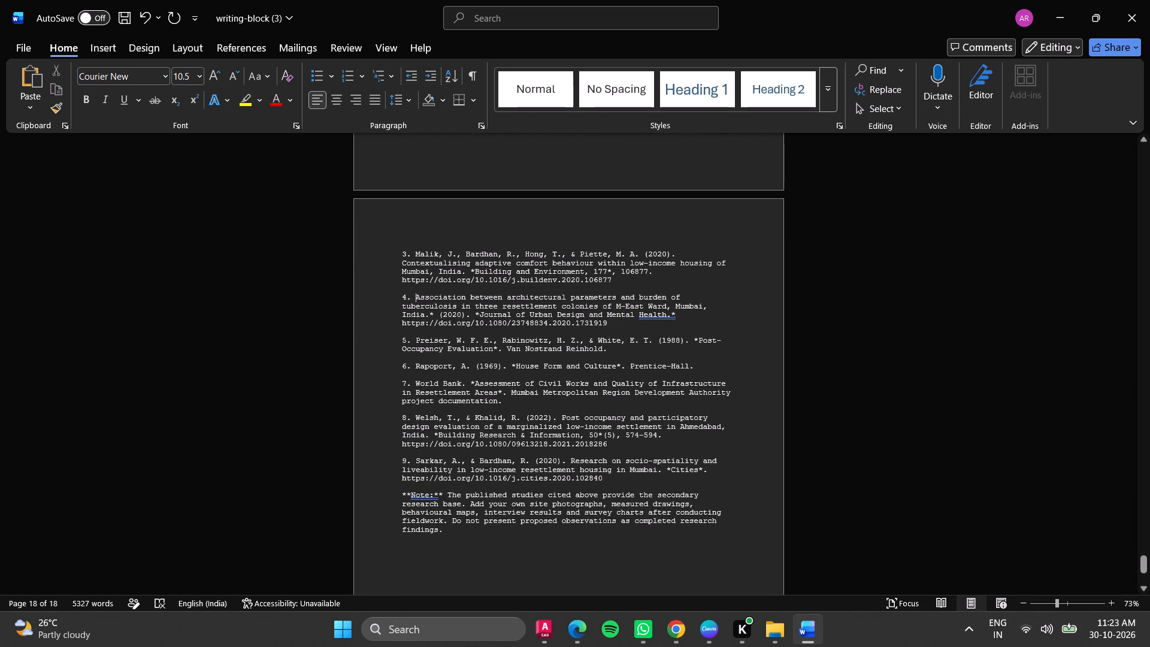
pyautogui.moveTo(465, 539); pyautogui.dragTo(398, 485)
pyautogui.press('BackSpace')
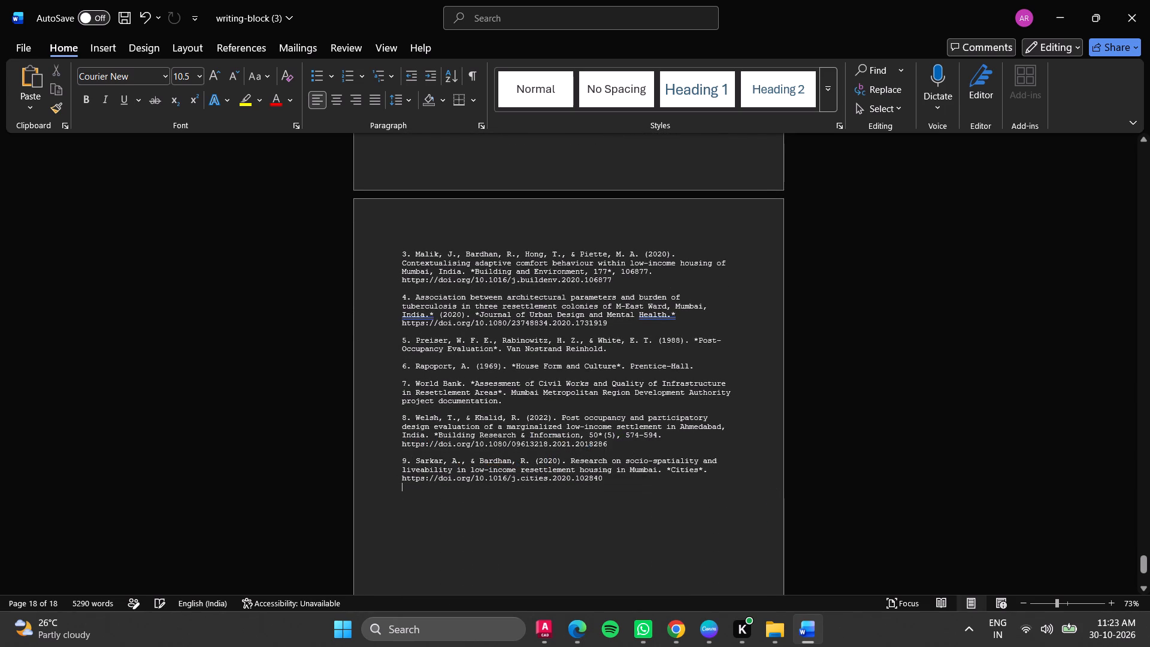
pyautogui.click(821, 504)
# Look over the end of the reference list and section 11, and return to the document's title and Abstract on page 1.
pyautogui.scroll(-3, 794, 466)
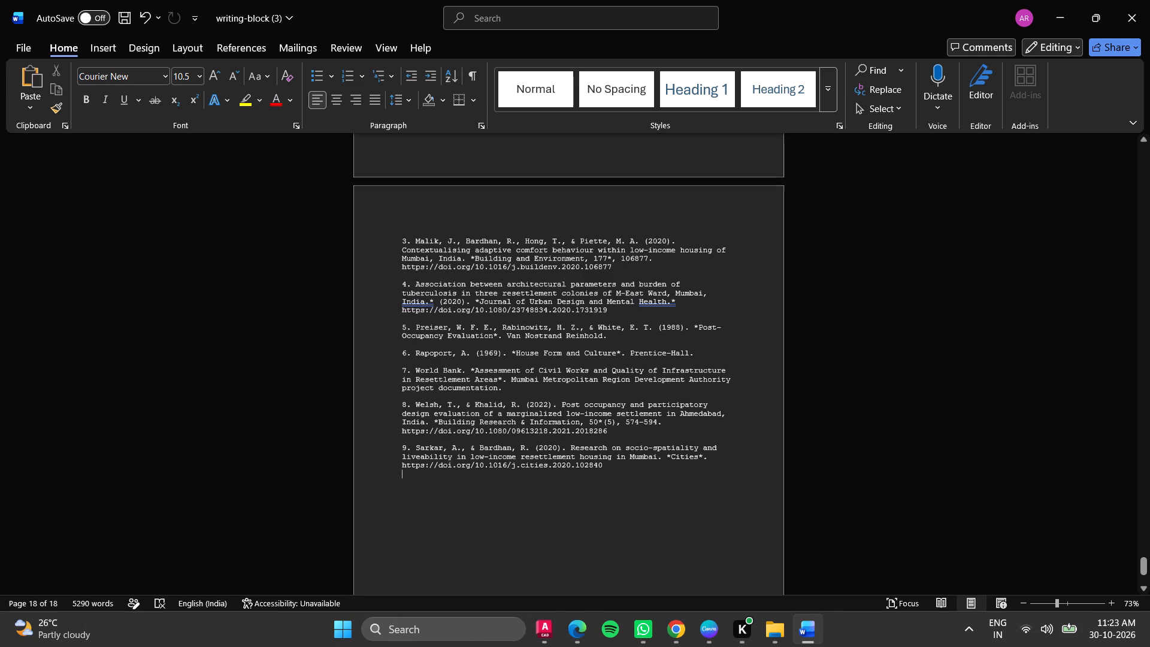
pyautogui.scroll(-2, 794, 466)
pyautogui.scroll(1, 795, 466)
pyautogui.scroll(-14, 796, 466)
pyautogui.scroll(19, 822, 461)
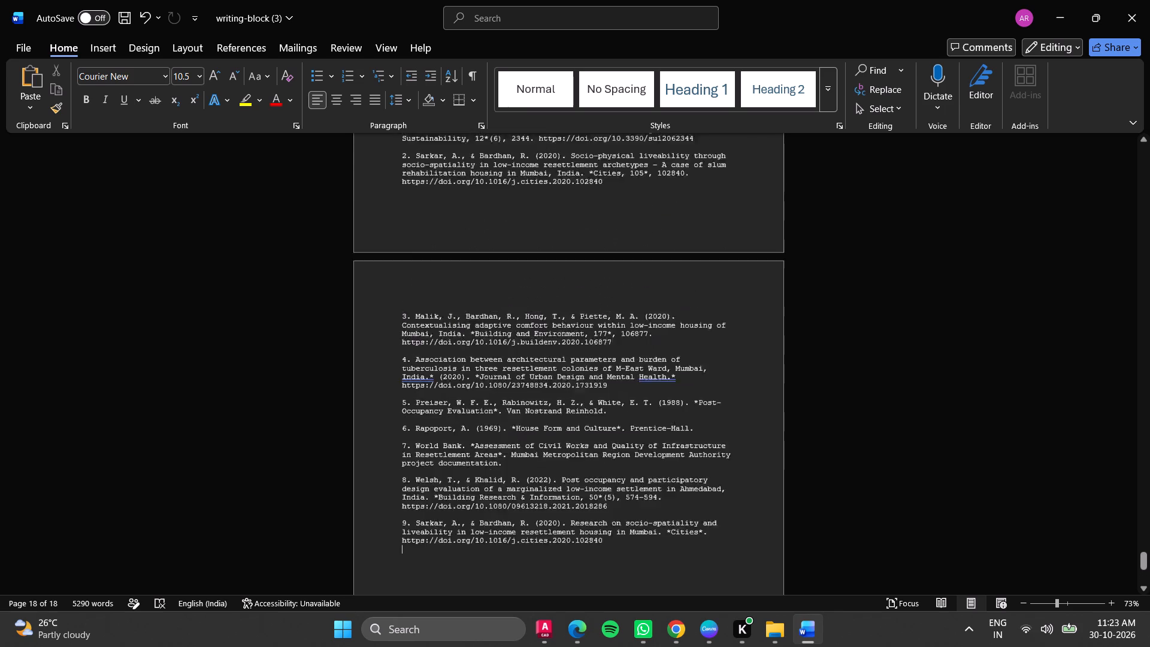
pyautogui.scroll(14, 830, 331)
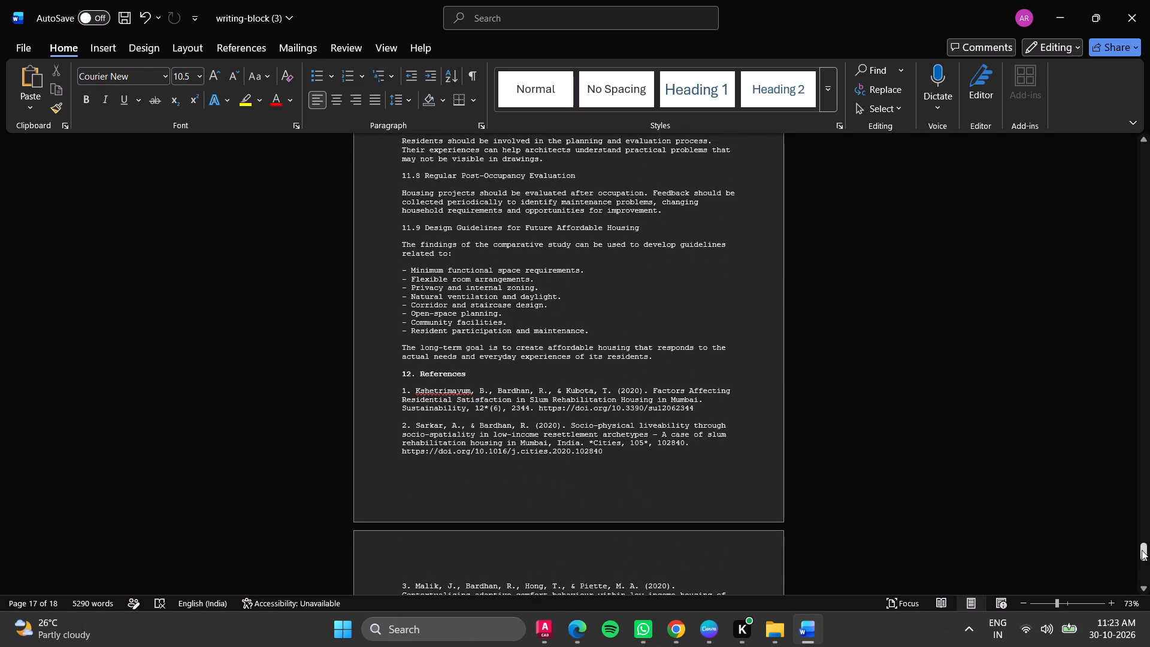
pyautogui.moveTo(1139, 551); pyautogui.dragTo(1110, 147)
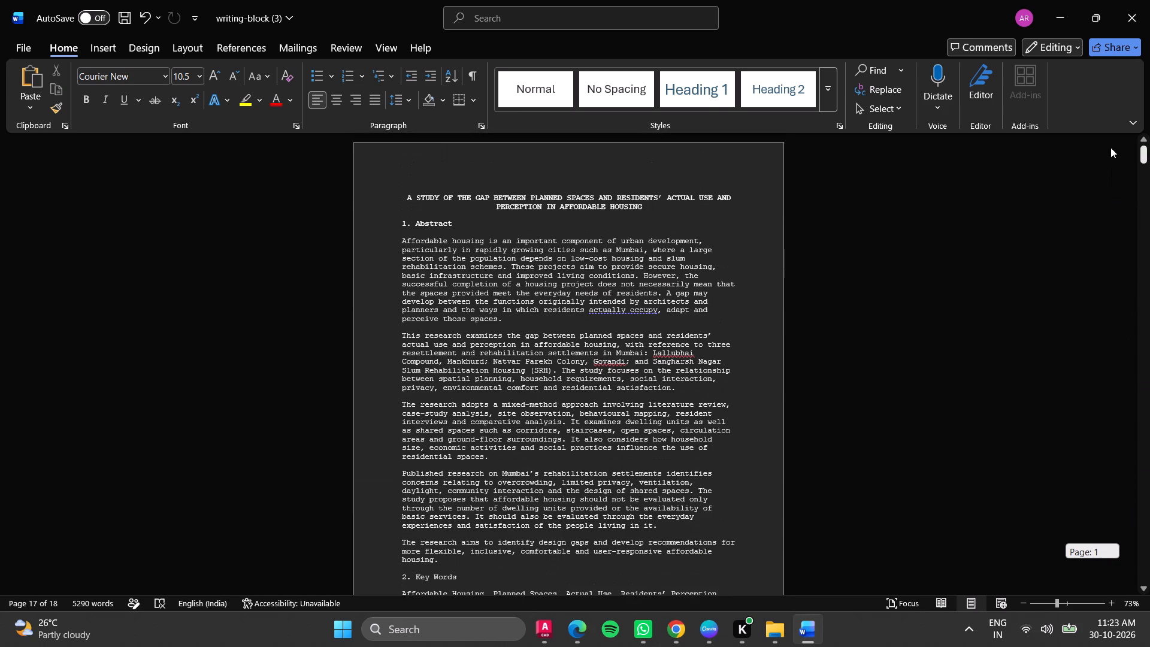
pyautogui.moveTo(1110, 147); pyautogui.dragTo(1110, 131)
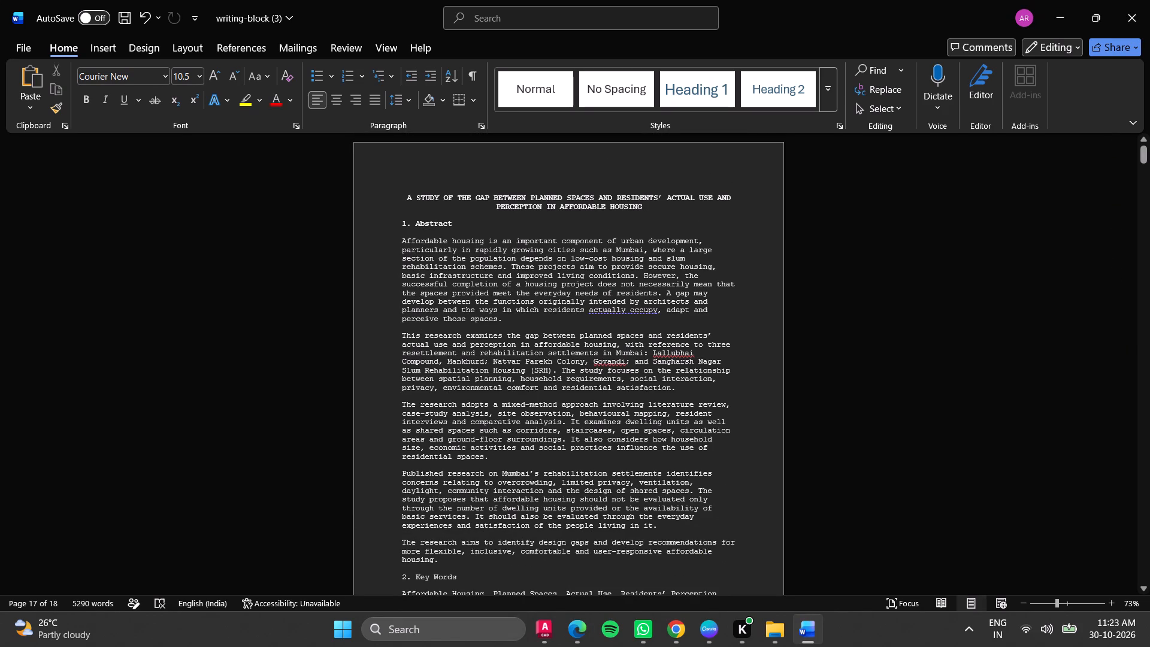
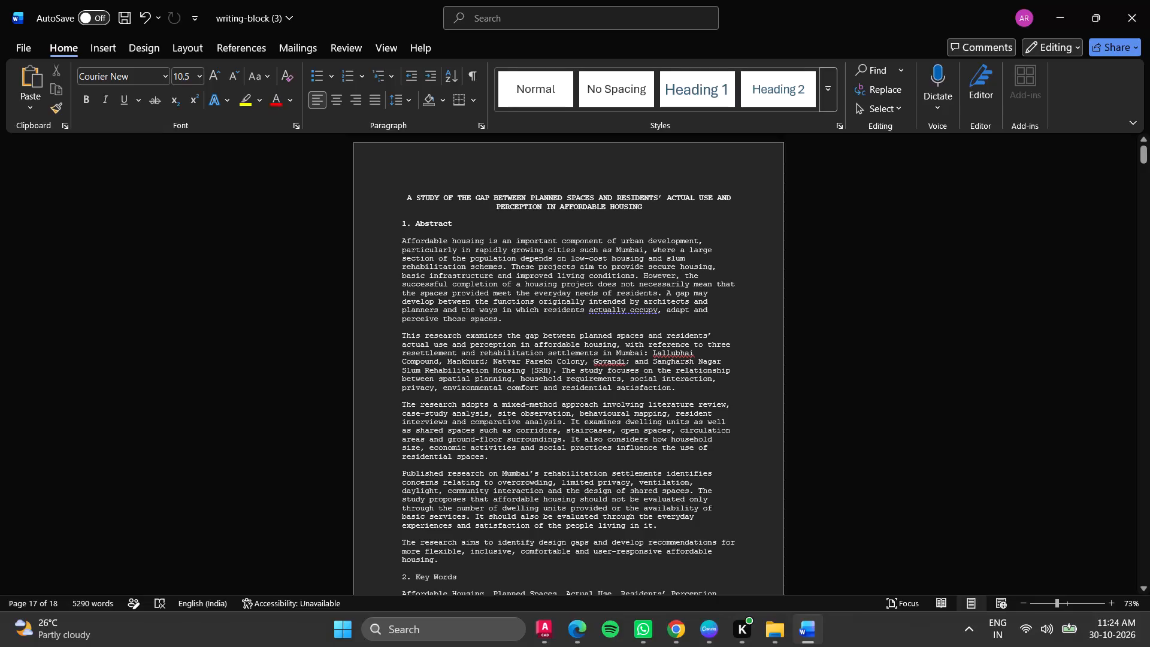
# Save the writing-block (3) document, keeping its existing plain-text .md format.
pyautogui.scroll(4, 921, 180)
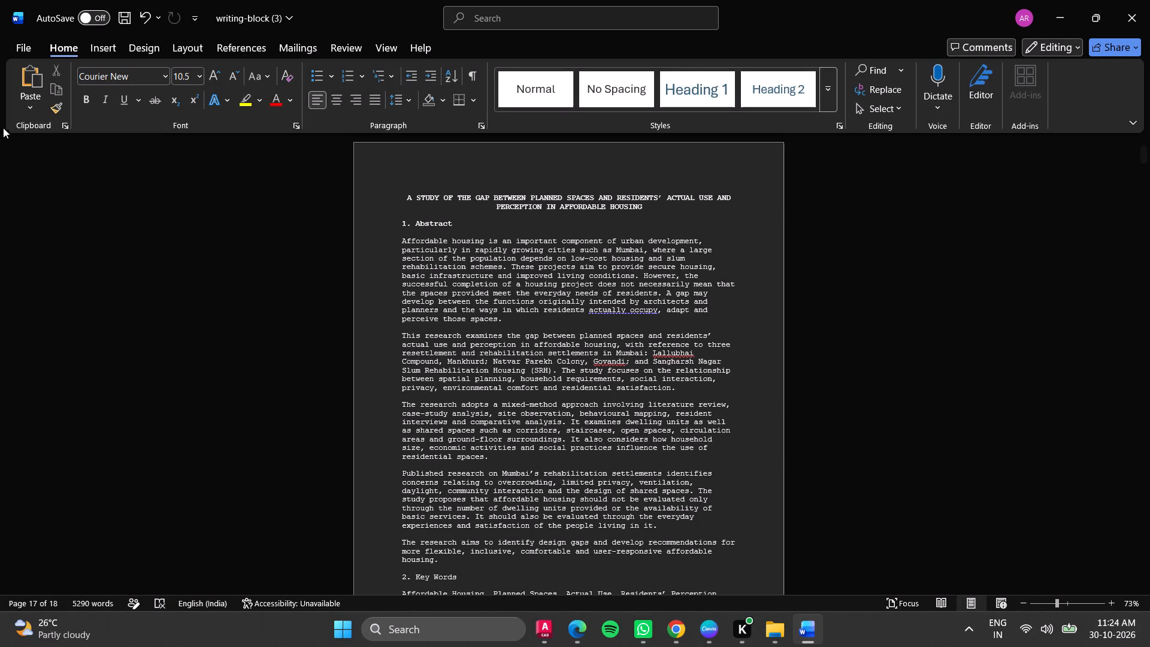
pyautogui.click(127, 17)
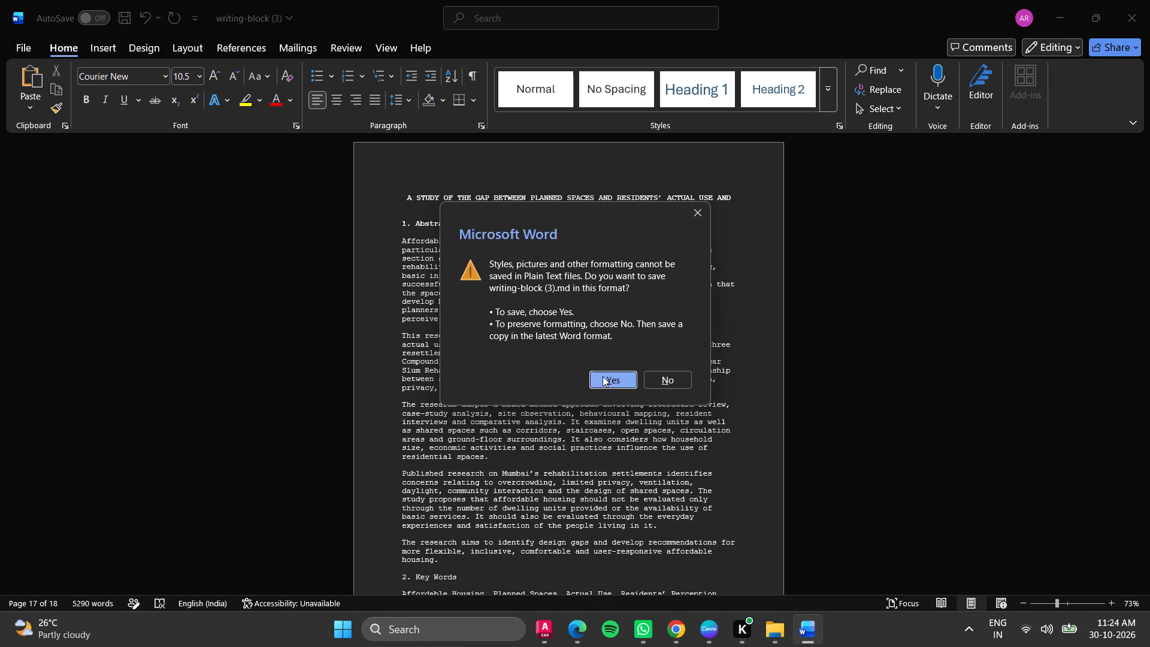
pyautogui.click(603, 376)
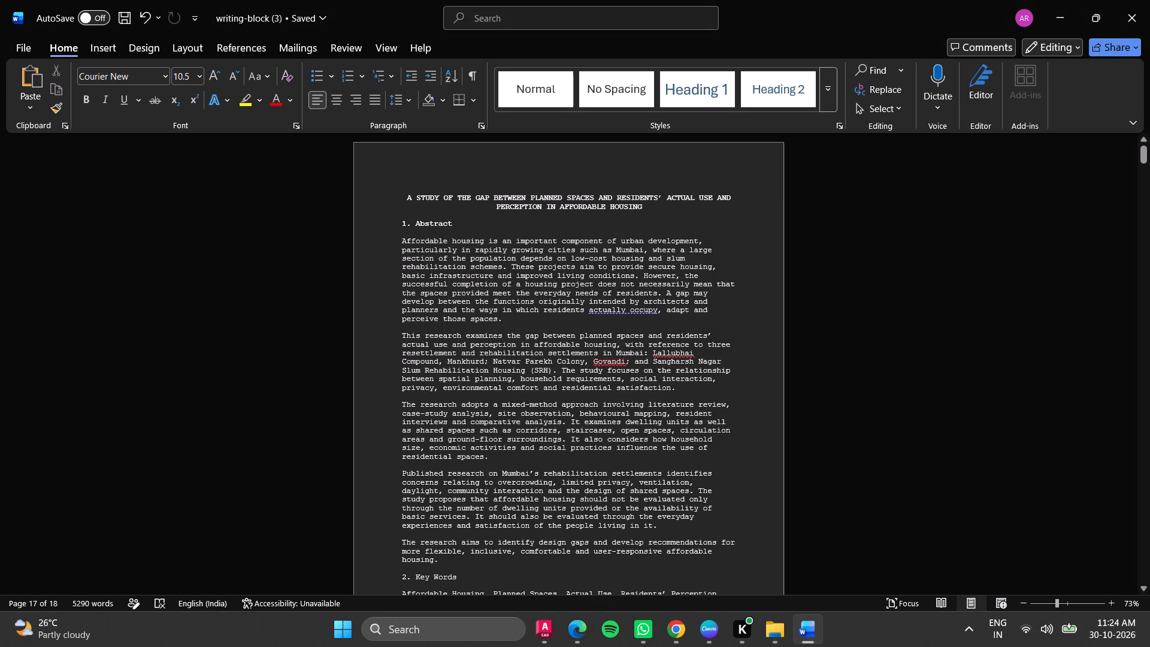
# Open the sharing options for the writing-block (3) document.
pyautogui.click(1112, 50)
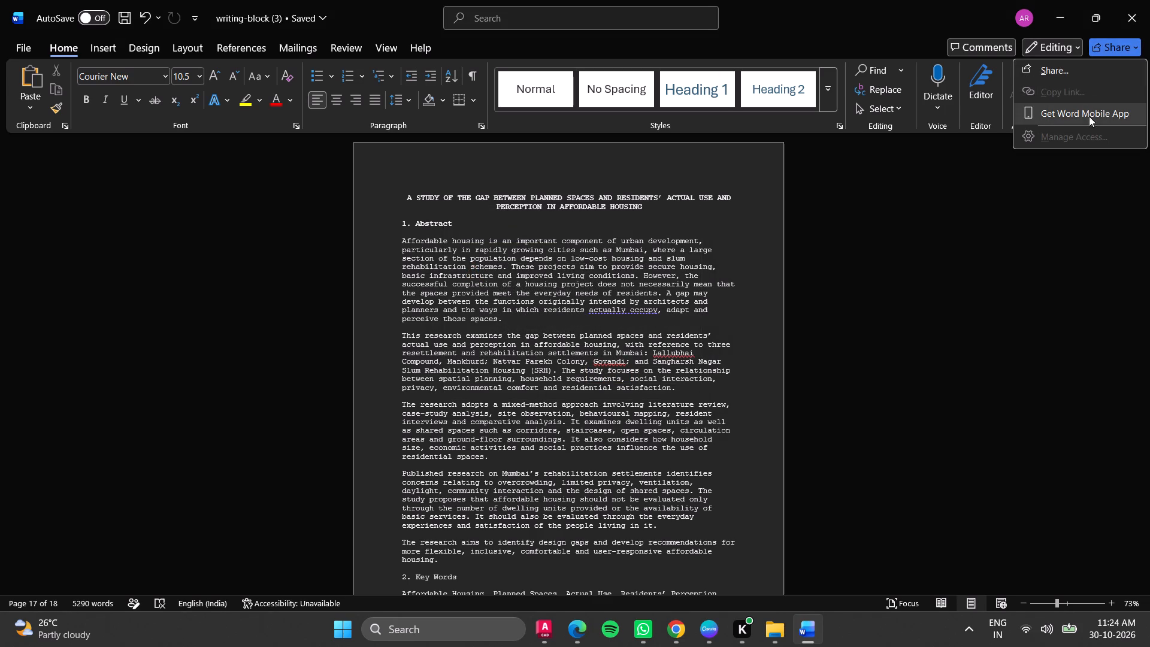
pyautogui.click(1066, 72)
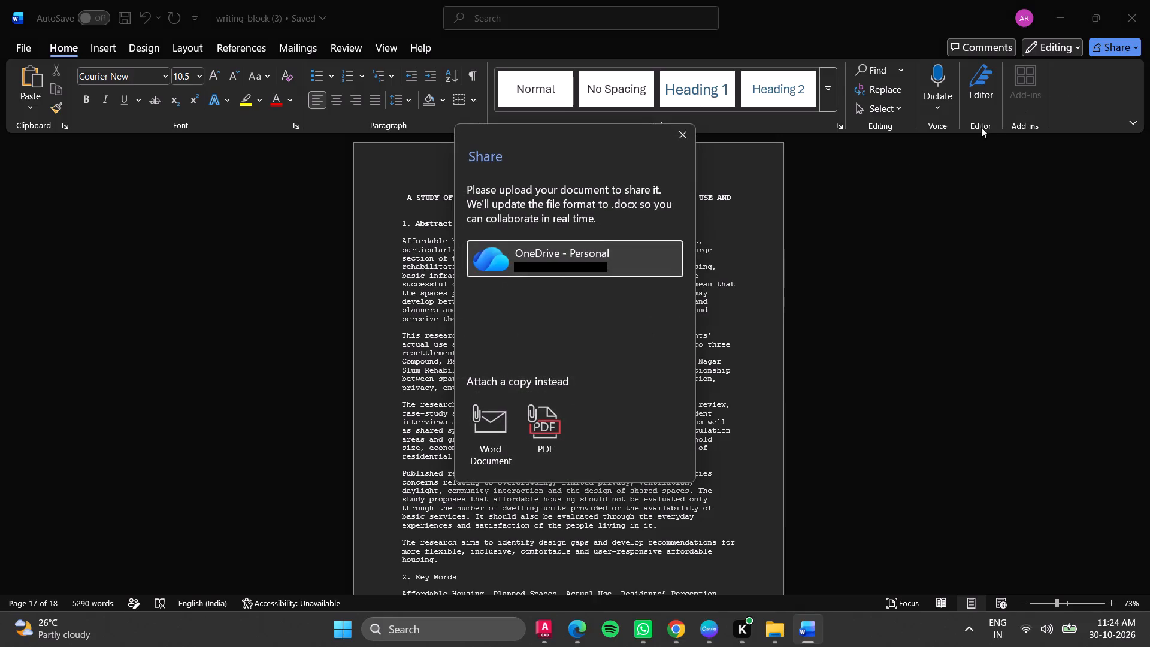
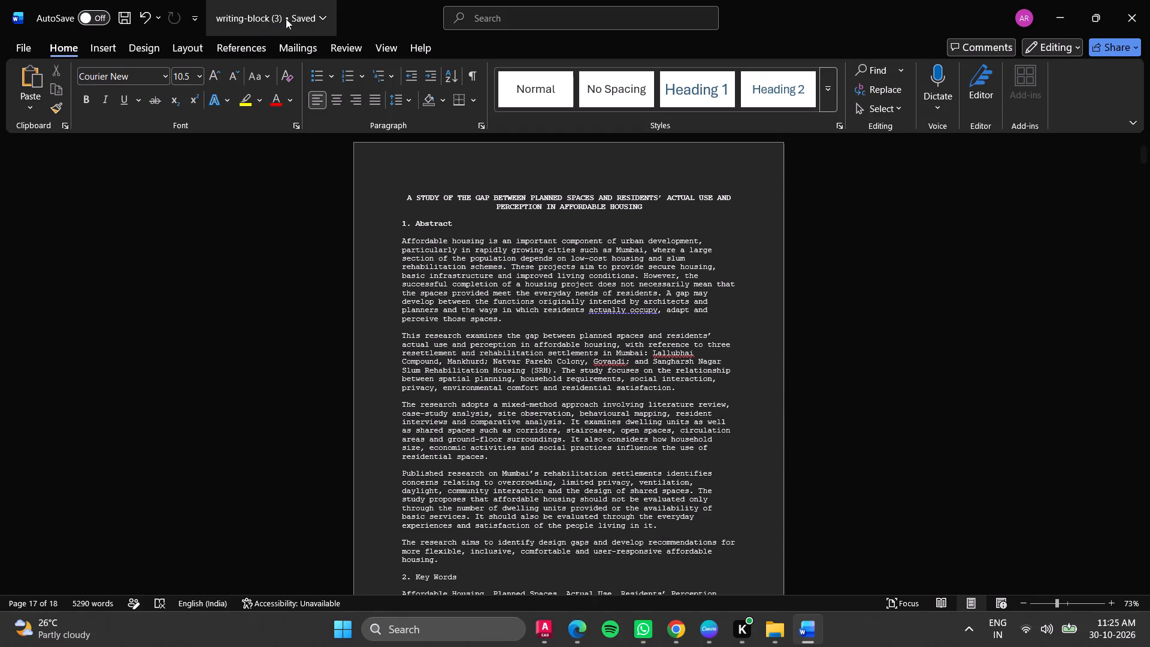
# Open the writing-block (3) document's file name and location details and start uploading a copy of it.
pyautogui.click(286, 19)
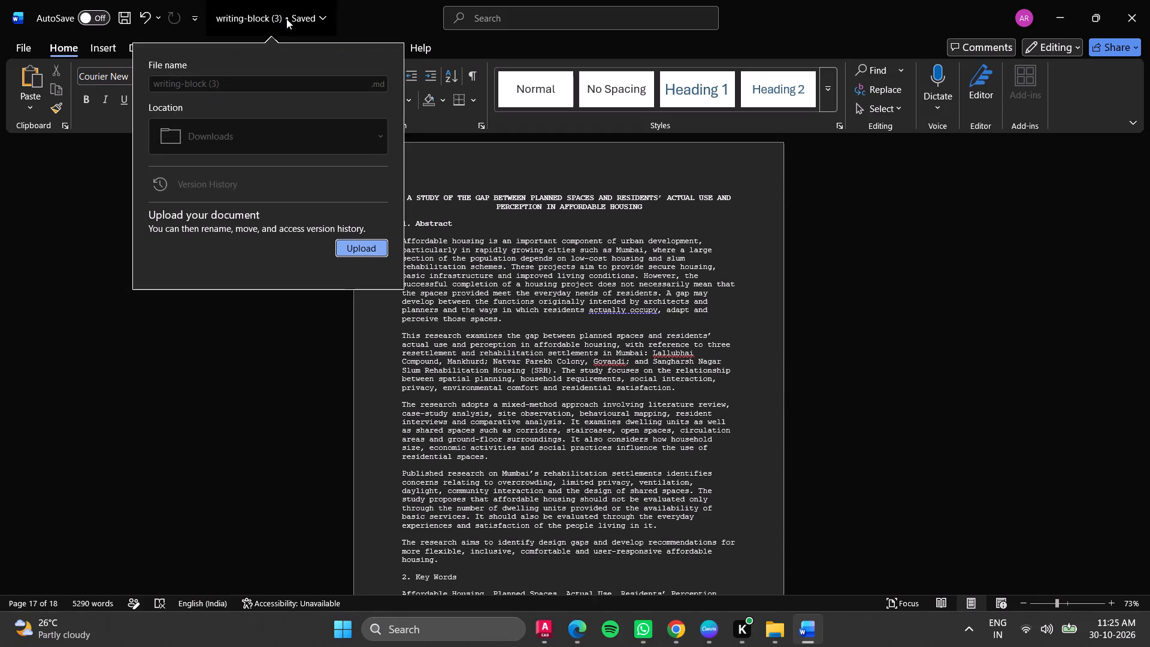
pyautogui.click(299, 146)
pyautogui.click(339, 84)
pyautogui.click(161, 188)
pyautogui.click(346, 249)
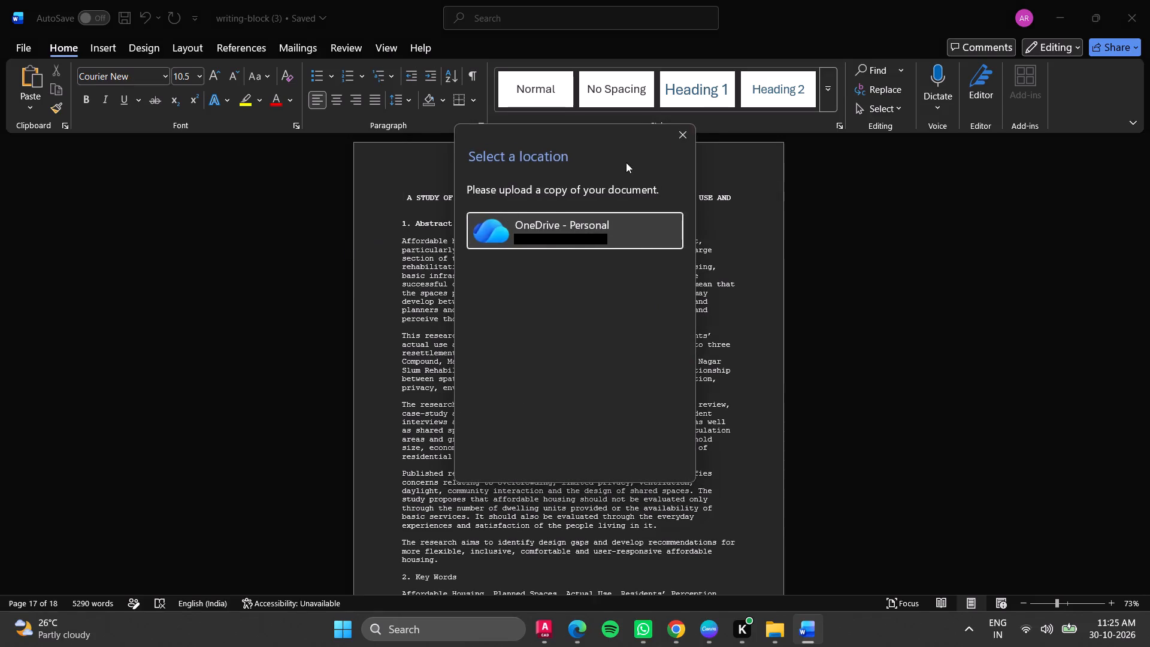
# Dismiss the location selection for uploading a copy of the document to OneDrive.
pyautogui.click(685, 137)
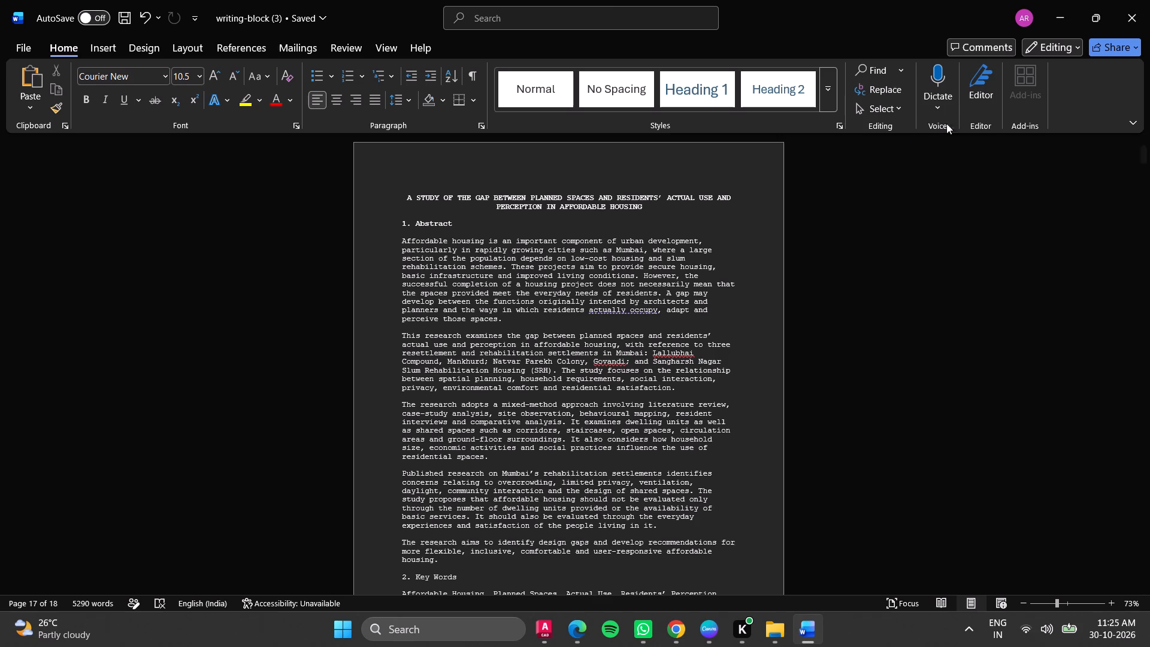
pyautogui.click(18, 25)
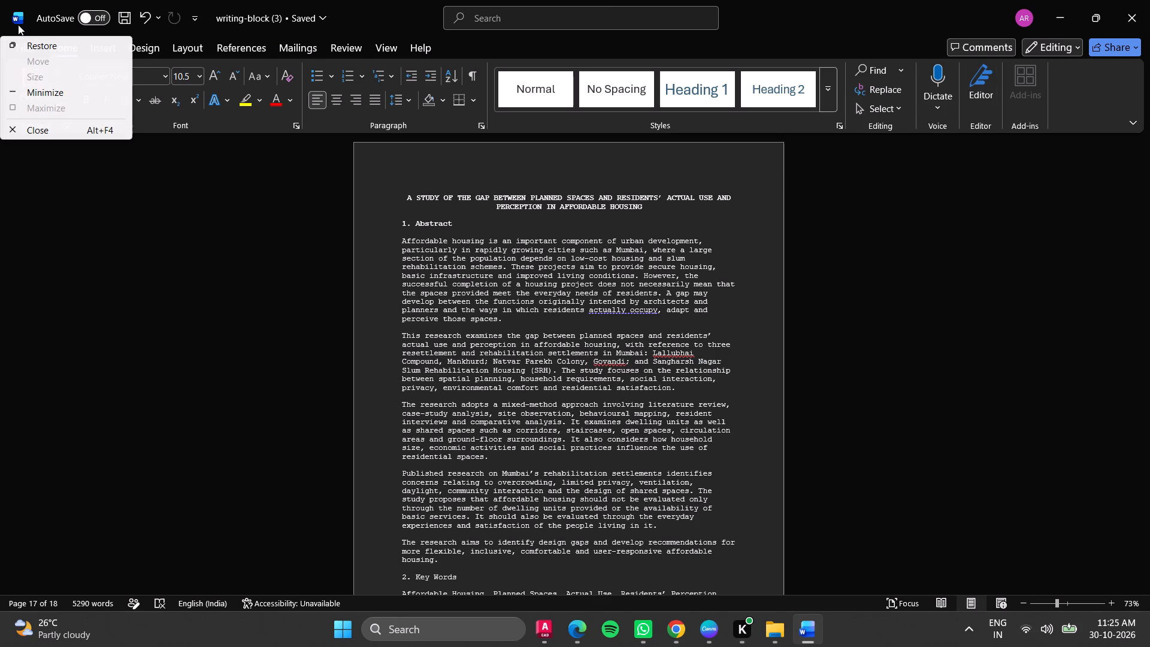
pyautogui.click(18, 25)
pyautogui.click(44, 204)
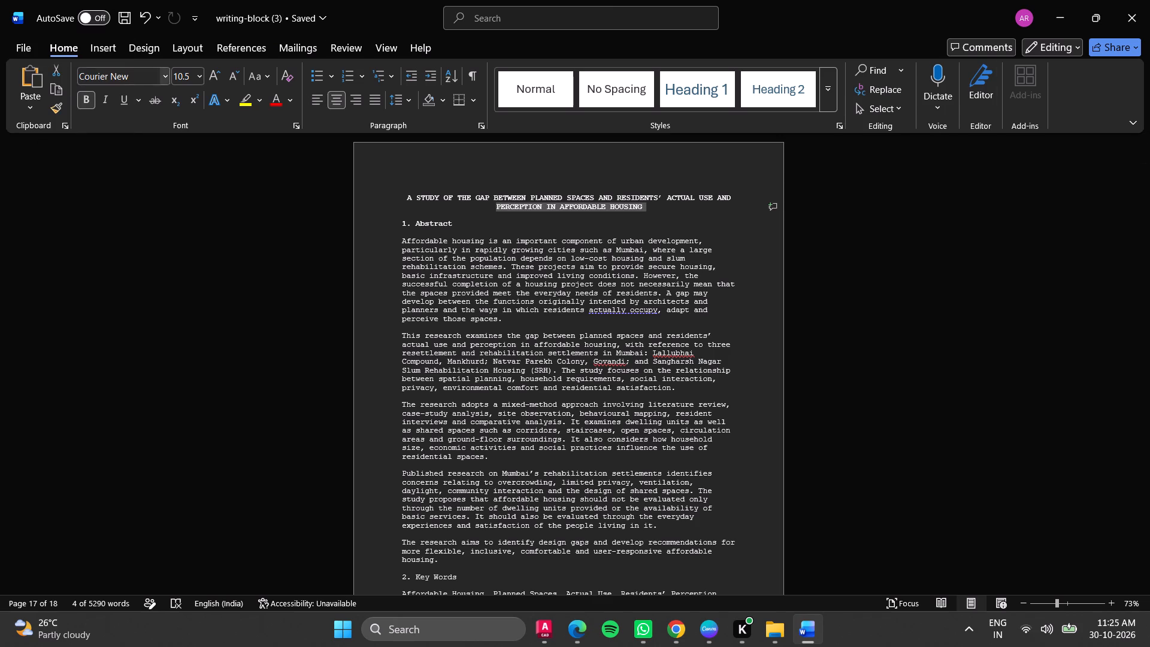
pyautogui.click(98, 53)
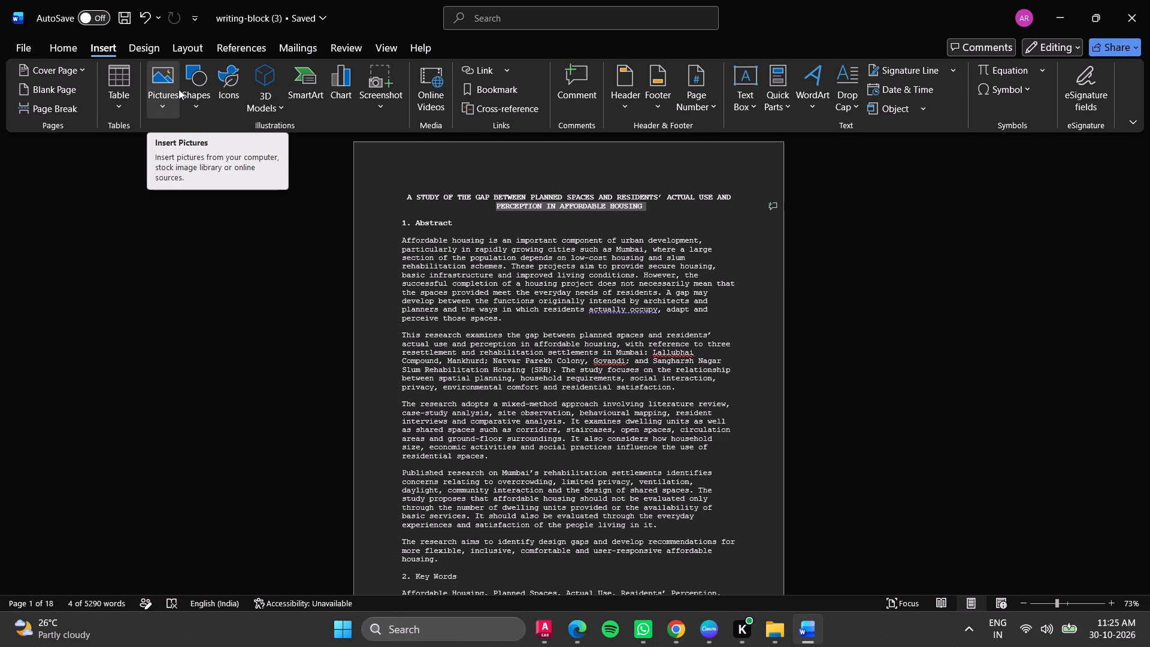
# Review the cleaned-up text from the abstract through the literature review's section 4.3, and return to the document title.
pyautogui.click(873, 334)
pyautogui.scroll(-11, 815, 245)
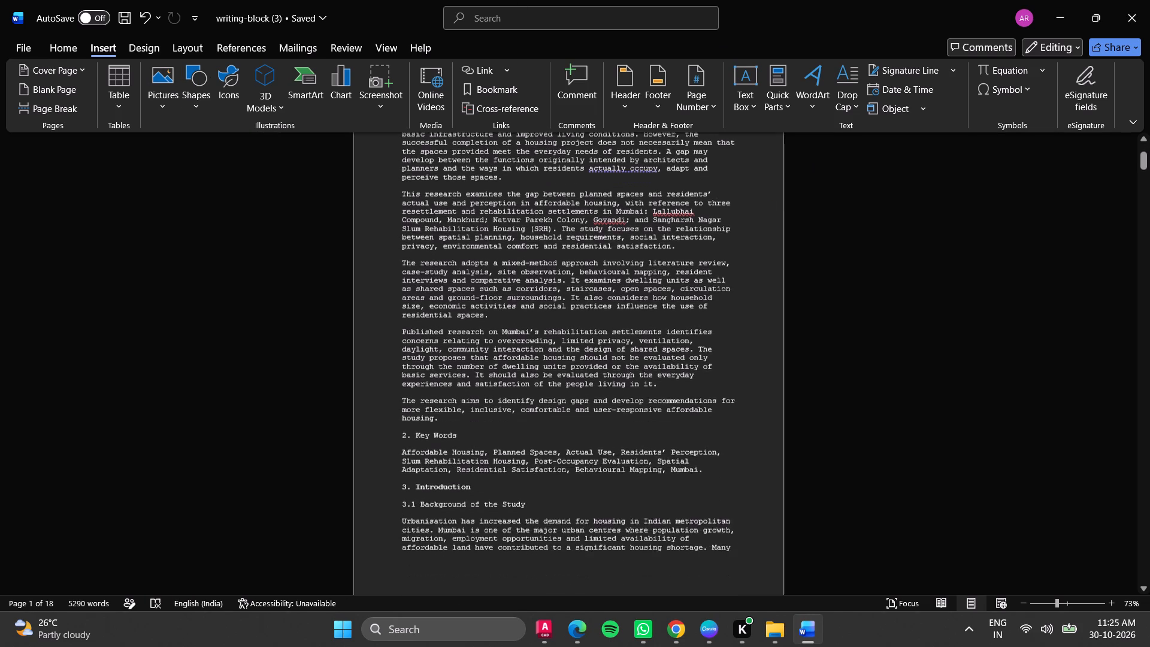
pyautogui.scroll(-18, 818, 273)
pyautogui.scroll(-17, 800, 332)
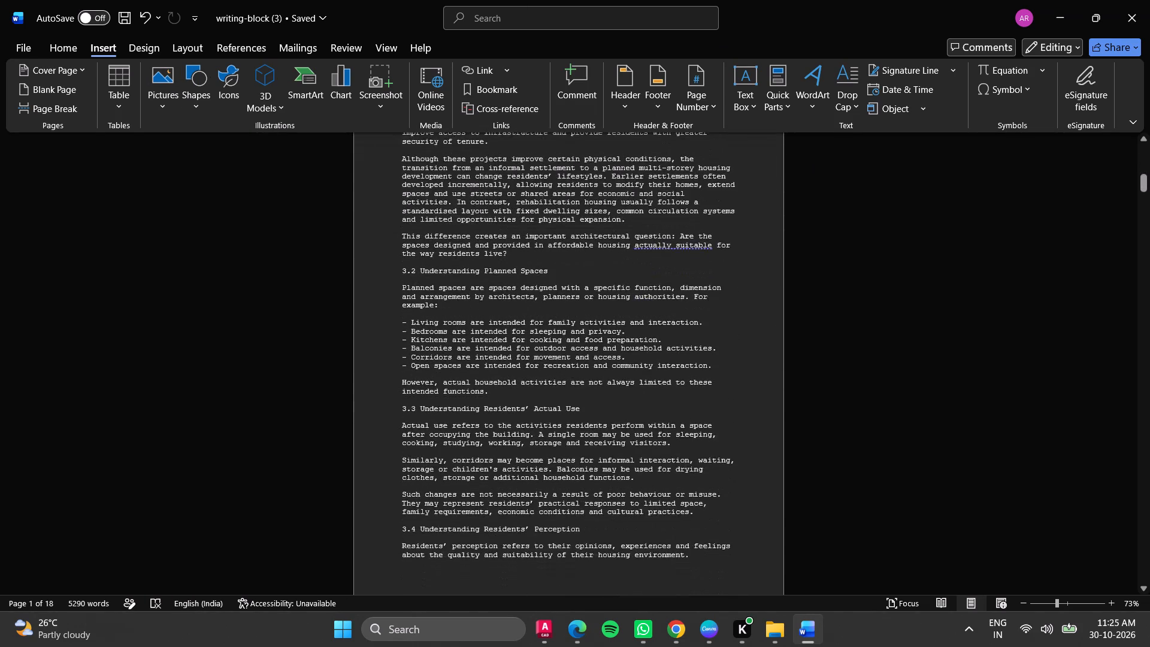
pyautogui.scroll(-20, 804, 314)
pyautogui.scroll(-16, 804, 314)
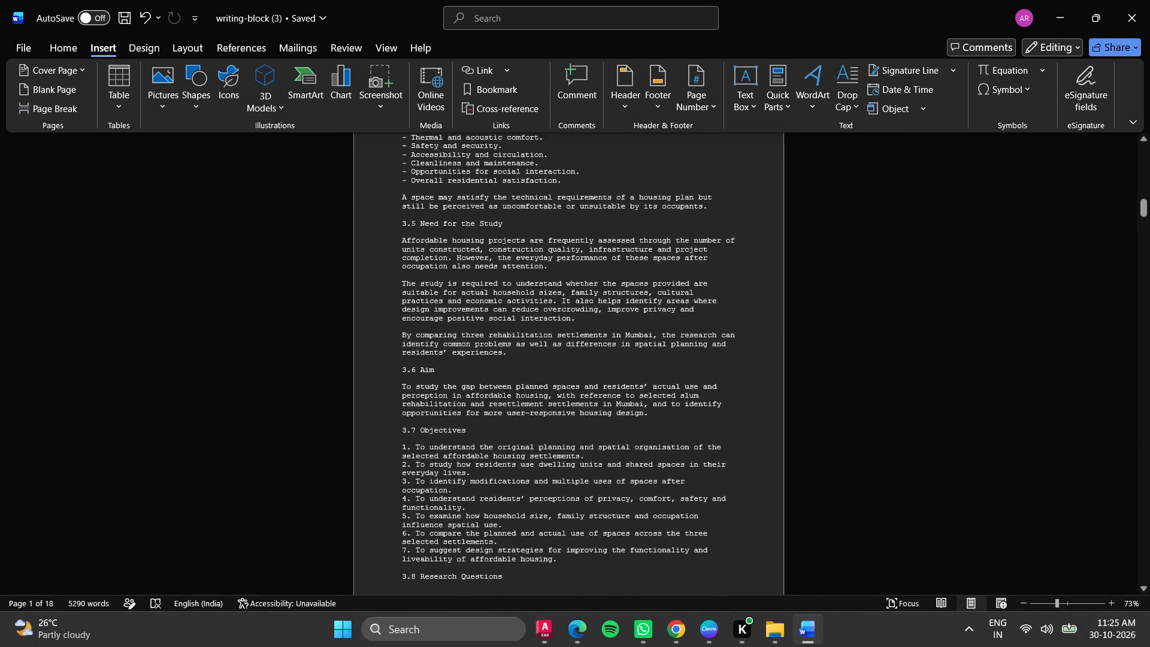
pyautogui.scroll(-13, 825, 308)
pyautogui.scroll(-15, 873, 240)
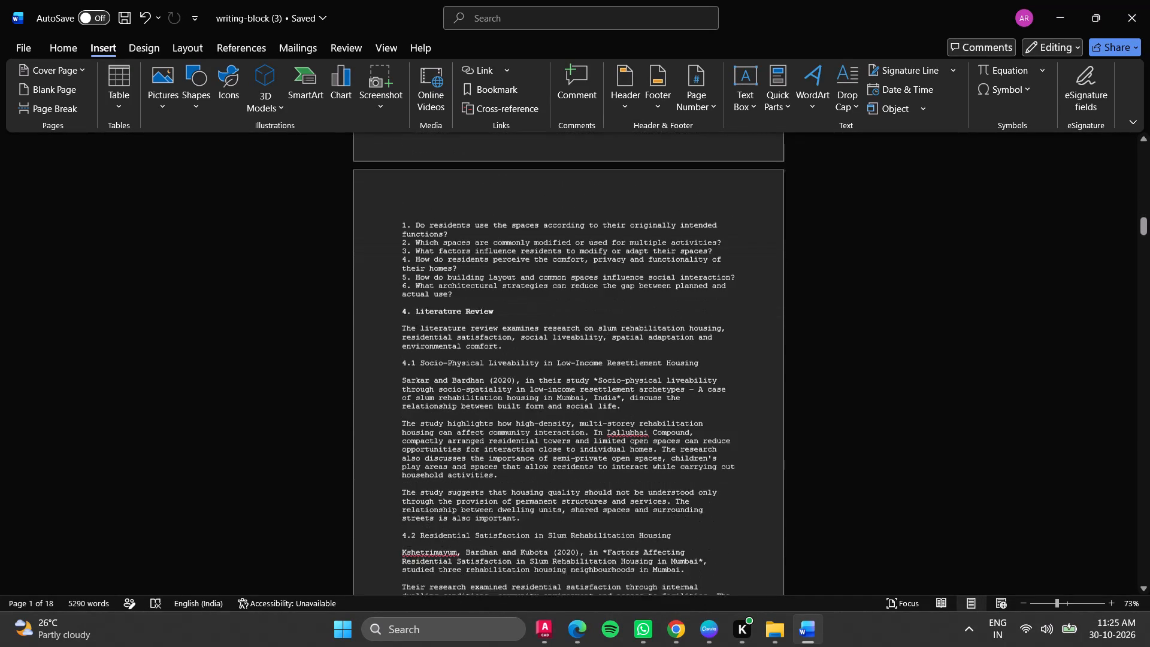
pyautogui.scroll(-16, 861, 253)
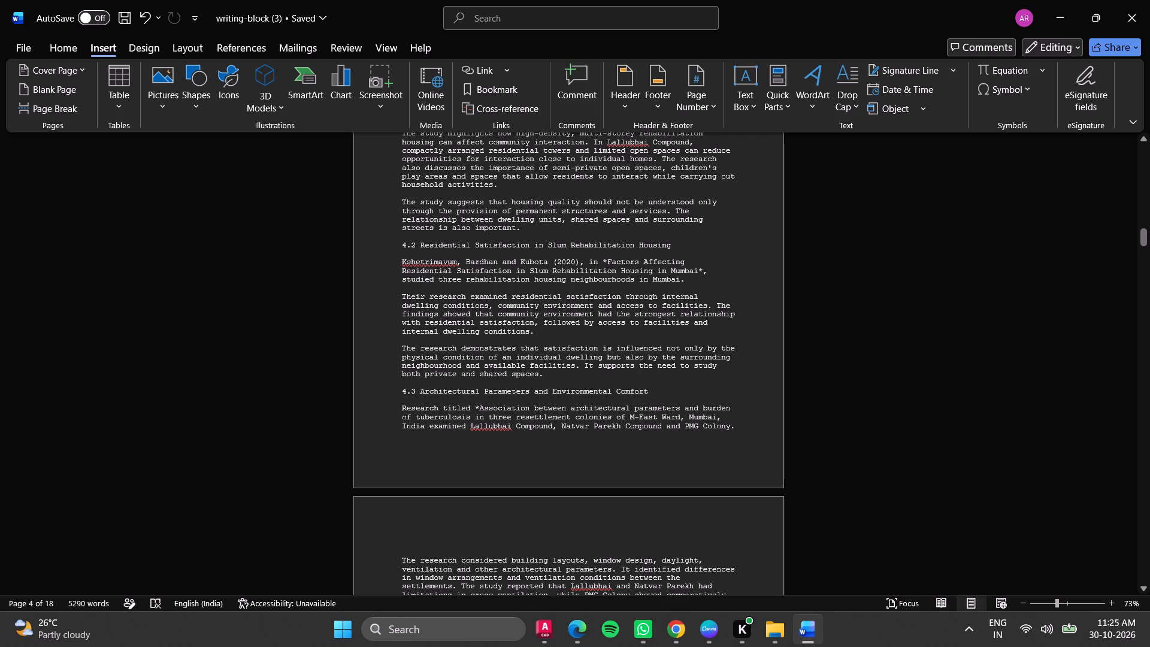
pyautogui.scroll(4, 801, 306)
pyautogui.moveTo(1145, 233); pyautogui.dragTo(1143, 174)
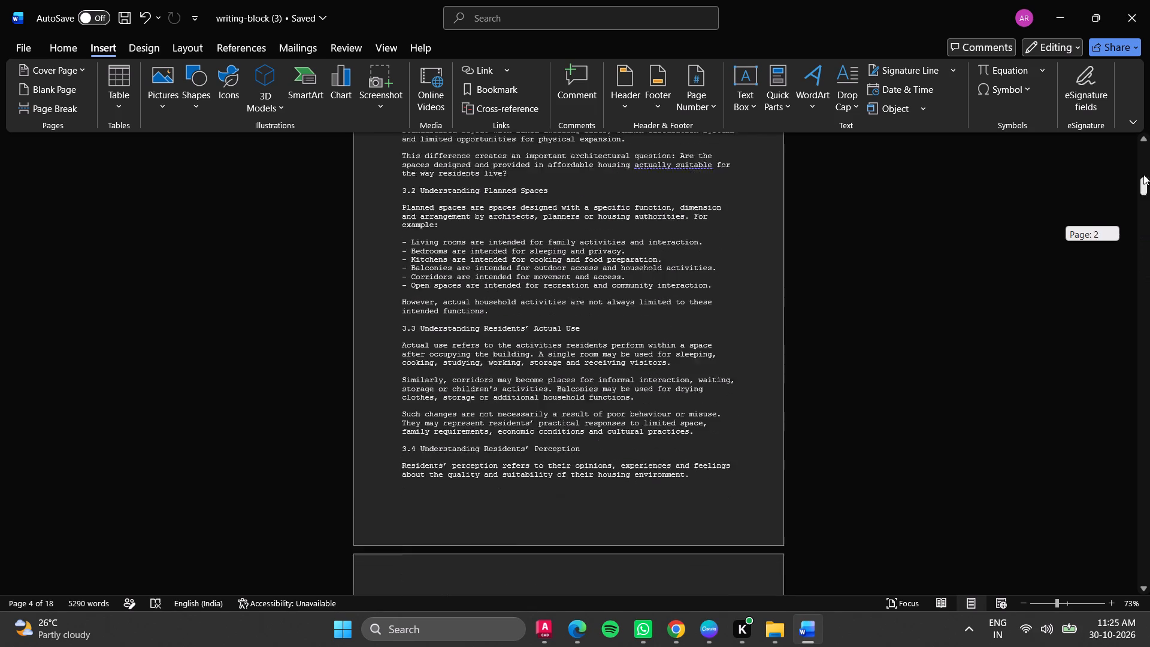
pyautogui.moveTo(1143, 174); pyautogui.dragTo(1133, 121)
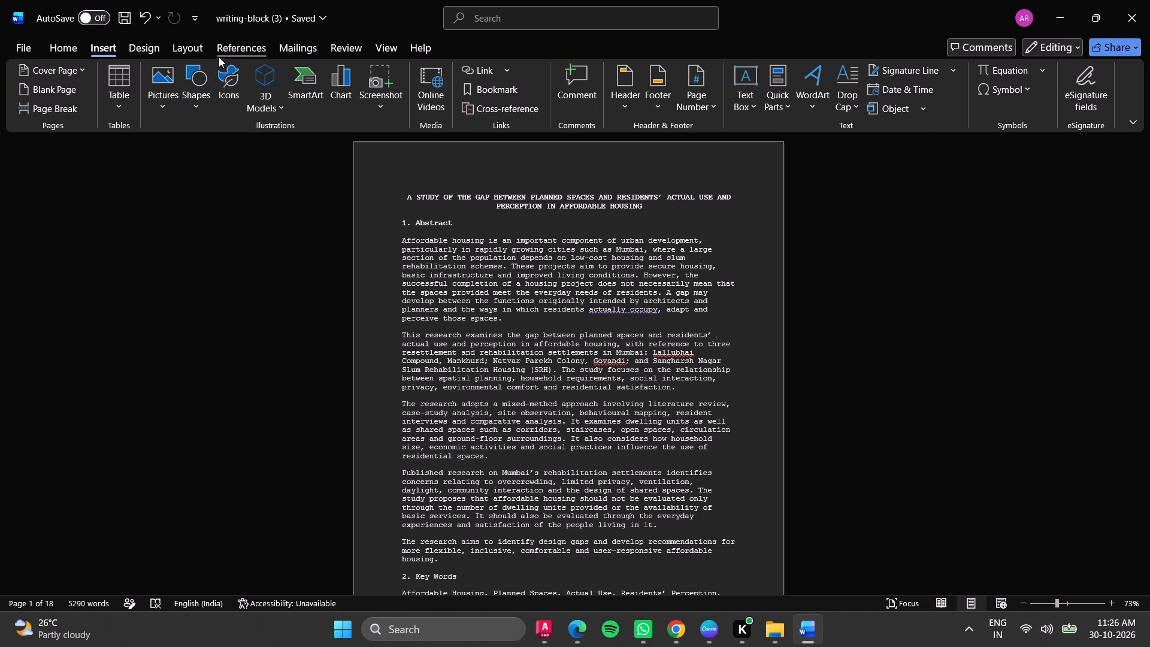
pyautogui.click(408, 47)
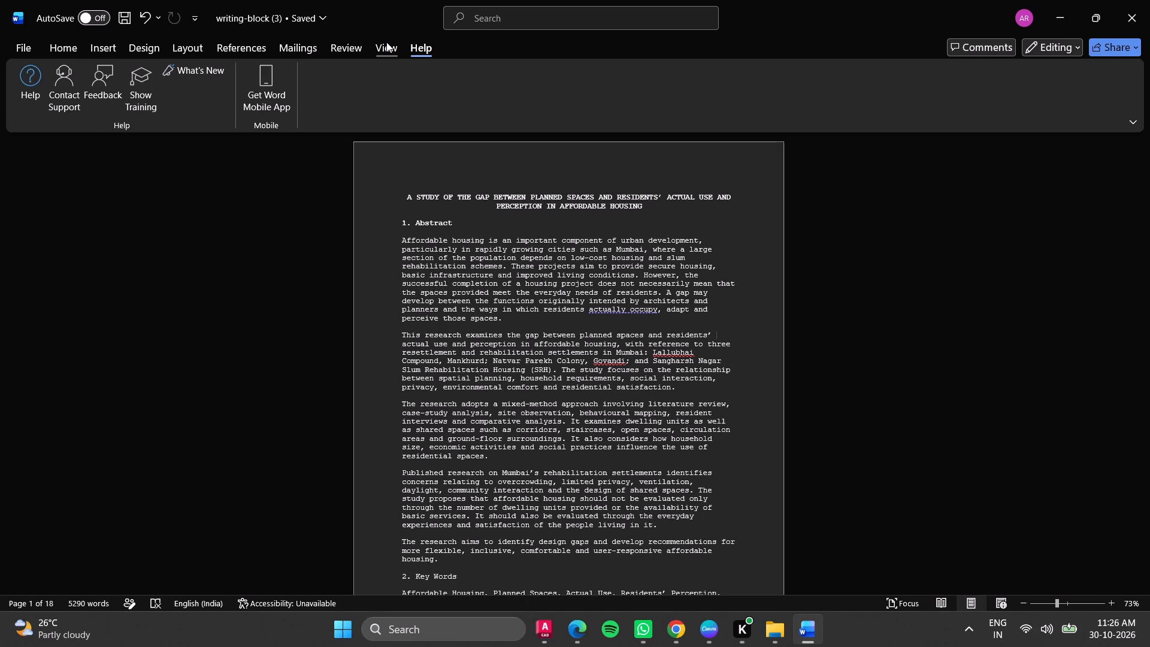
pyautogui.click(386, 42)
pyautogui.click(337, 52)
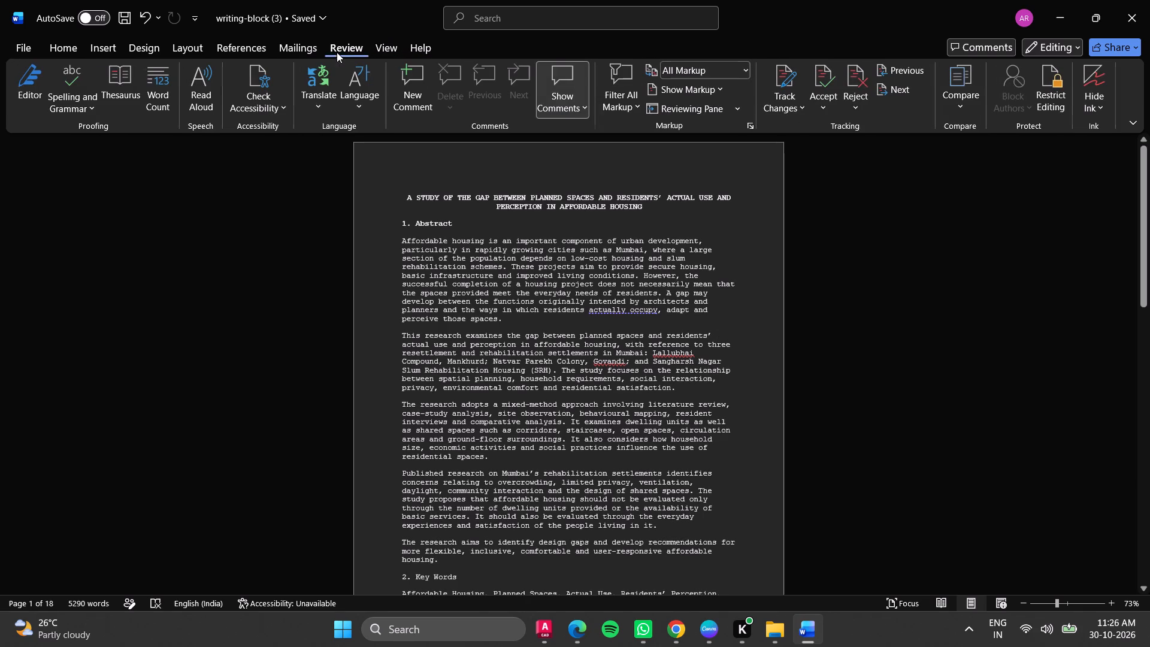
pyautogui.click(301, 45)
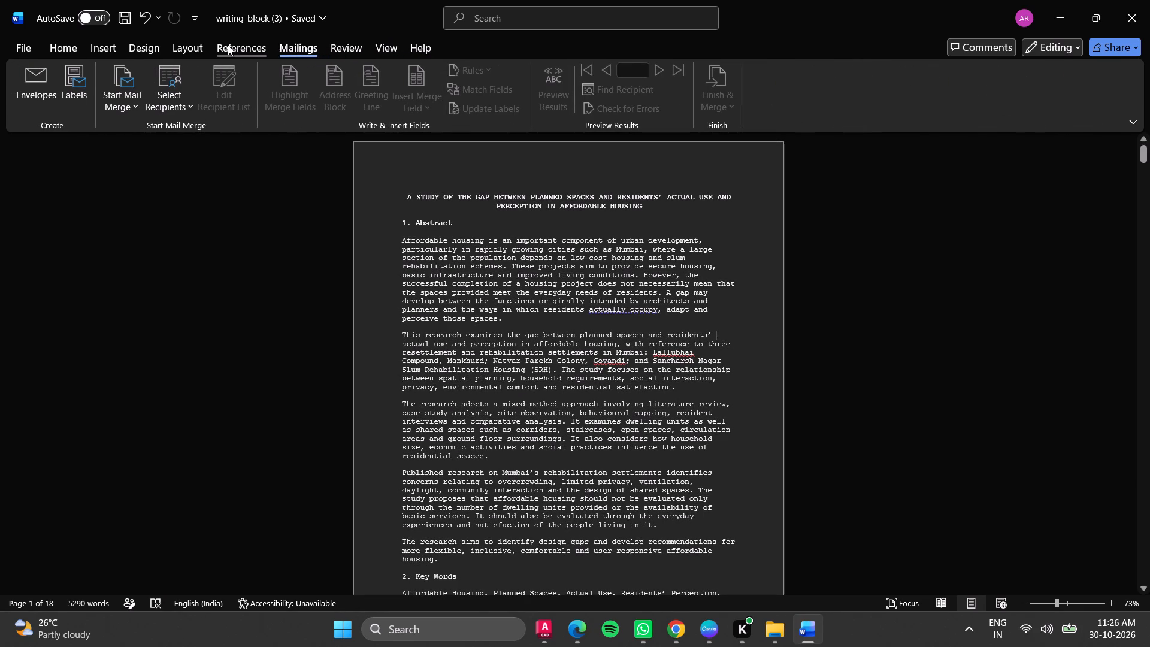
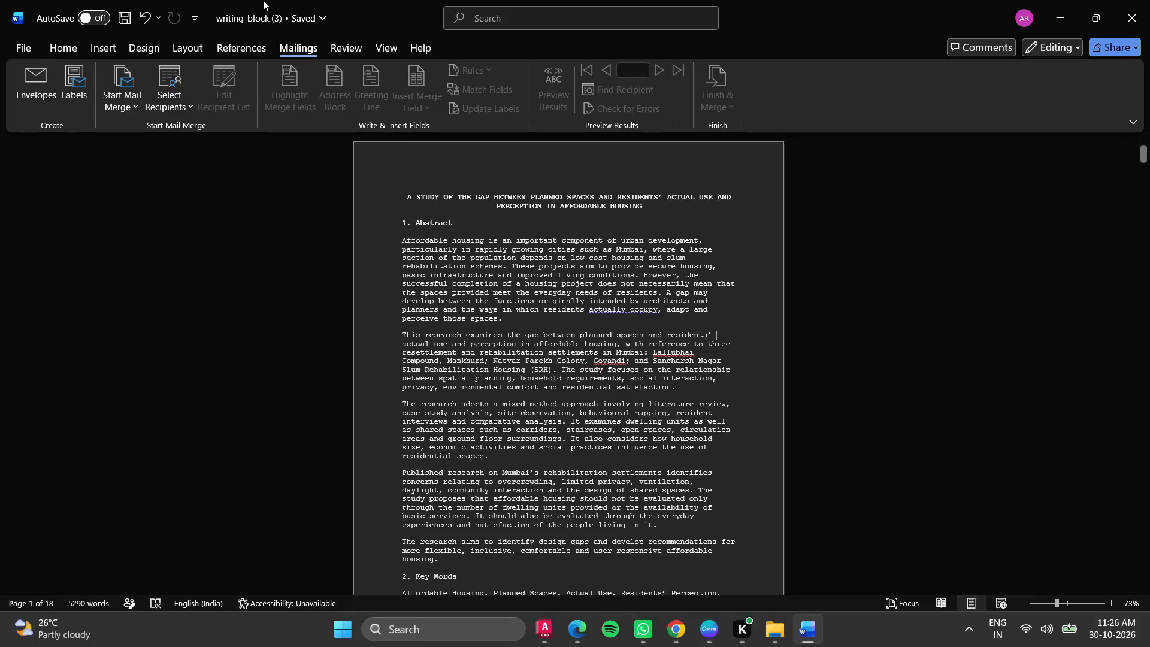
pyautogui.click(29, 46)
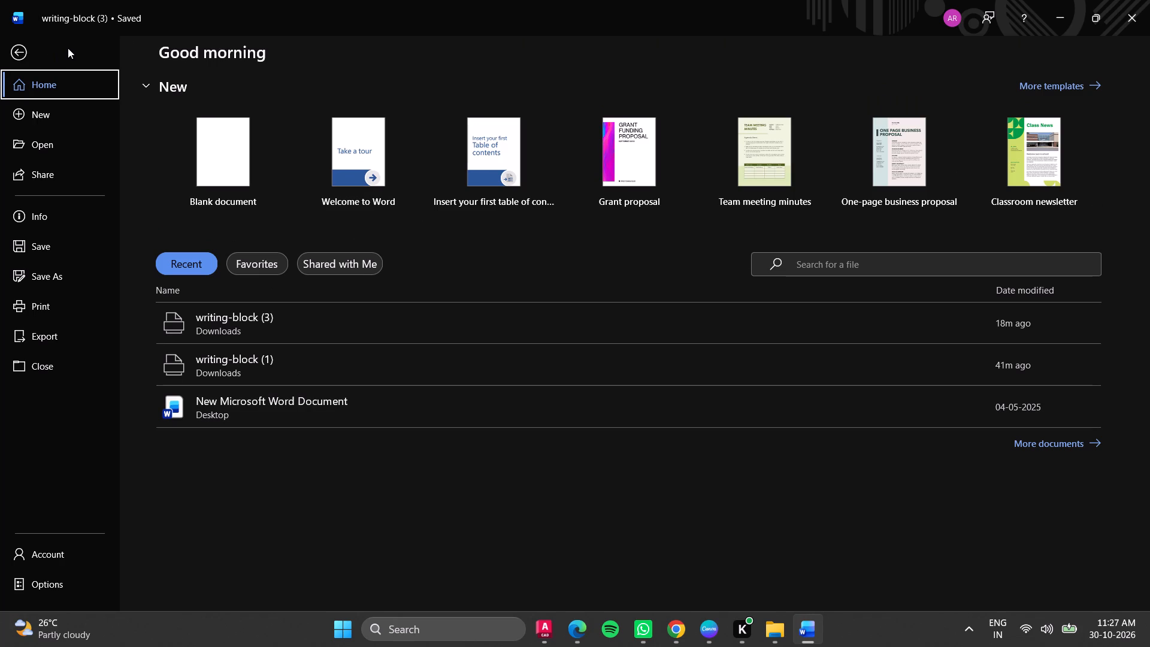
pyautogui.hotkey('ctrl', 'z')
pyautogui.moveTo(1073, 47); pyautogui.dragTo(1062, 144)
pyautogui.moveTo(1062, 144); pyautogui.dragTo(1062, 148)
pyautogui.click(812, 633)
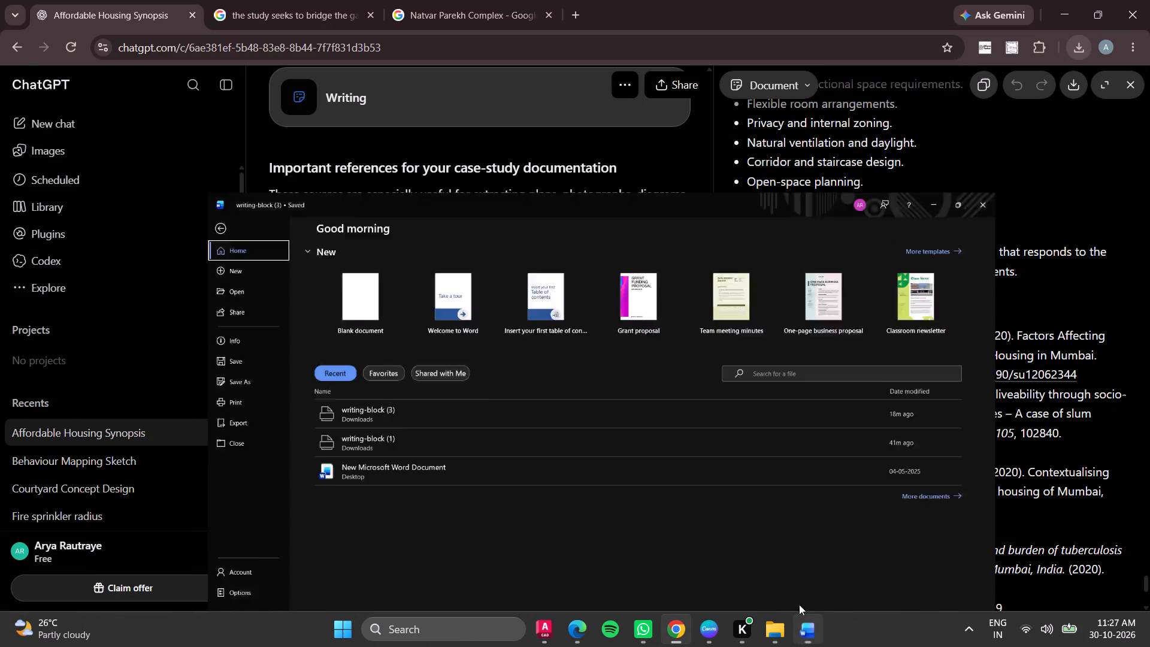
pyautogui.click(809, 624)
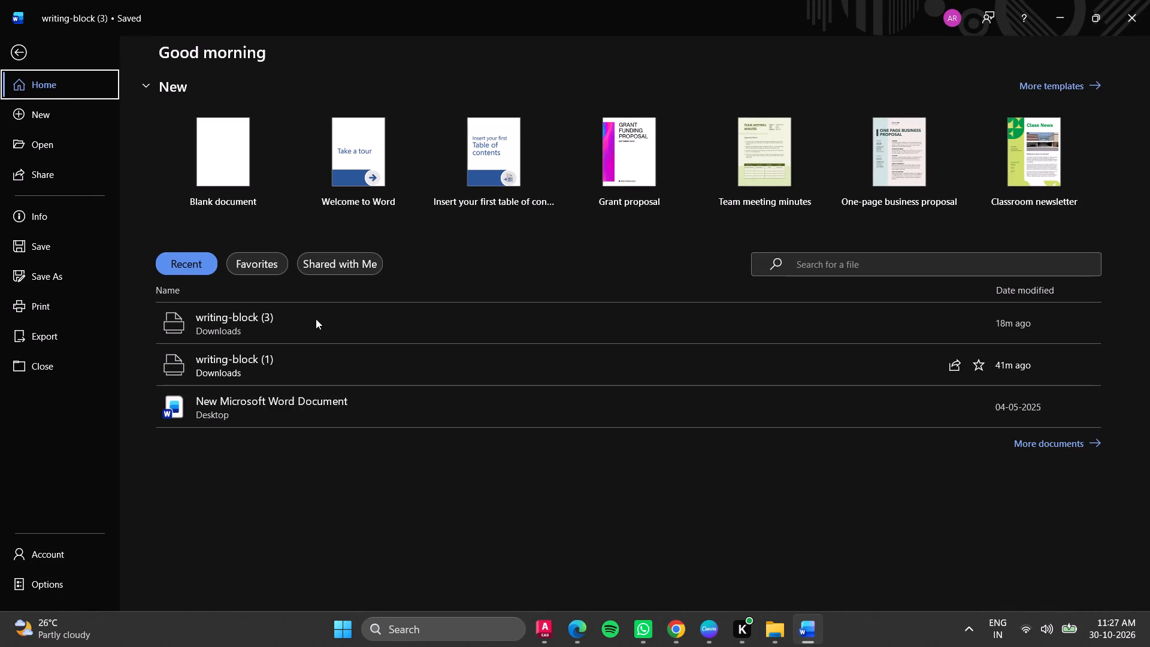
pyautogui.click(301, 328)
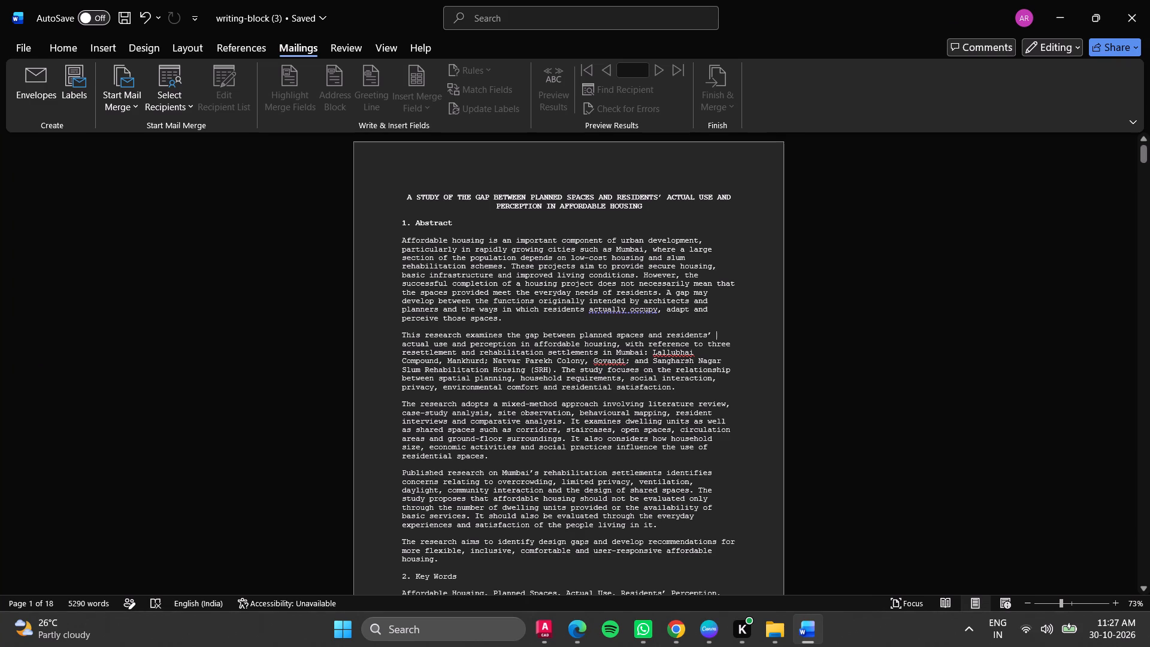
# Check the text and headings from the abstract through section 4.3 of the literature review, and return to the title.
pyautogui.scroll(-4, 568, 264)
pyautogui.scroll(-5, 569, 366)
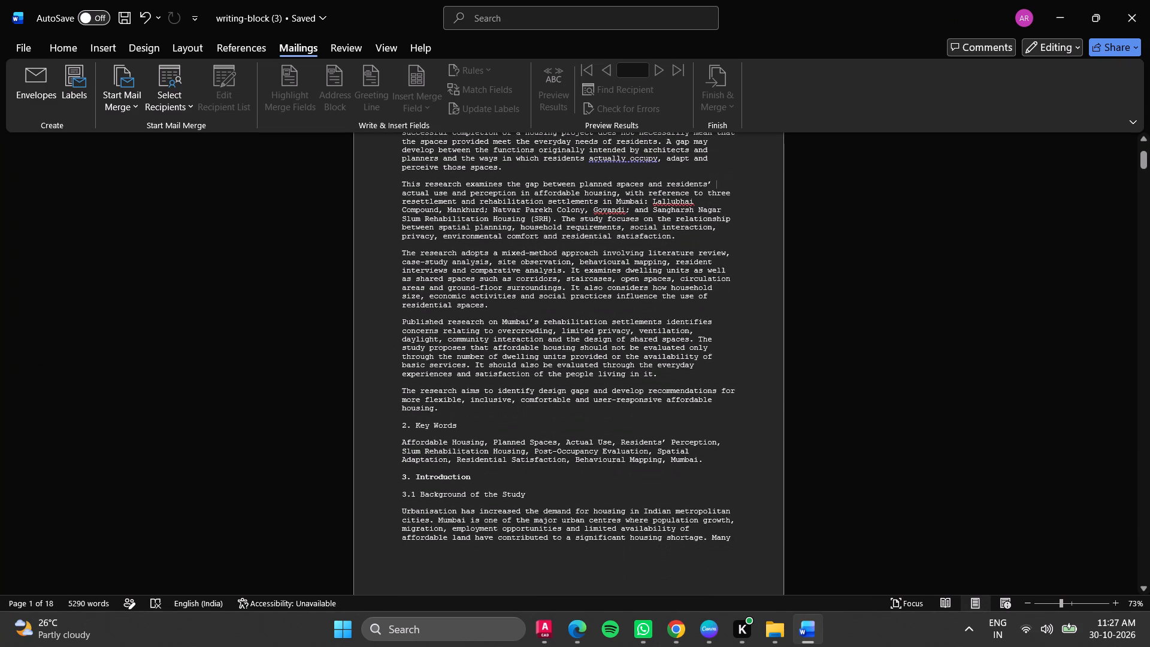
pyautogui.moveTo(479, 474); pyautogui.dragTo(411, 470)
pyautogui.moveTo(411, 470); pyautogui.dragTo(408, 476)
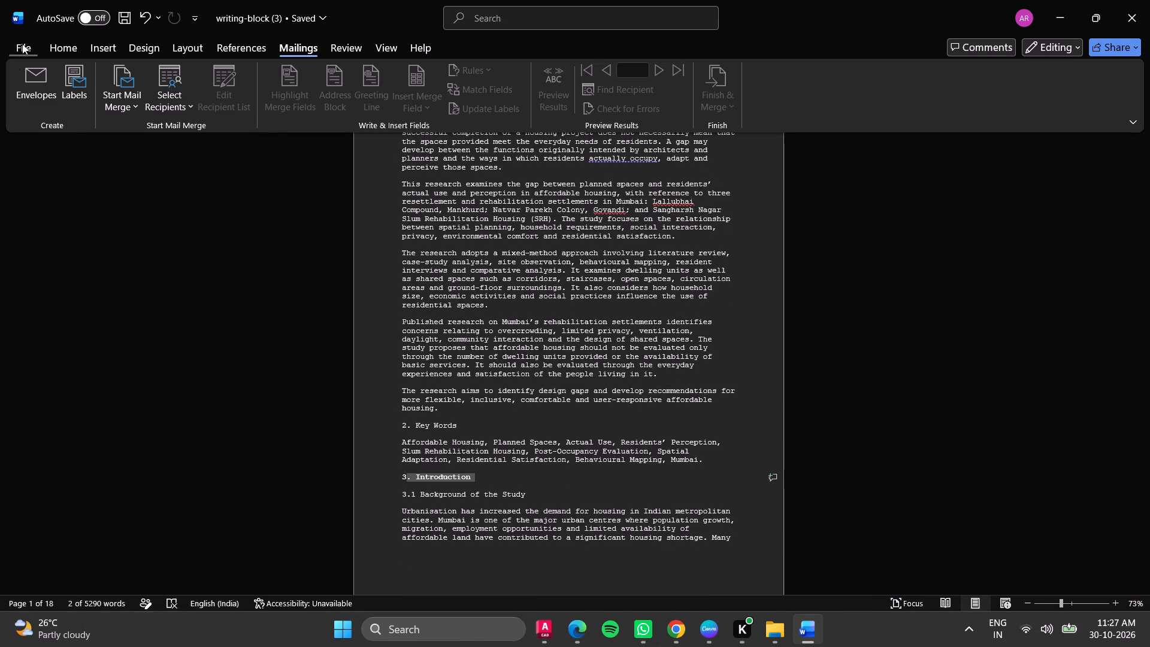
pyautogui.click(22, 44)
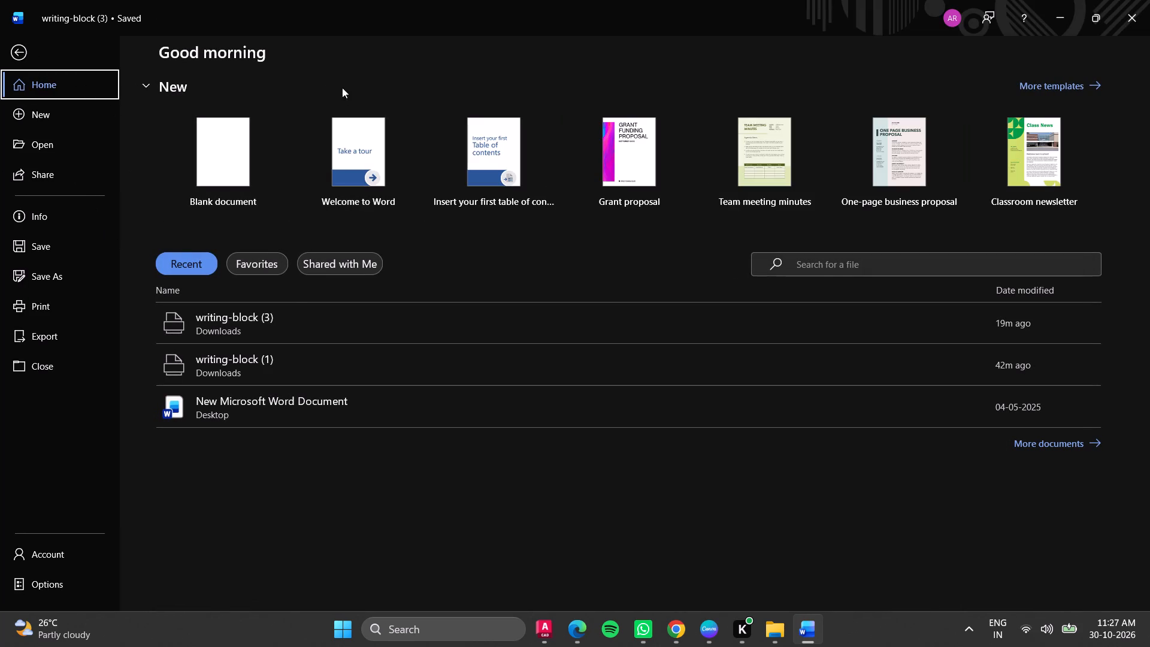
pyautogui.click(269, 313)
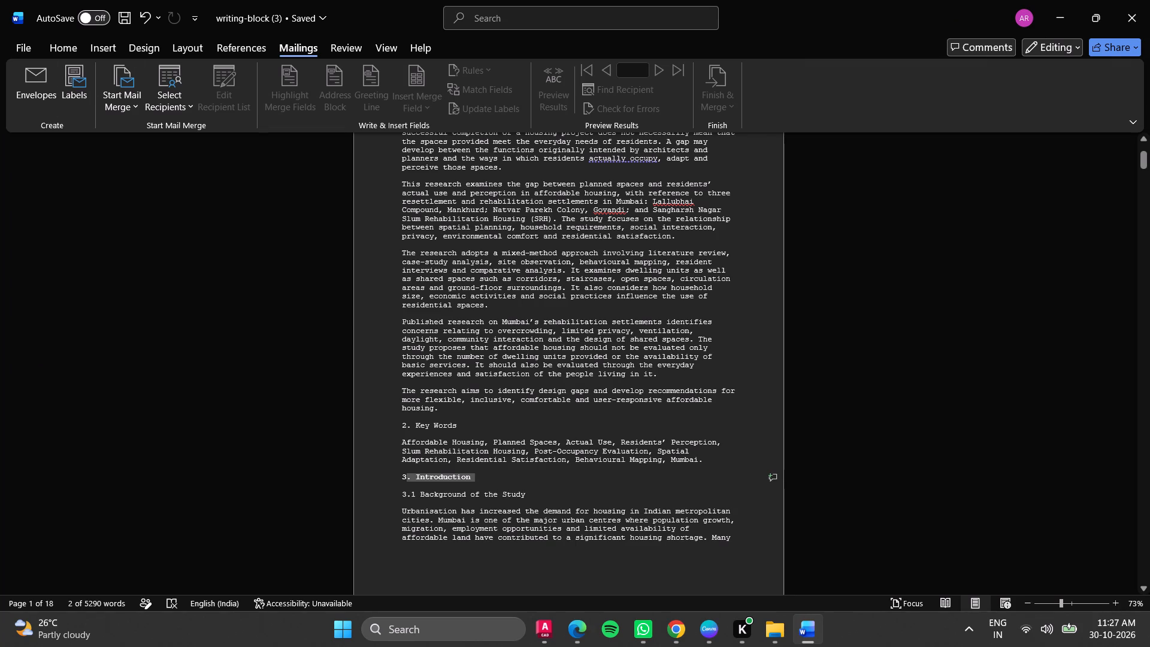
pyautogui.click(68, 46)
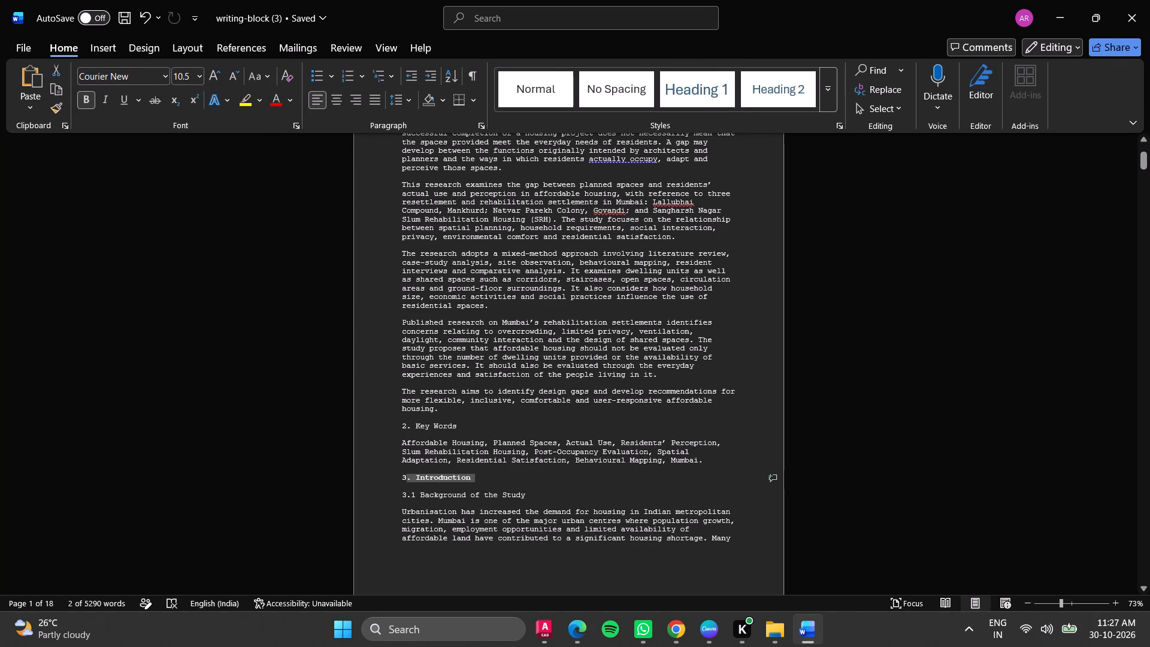
pyautogui.click(273, 404)
pyautogui.click(395, 474)
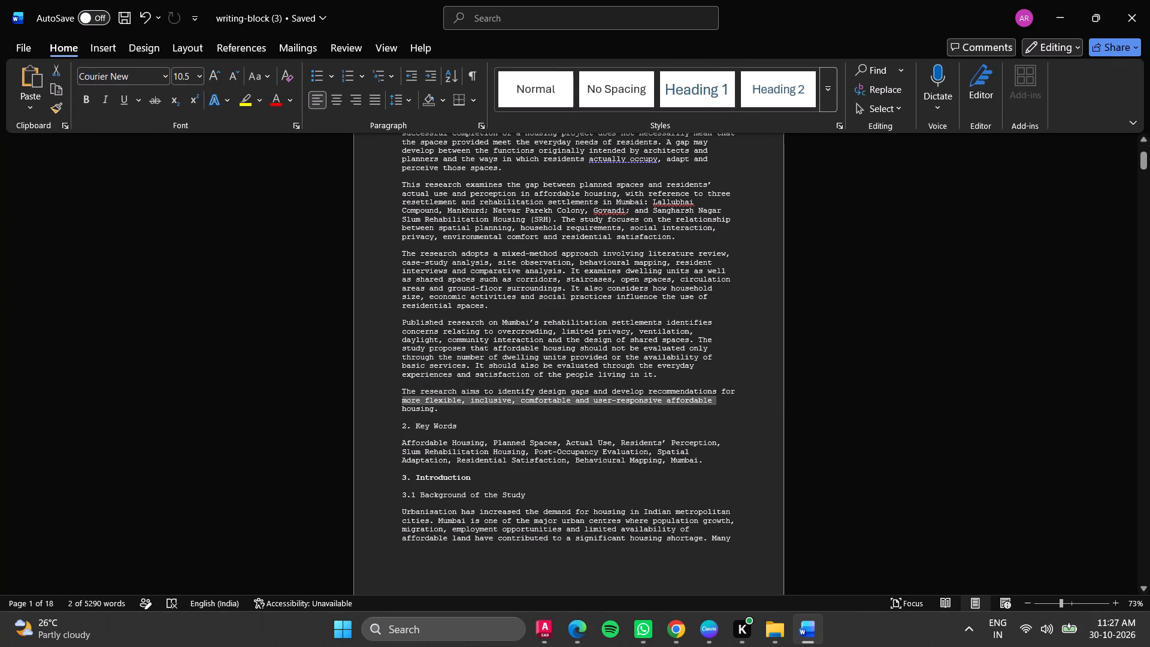
pyautogui.scroll(-7, 576, 435)
pyautogui.moveTo(1142, 160); pyautogui.dragTo(1142, 291)
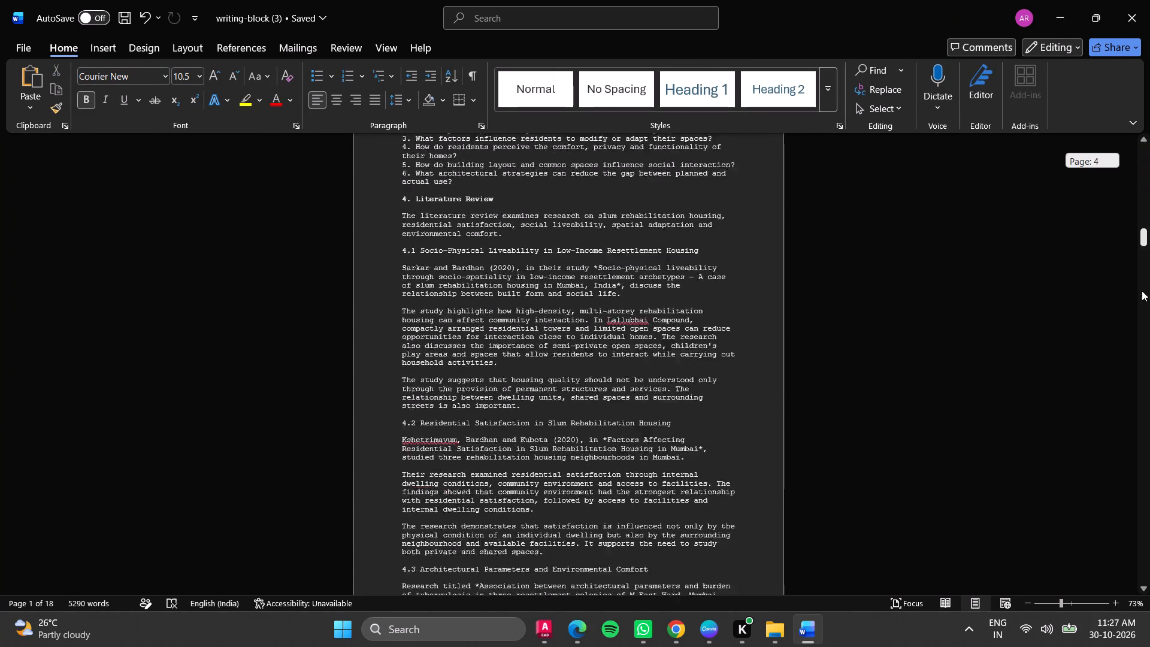
pyautogui.moveTo(1142, 291); pyautogui.dragTo(1104, 163)
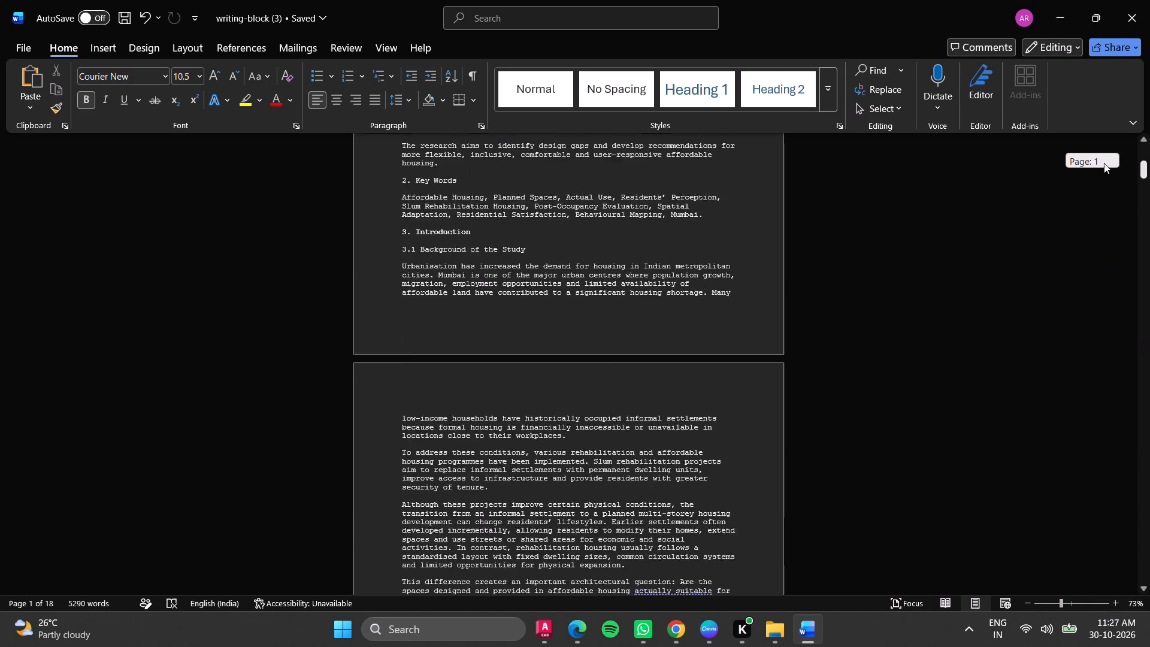
pyautogui.moveTo(1104, 163); pyautogui.dragTo(1109, 130)
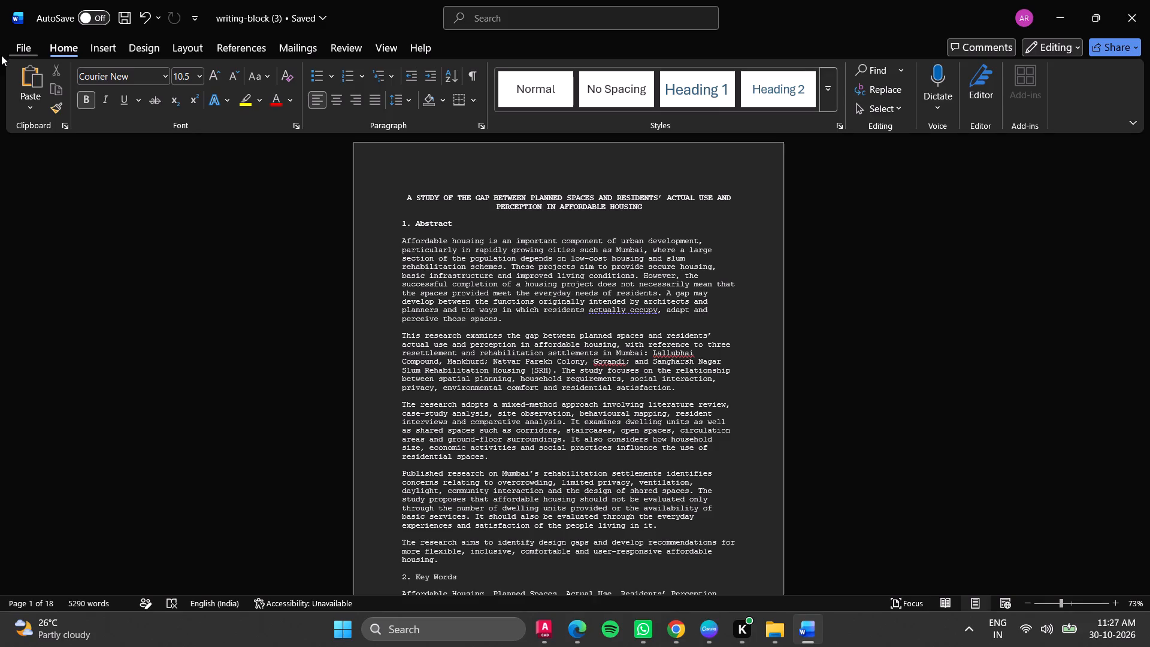
# Export the document as a PDF named "ria final" in the Downloads folder.
pyautogui.click(18, 47)
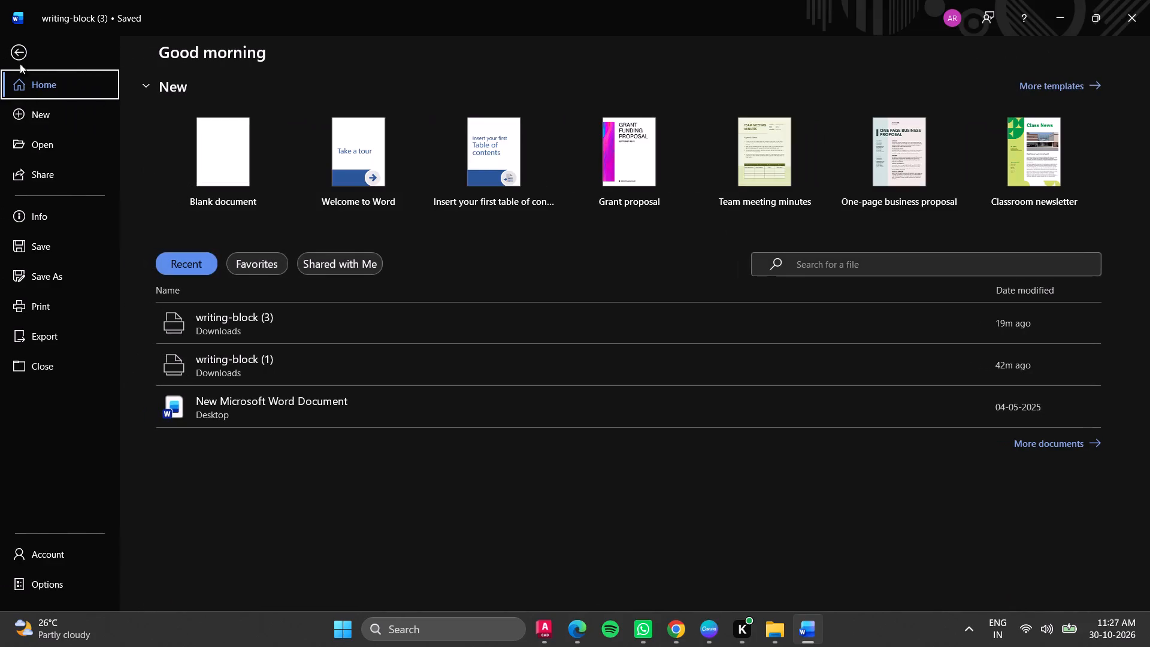
pyautogui.click(83, 278)
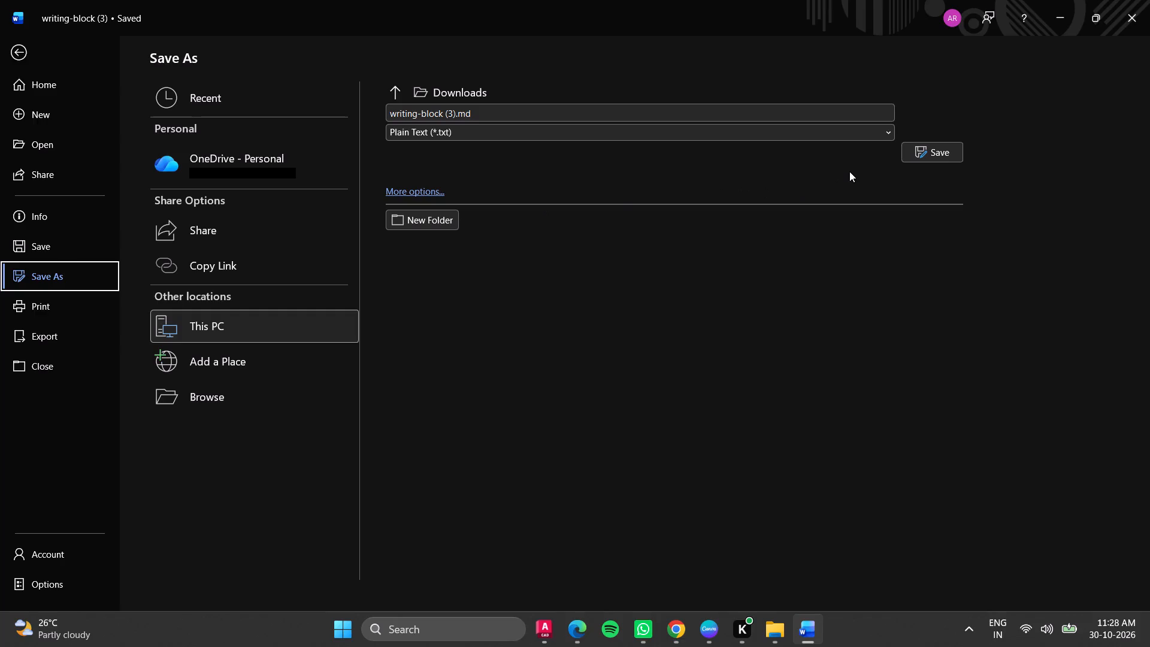
pyautogui.click(26, 335)
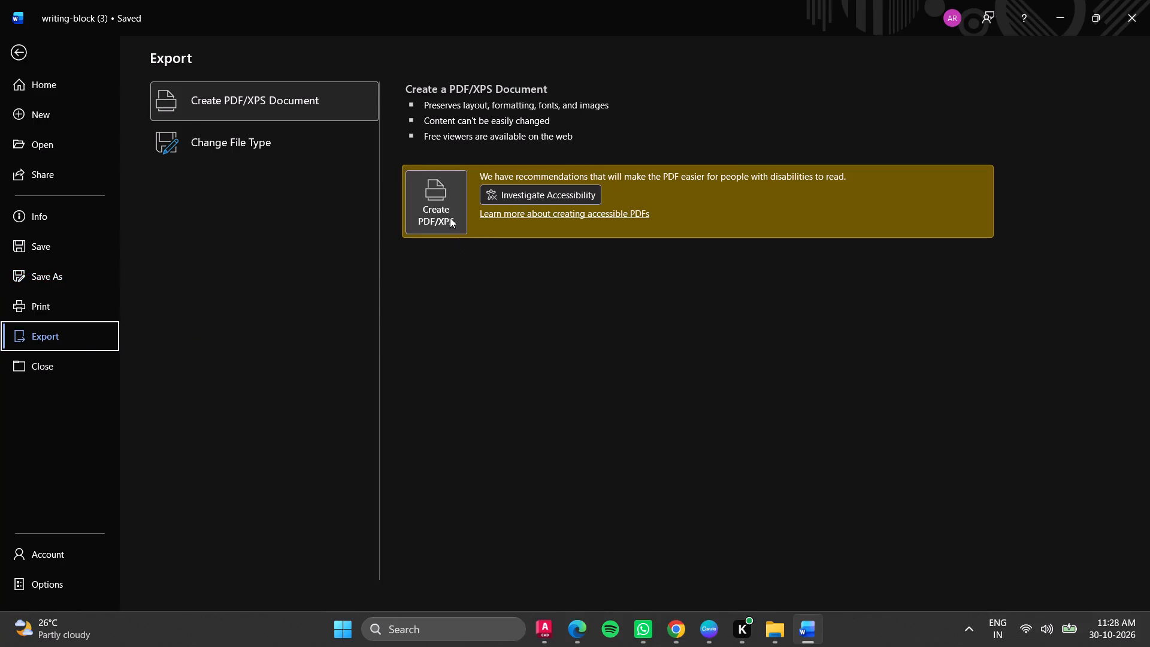
pyautogui.click(450, 217)
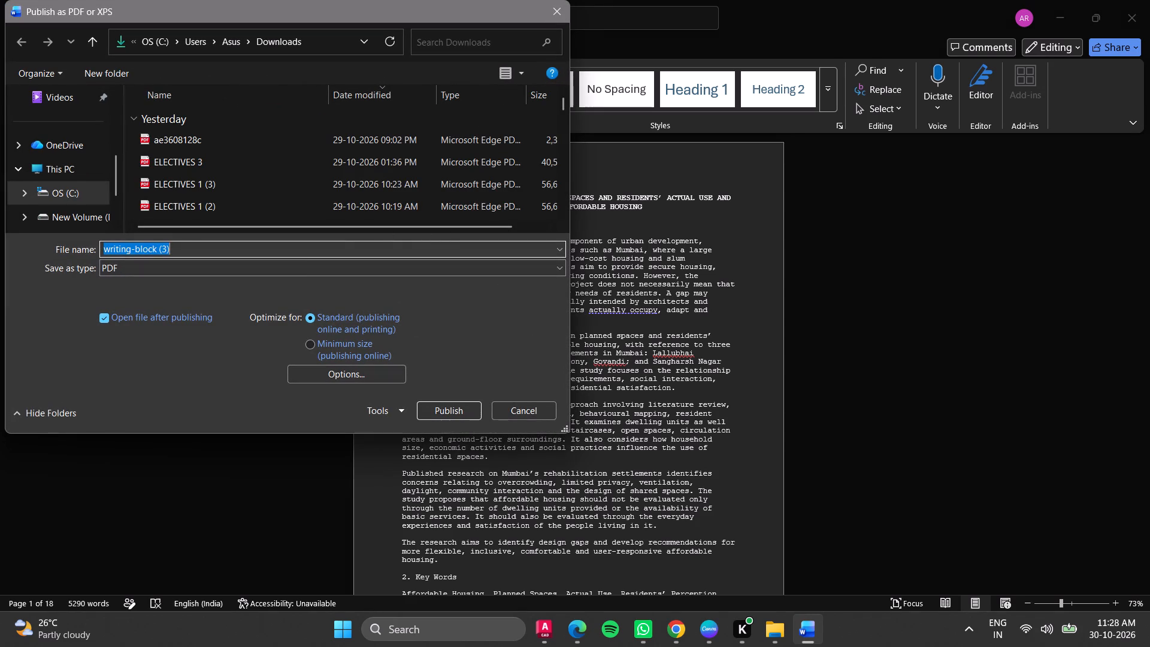
pyautogui.press('BackSpace')
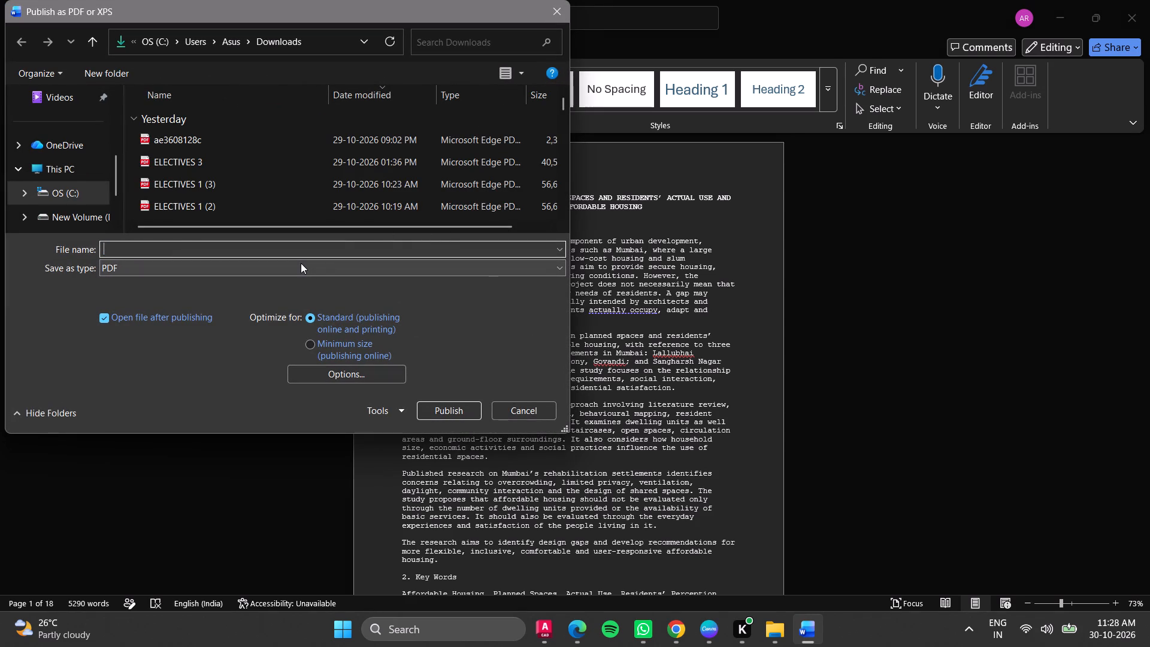
pyautogui.write('ria')
pyautogui.press('space')
pyautogui.write('final')
pyautogui.press('Return')
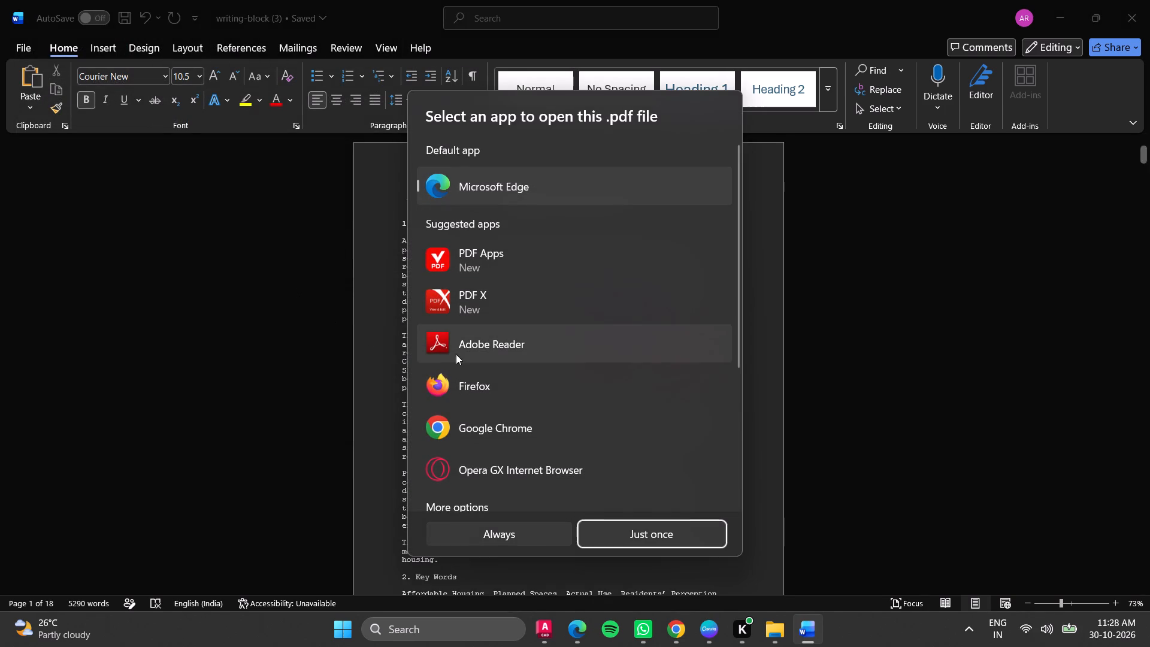
# Open the exported PDF with PDF Apps just once and check its first page through to the start of page 2.
pyautogui.scroll(-3, 516, 285)
pyautogui.scroll(2, 540, 283)
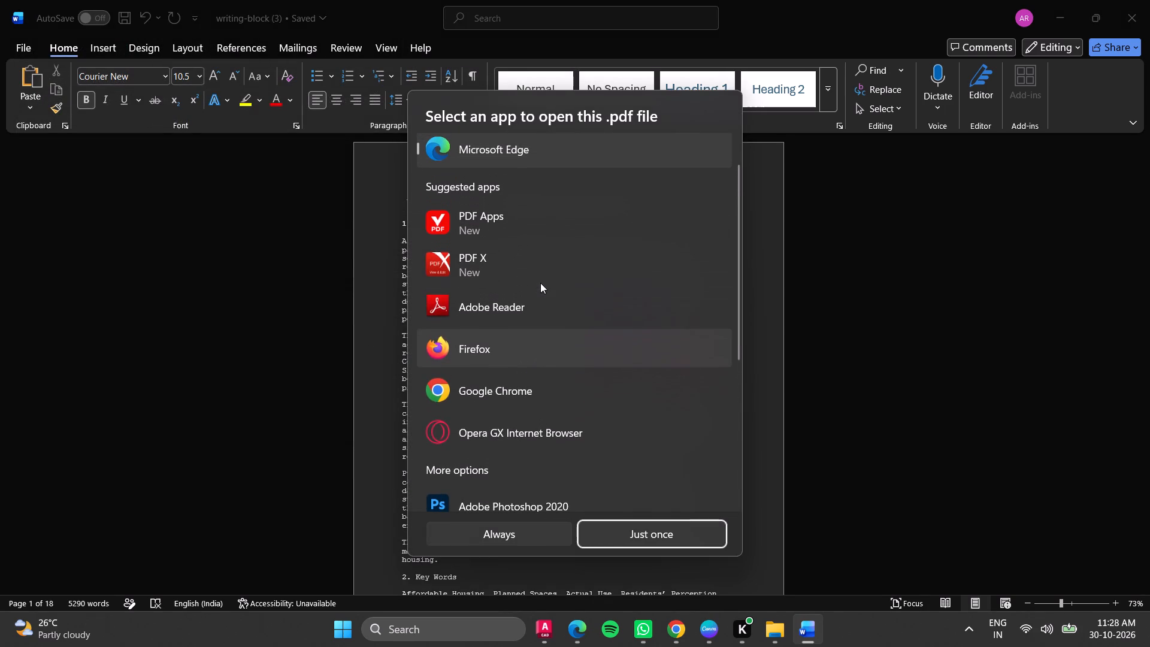
pyautogui.scroll(3, 567, 325)
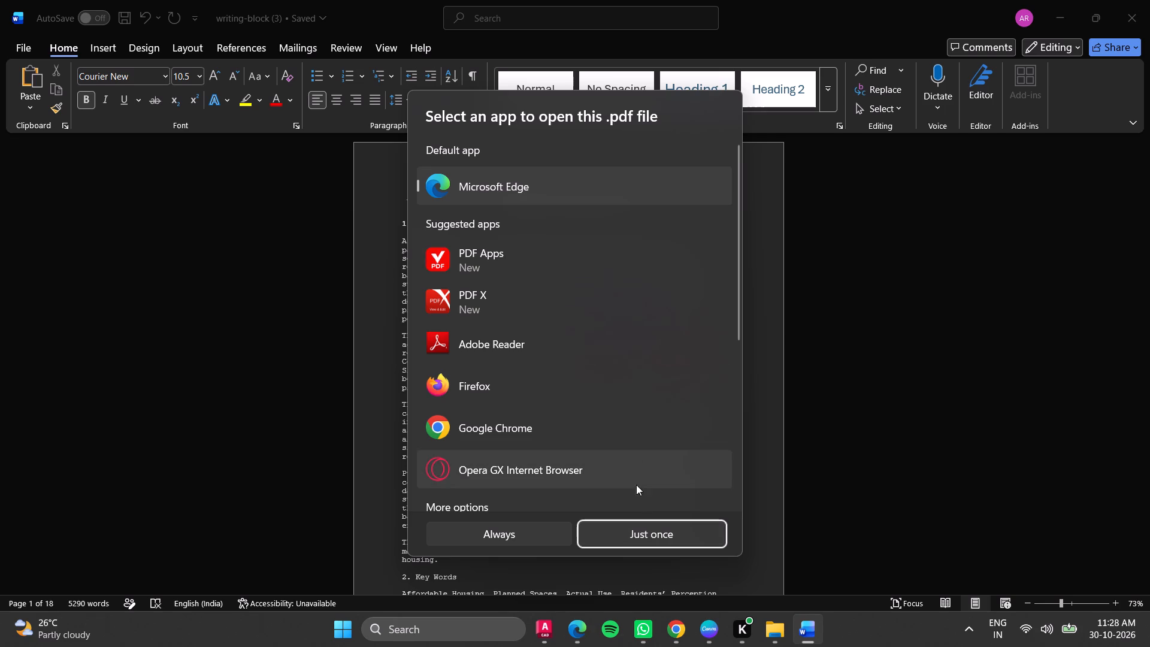
pyautogui.click(562, 253)
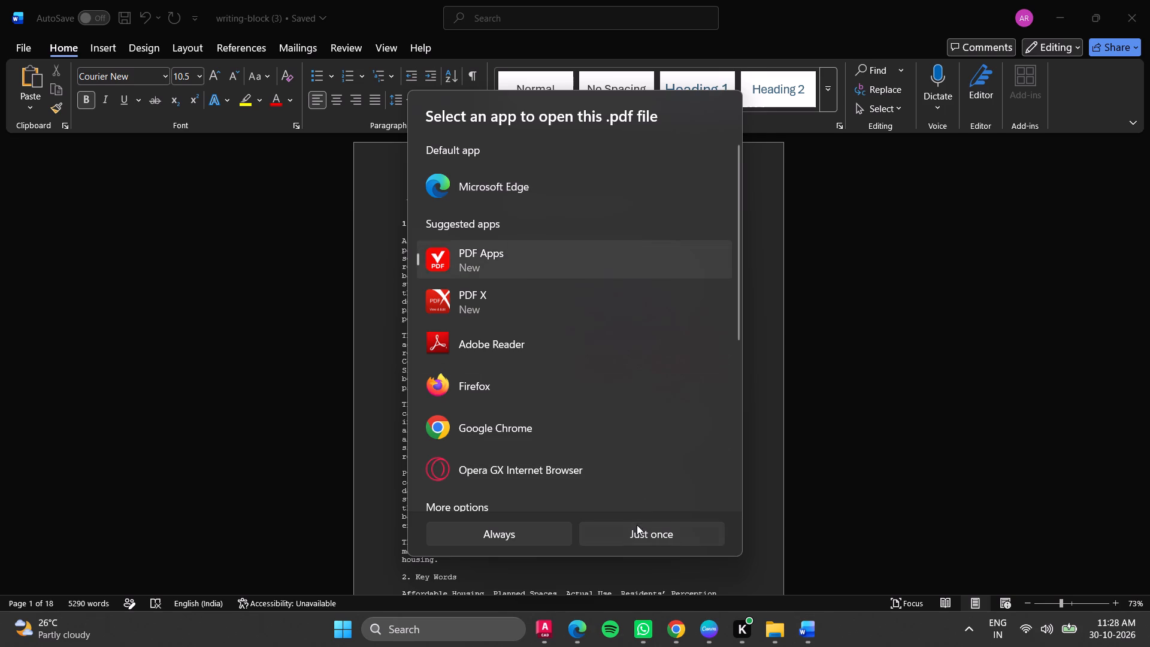
pyautogui.click(639, 530)
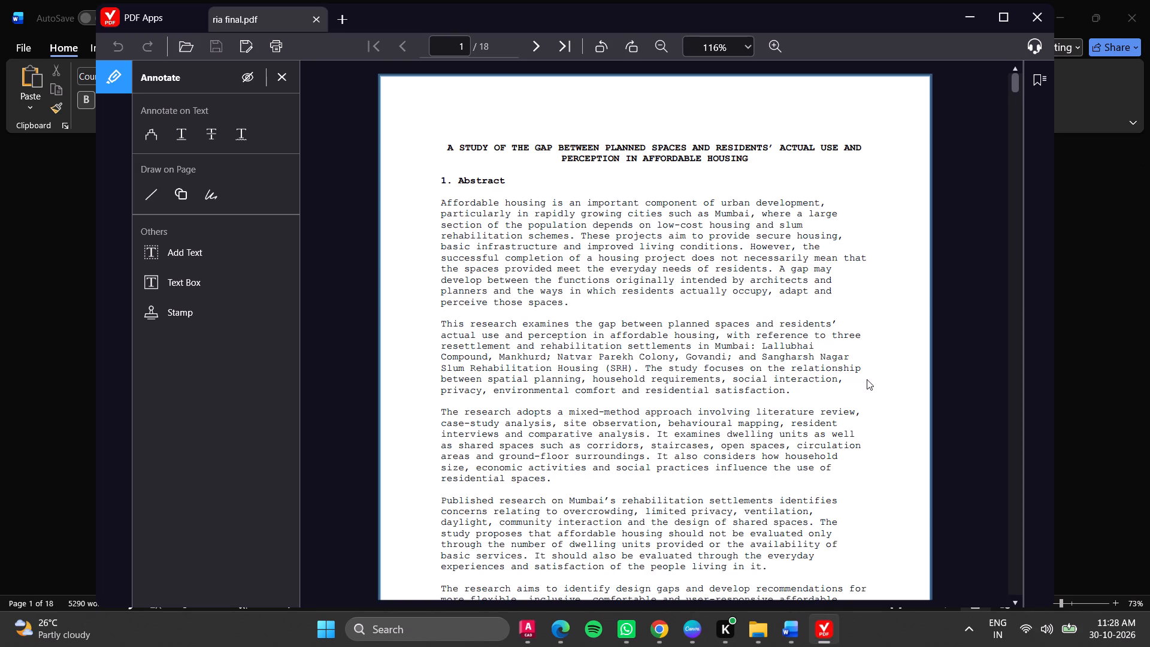
pyautogui.scroll(-18, 681, 305)
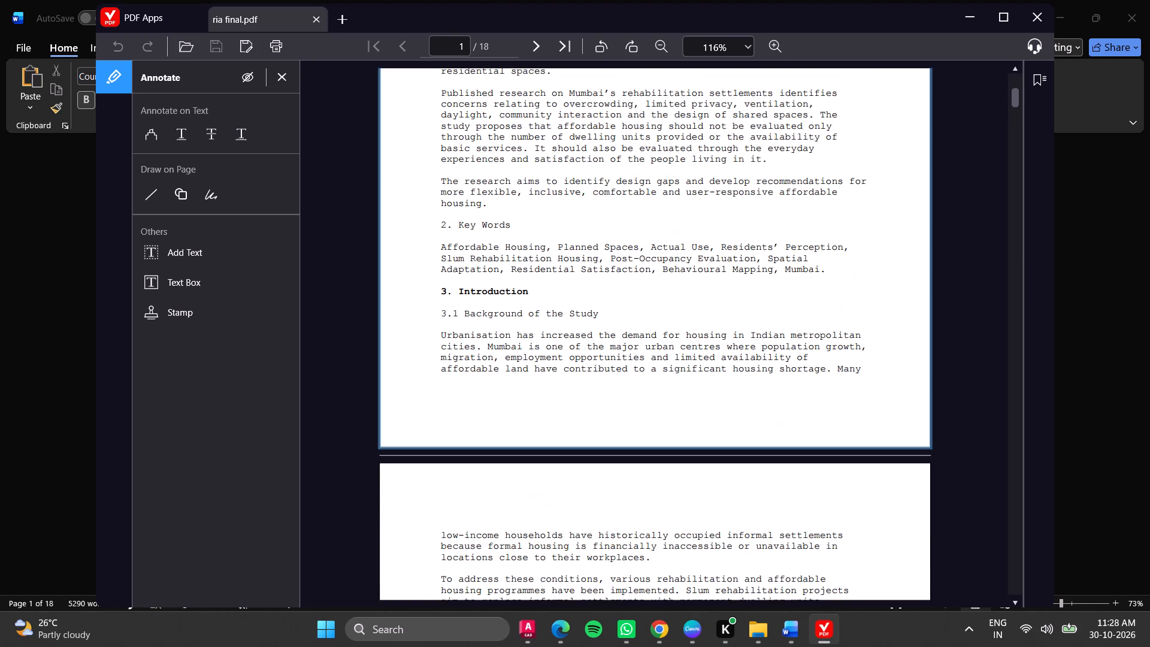
# Minimise the PDF viewer and Word to switch to the ChatGPT conversation in Chrome.
pyautogui.click(960, 10)
pyautogui.click(1067, 7)
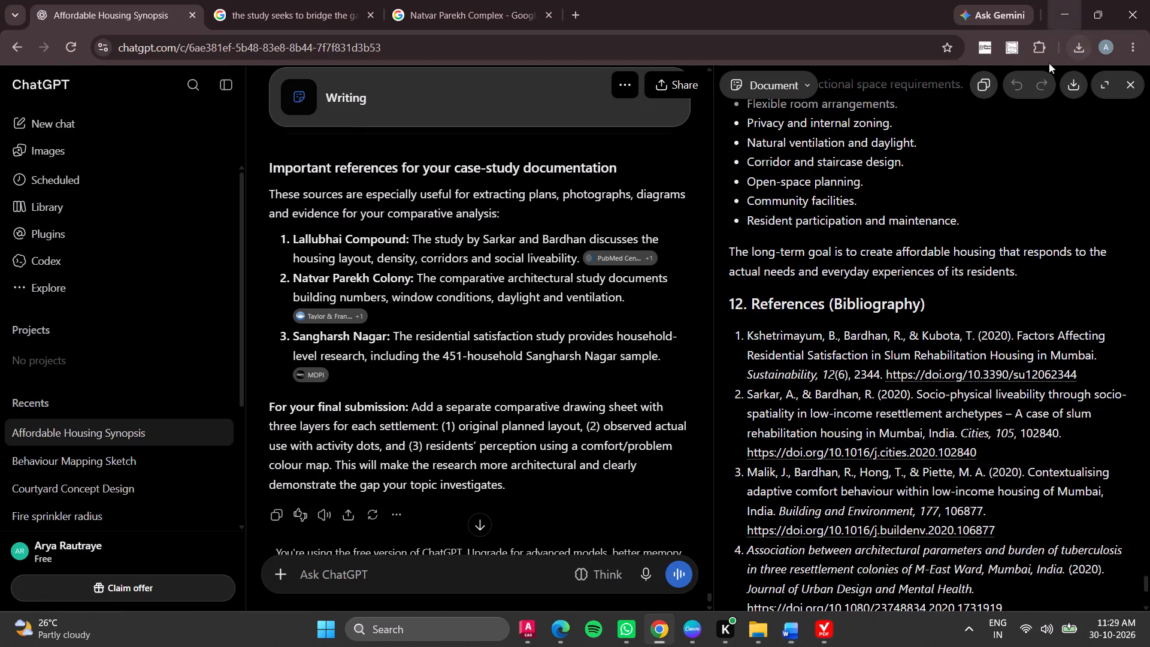